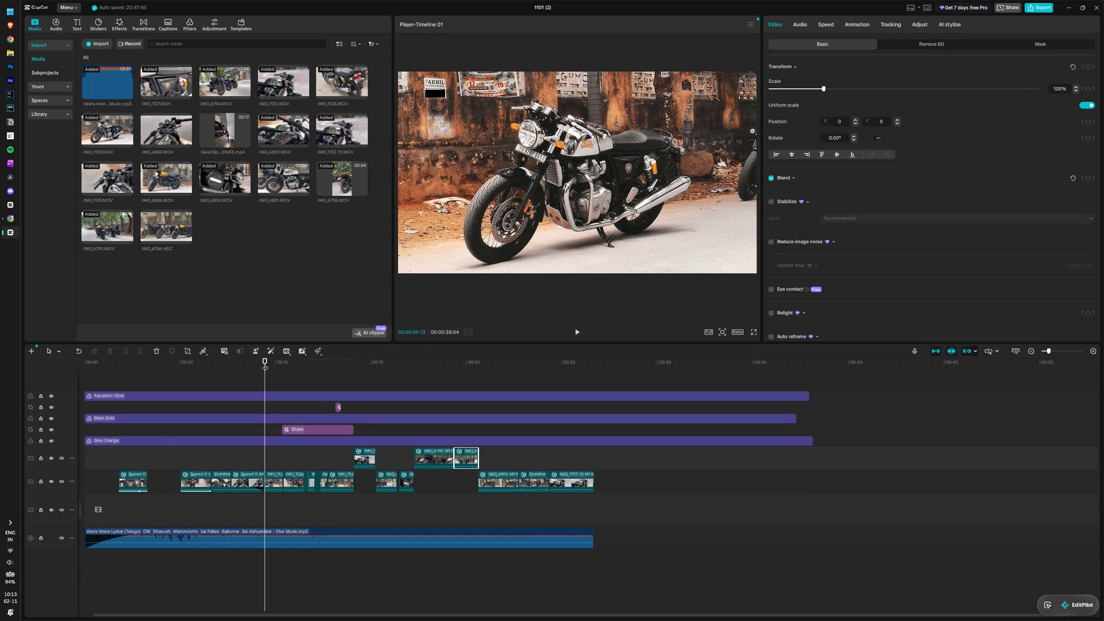
Play the opening and move the first clip slightly earlier on its track, starting about 1.5 s in.
left_click_drag(265, 364, 27, 374)
key("space")
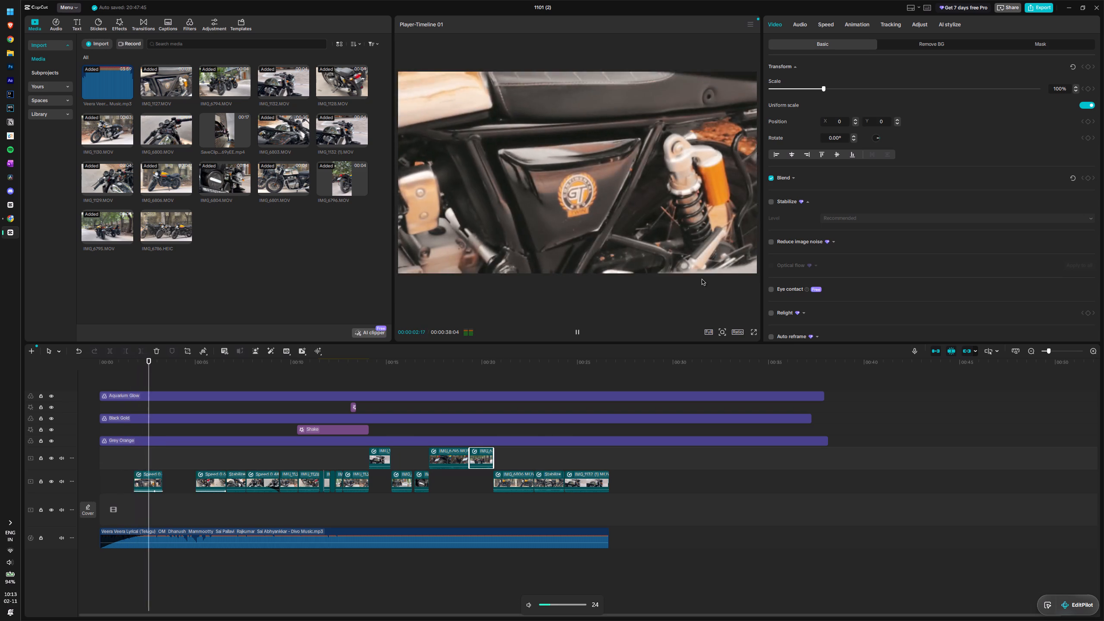
key("space")
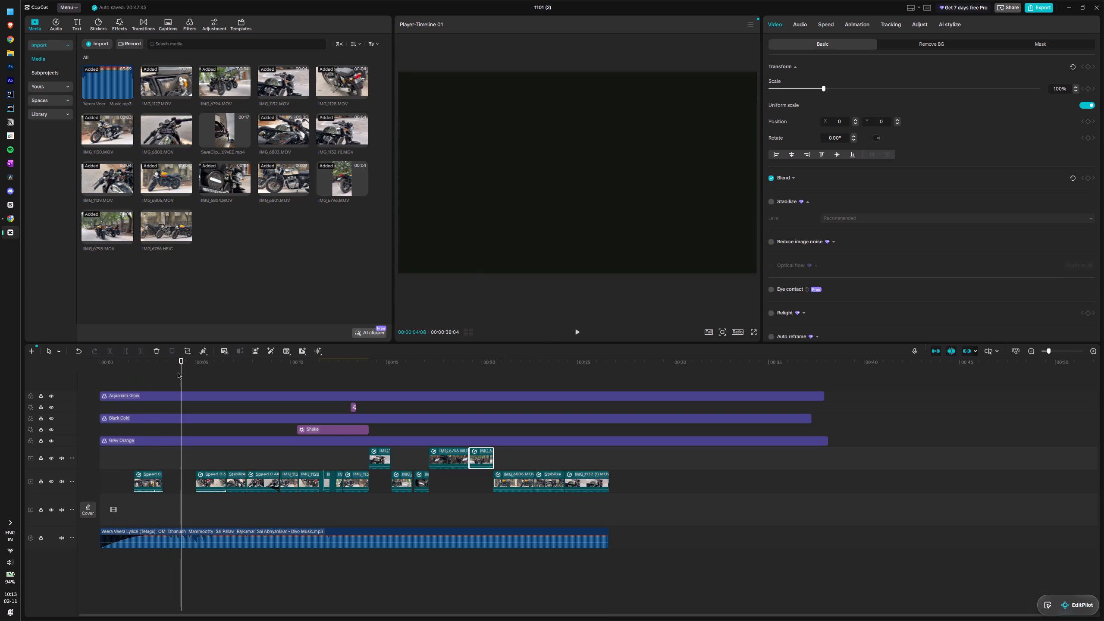
left_click_drag(181, 375, 36, 384)
key("space")
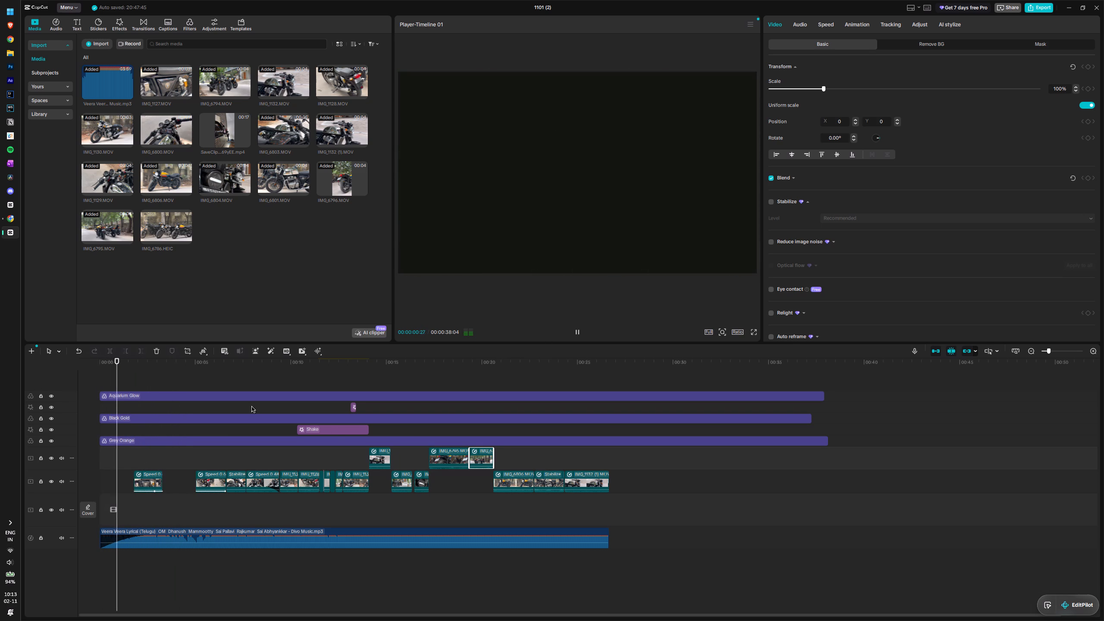
key("space")
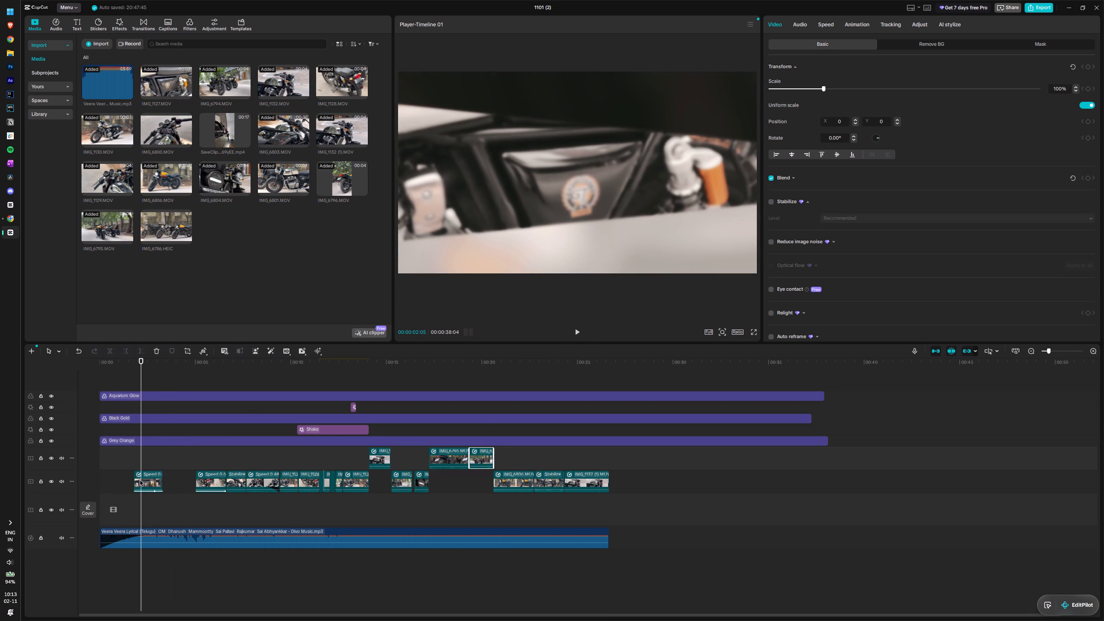
left_click(140, 480)
left_click_drag(143, 481, 137, 482)
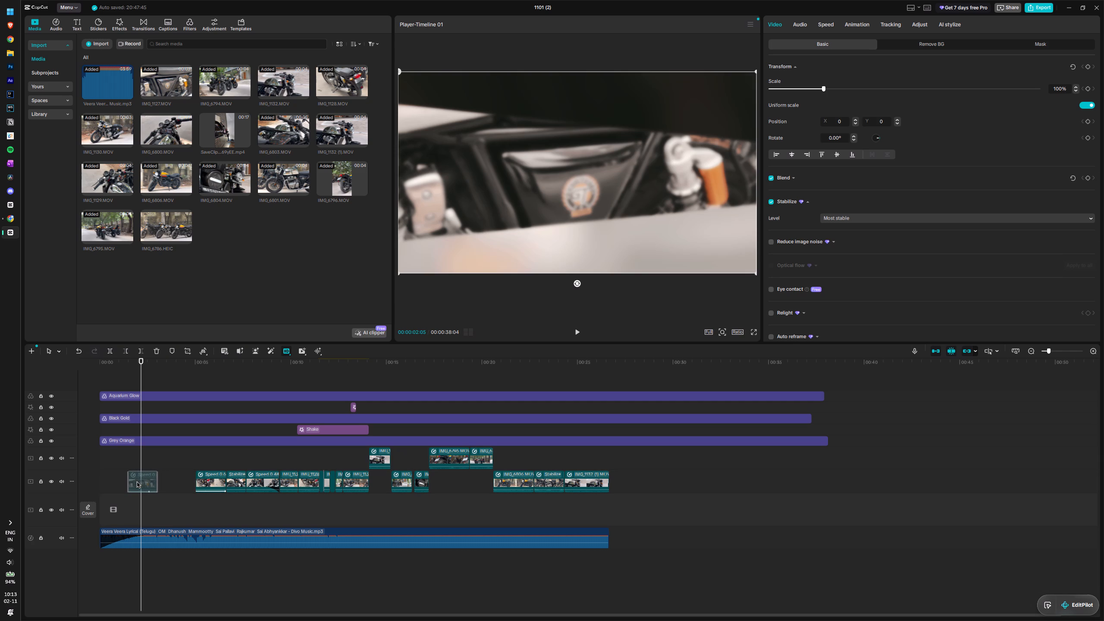
left_click_drag(137, 482, 138, 483)
Play the moved first clip and extend its end to about 3.5 s on the timeline.
left_click_drag(142, 379, 127, 377)
key("space")
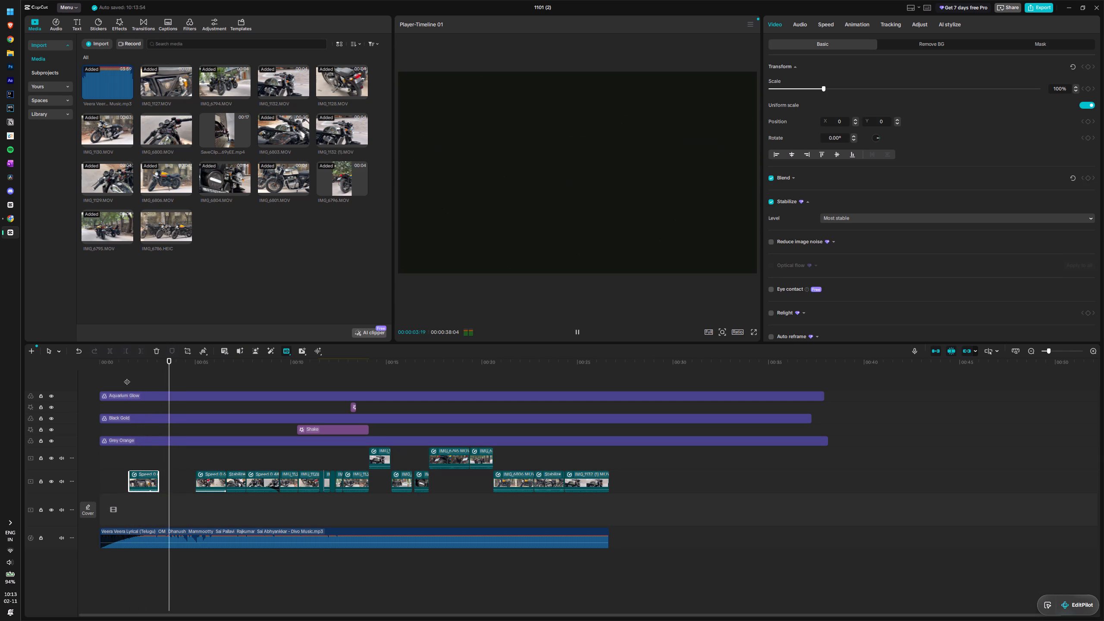
key("space")
left_click_drag(157, 483, 165, 486)
Play back the sequence from the first clip through to the last clip to check the cut timing against the music.
left_click_drag(189, 367, 138, 373)
key("space")
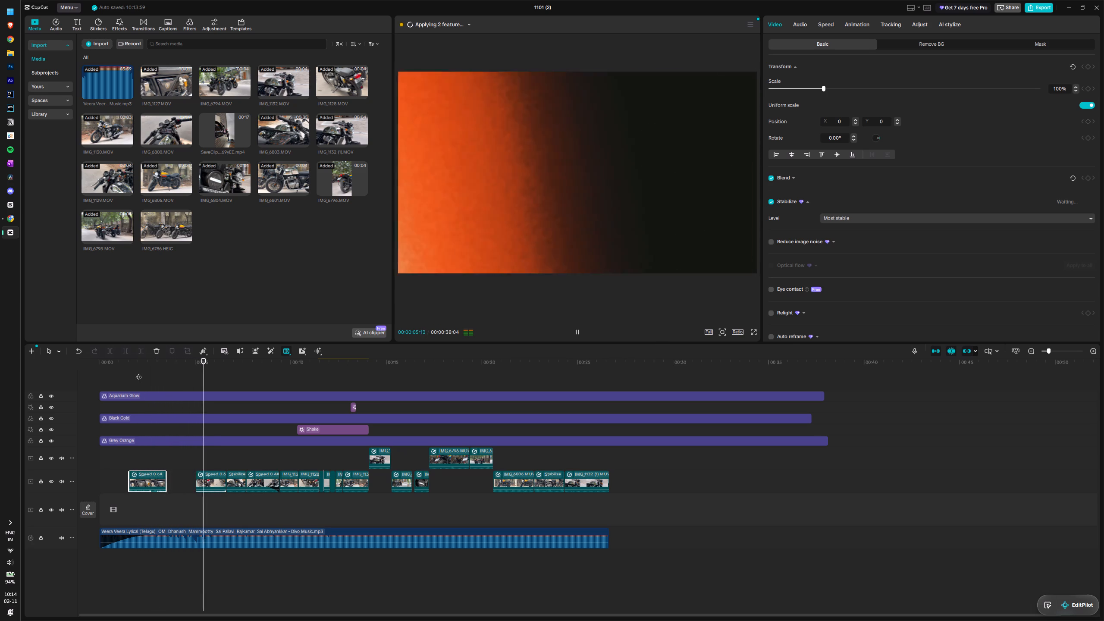
key("space")
left_click_drag(213, 373, 195, 372)
key("space")
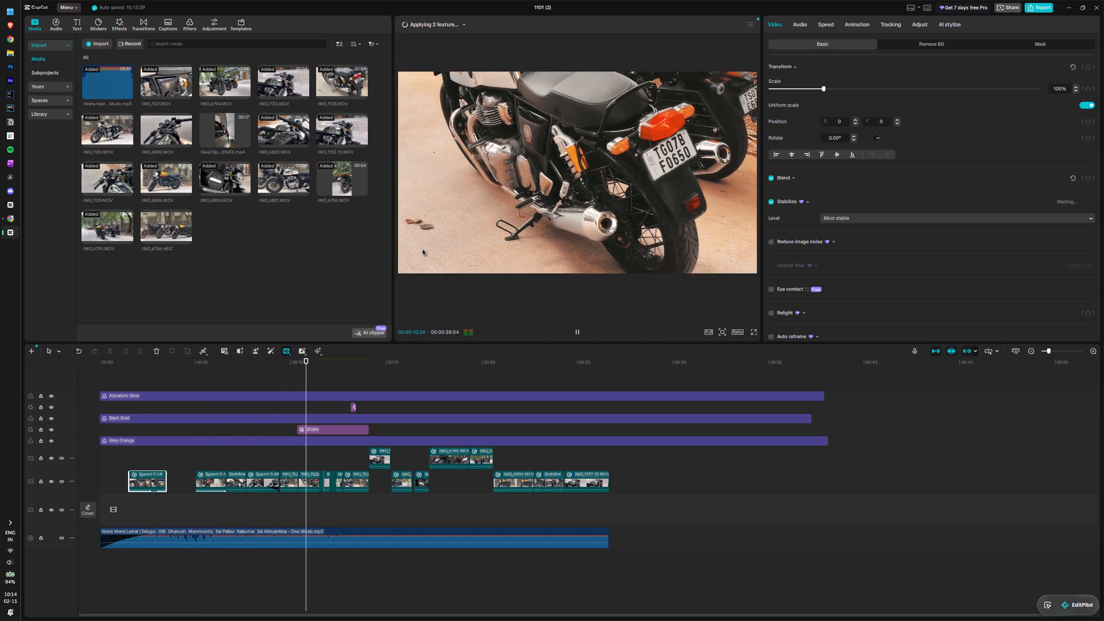
key("space")
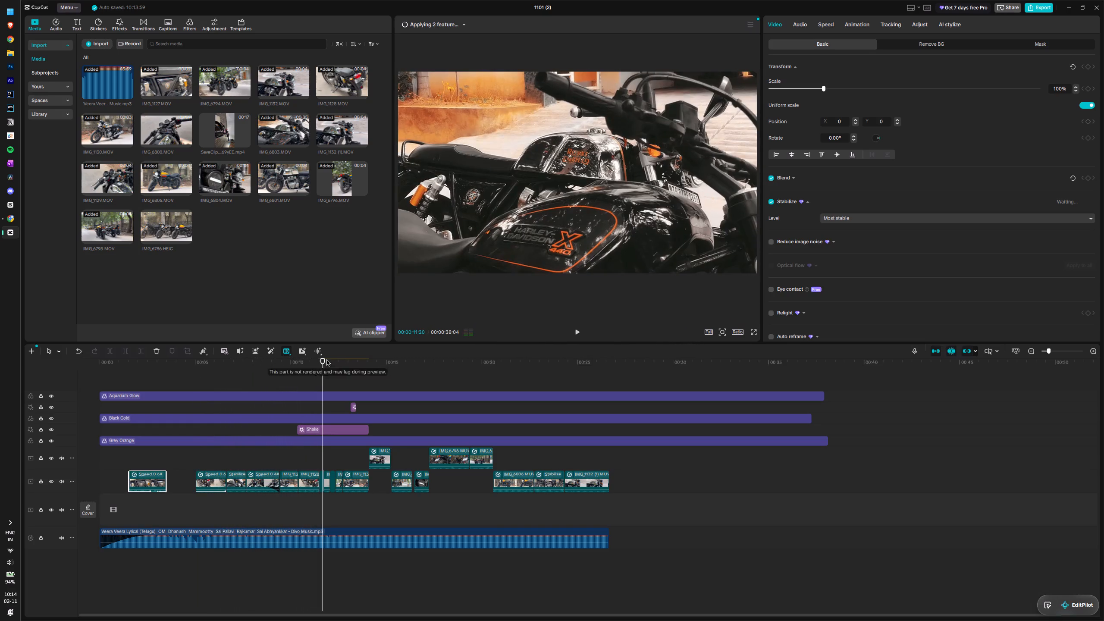
left_click_drag(323, 365, 306, 367)
key("space")
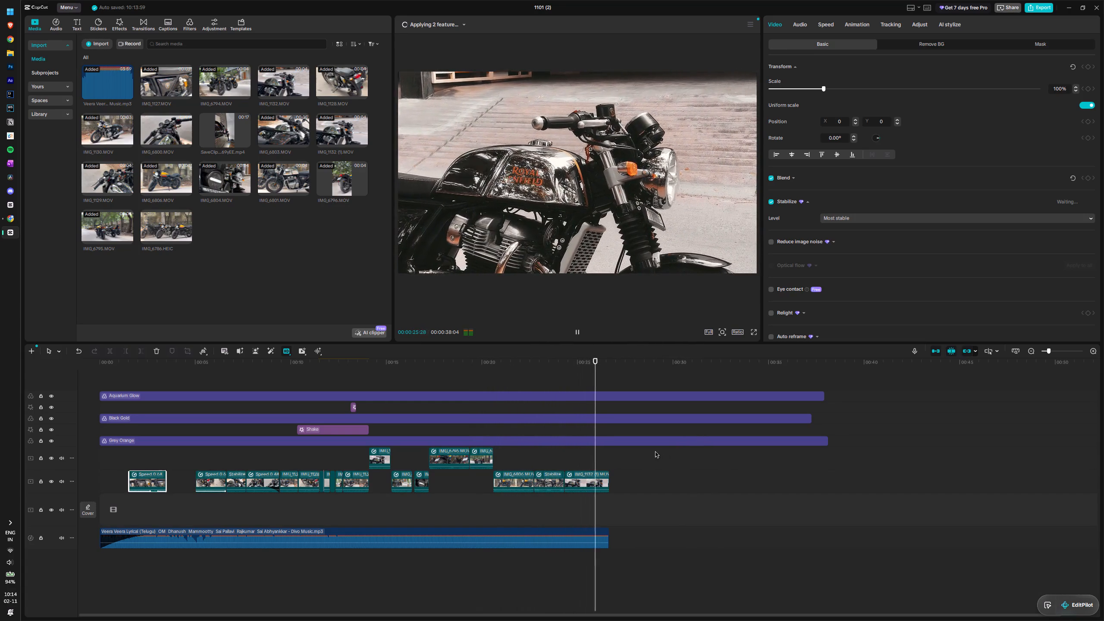
key("space")
Replay the sequence from the start to about 18 s, rechecking the fast cuts and the gaps between clips.
left_click_drag(613, 368, 0, 413)
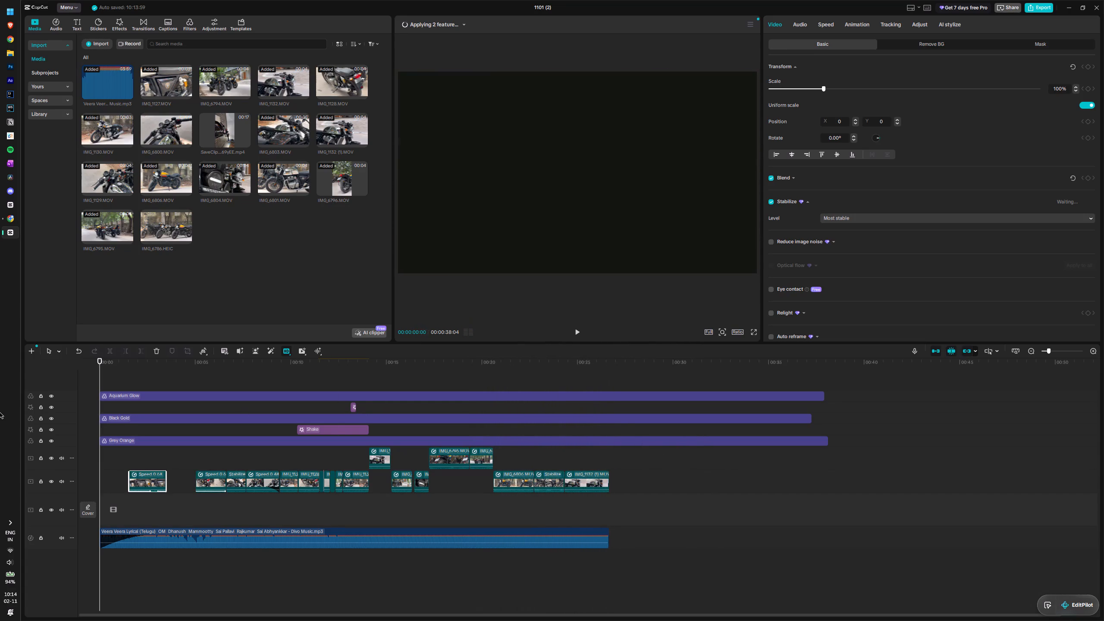
key("space")
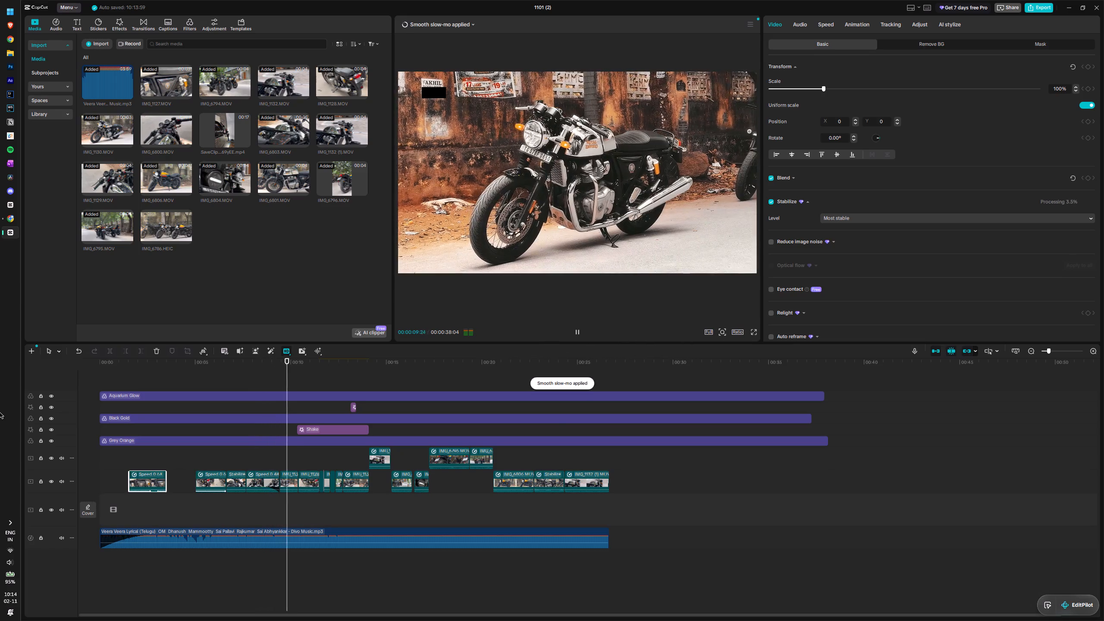
key("space")
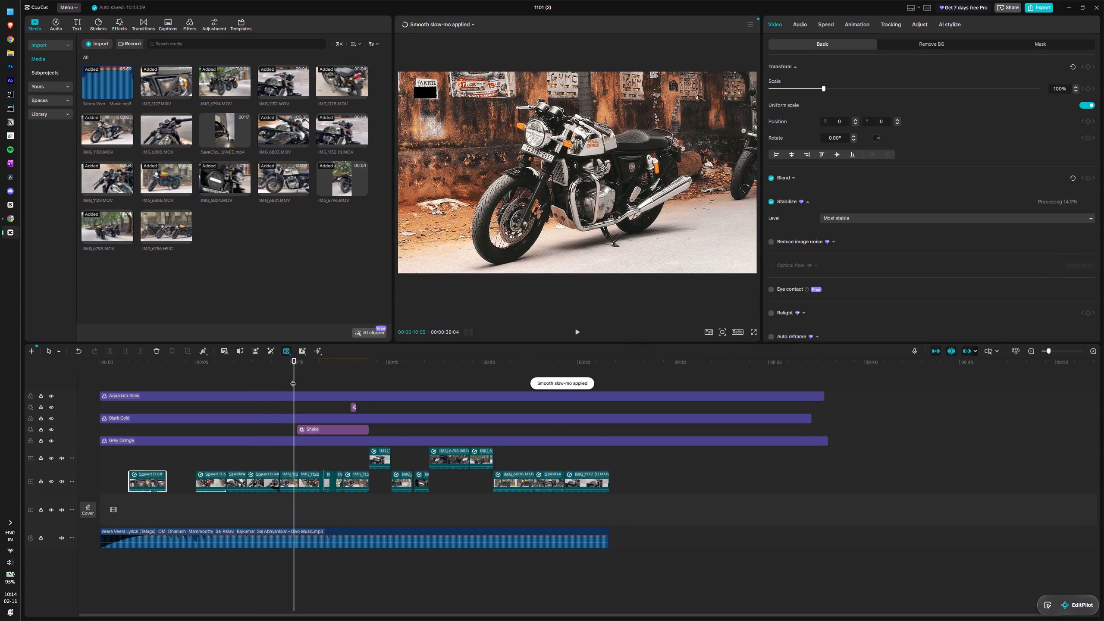
left_click_drag(293, 379, 186, 389)
key("space")
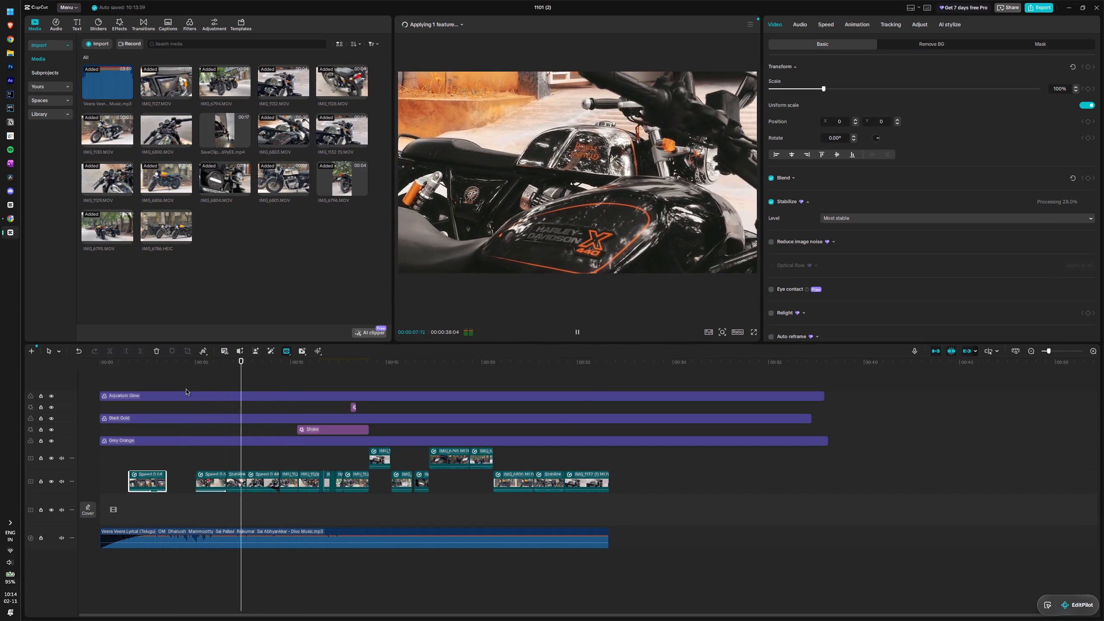
key("space")
key("space")
key("space")
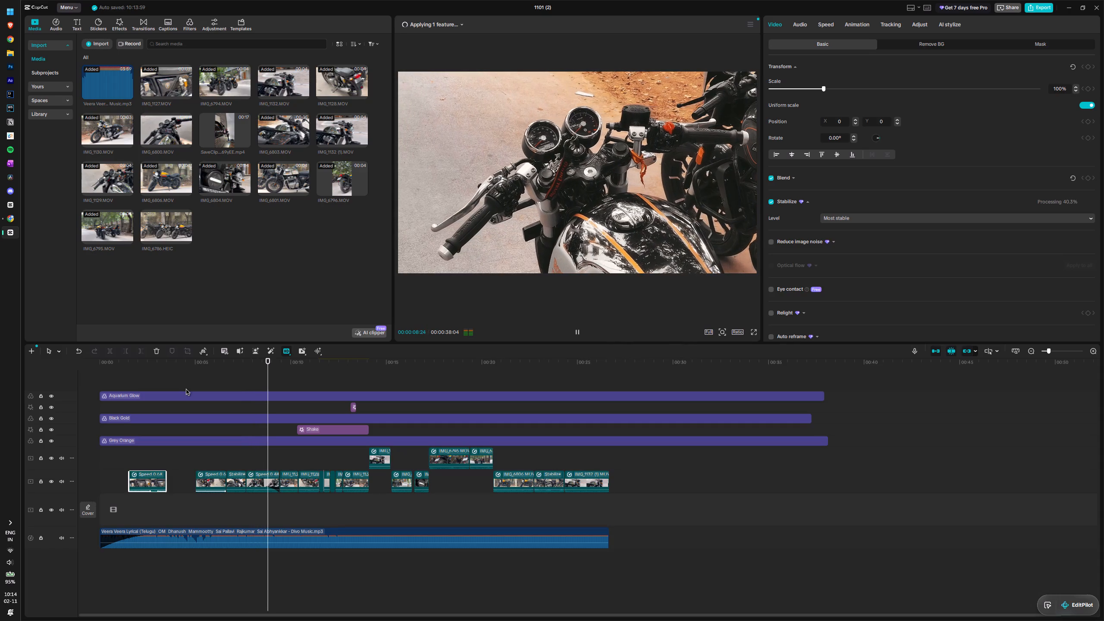
key("space")
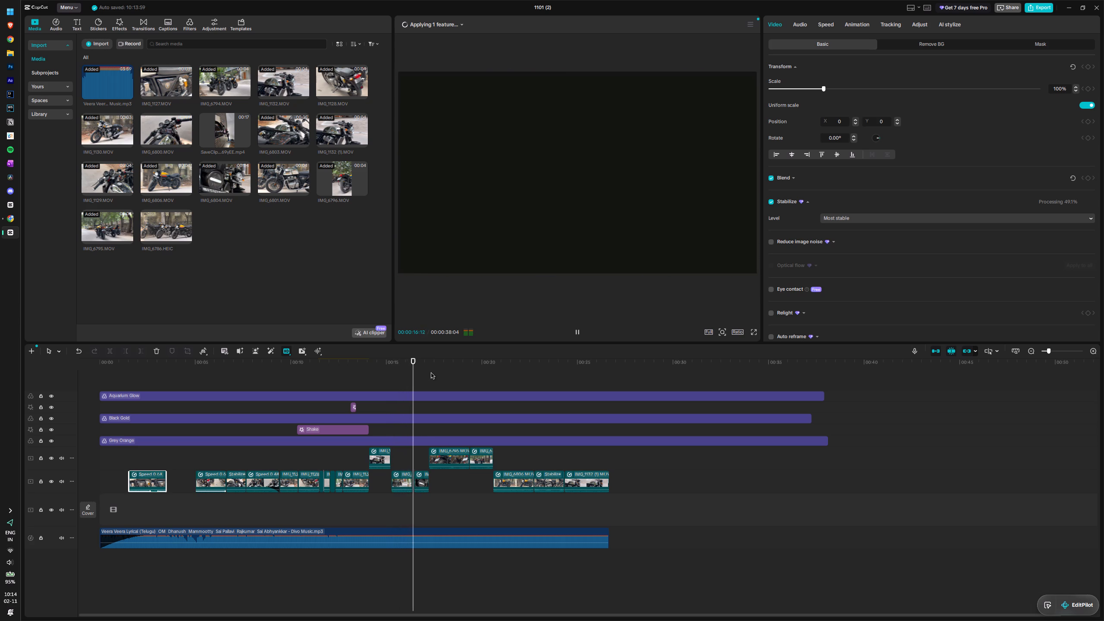
key("space")
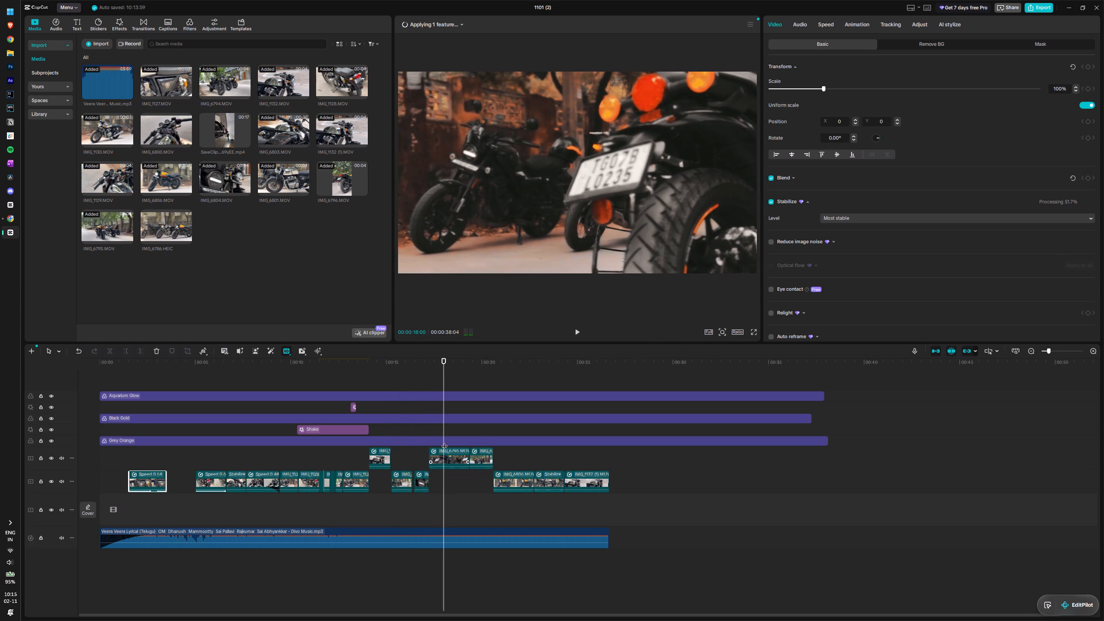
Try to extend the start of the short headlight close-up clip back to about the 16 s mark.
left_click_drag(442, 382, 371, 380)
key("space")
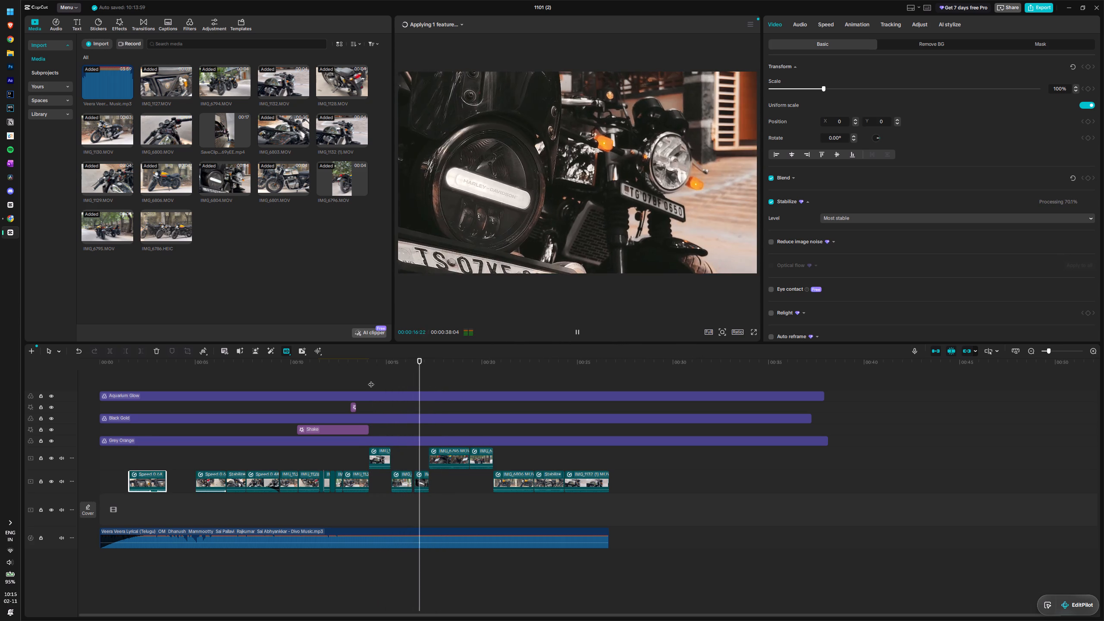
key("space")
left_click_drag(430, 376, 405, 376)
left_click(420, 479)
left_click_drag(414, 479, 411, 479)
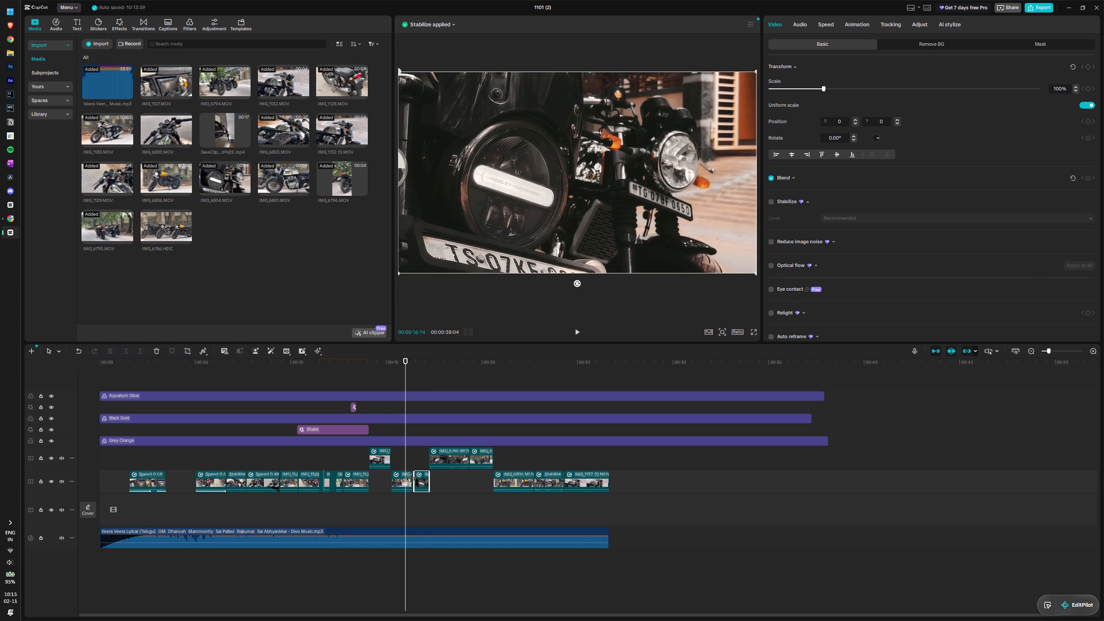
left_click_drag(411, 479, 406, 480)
Copy the run of bike clips between about 8 and 14 s and paste it at 00:00:19:11.
key("space")
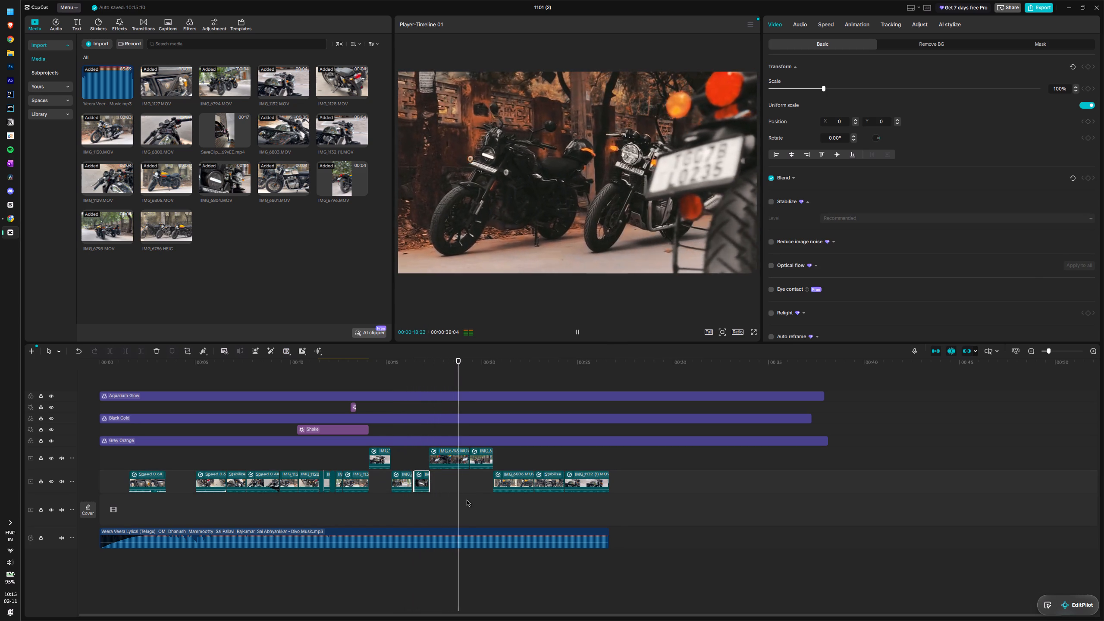
key("space")
left_click_drag(475, 361, 474, 362)
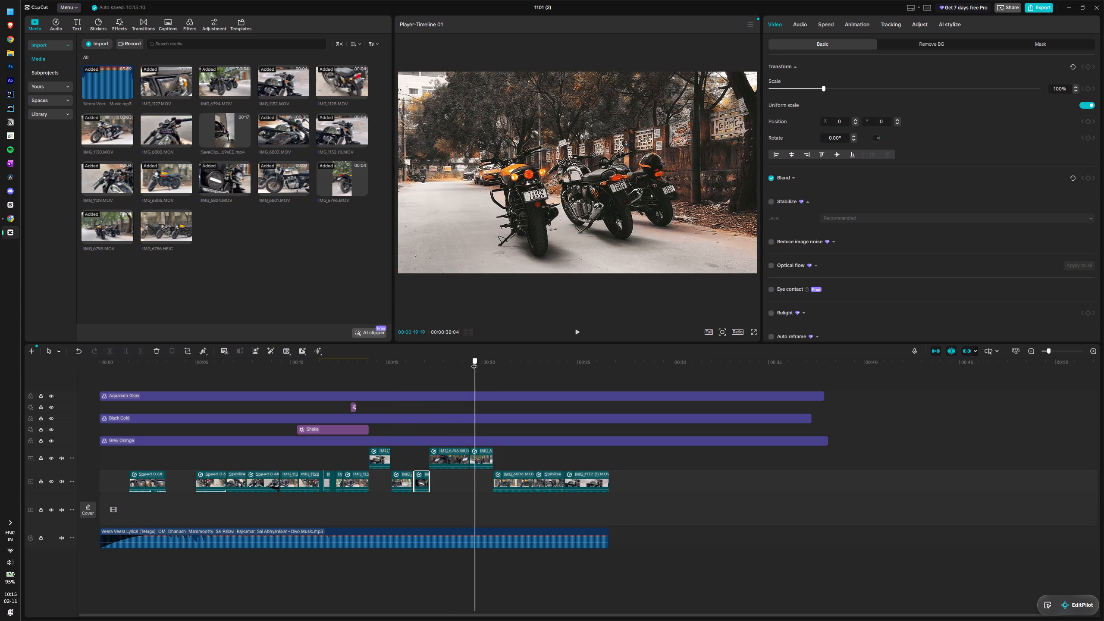
left_click_drag(474, 362, 469, 362)
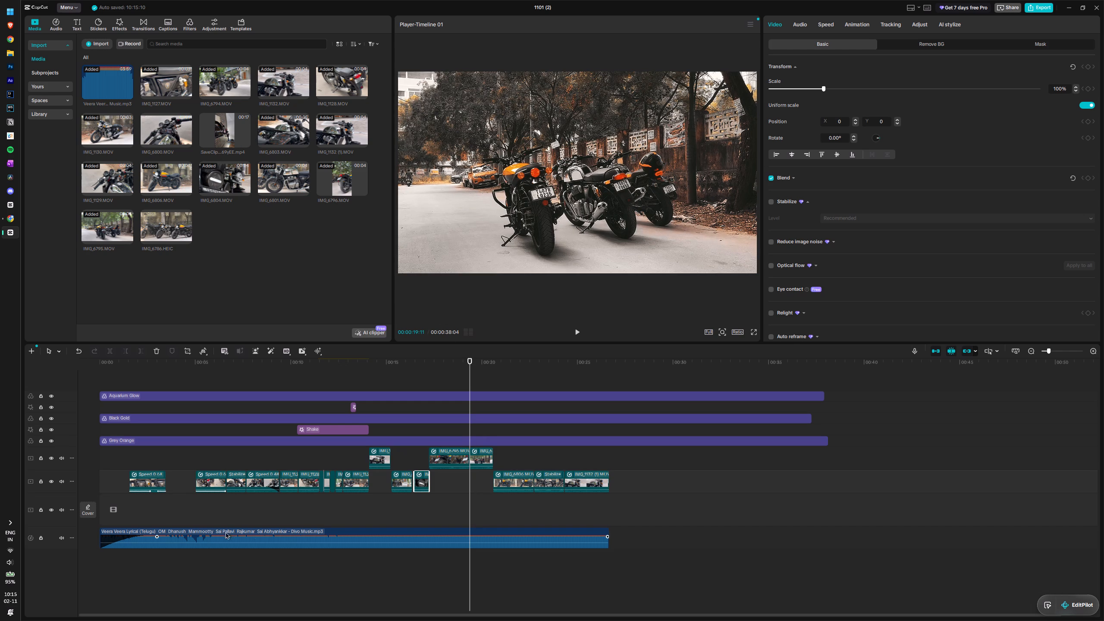
left_click_drag(268, 510, 367, 479)
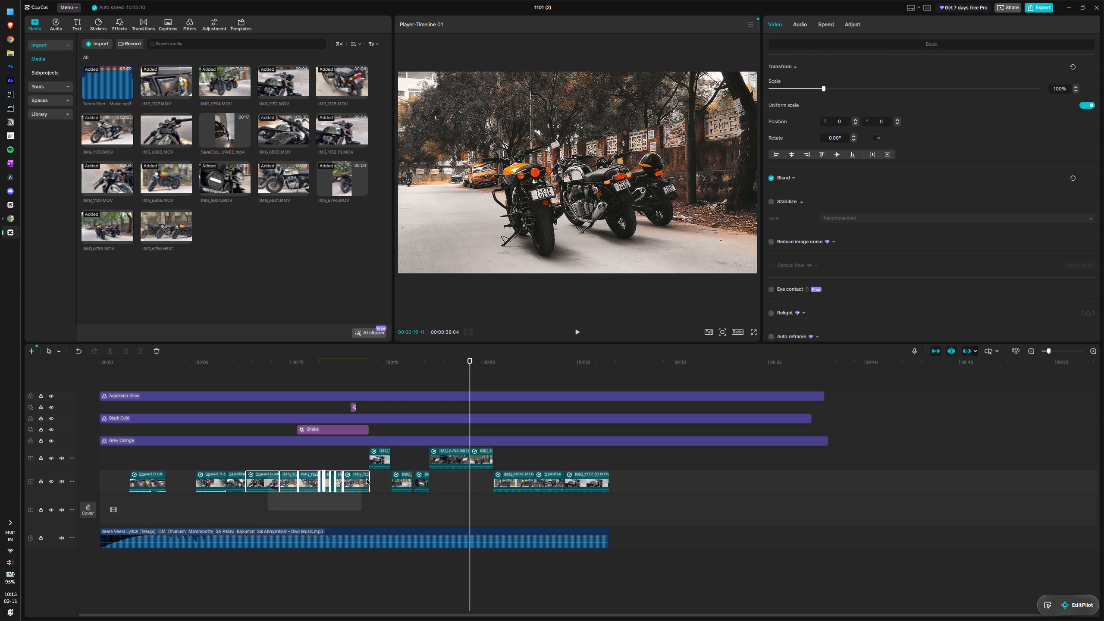
left_click_drag(367, 479, 367, 480)
key("ctrl+c")
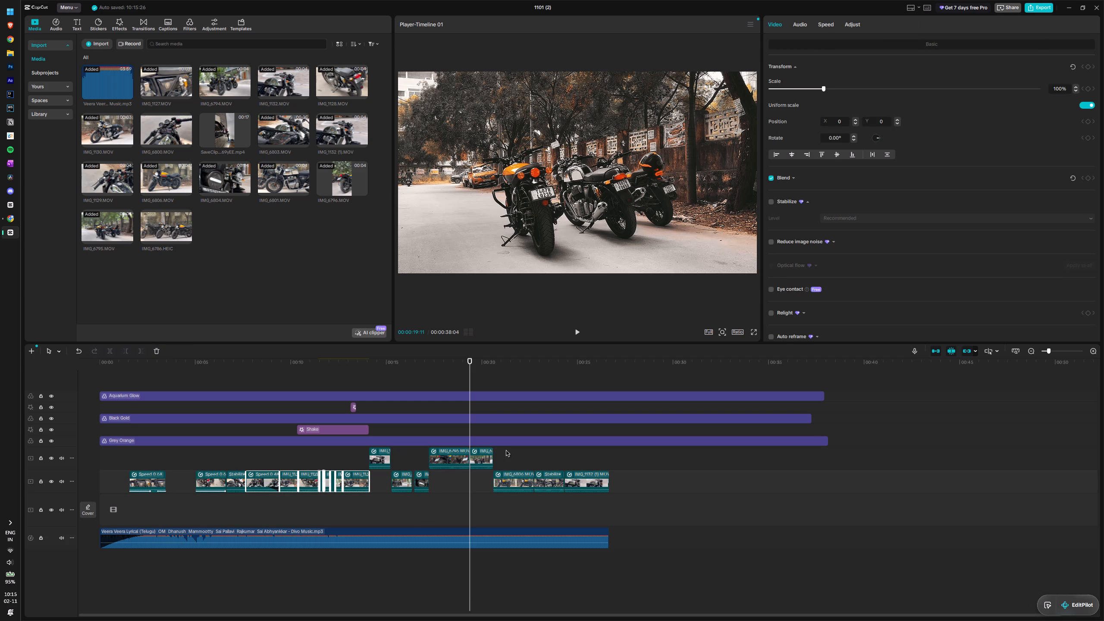
left_click(506, 451)
left_click_drag(505, 374, 468, 374)
key("ctrl+v")
Trim the end of the first pasted clip so that only about 5 frames remain.
left_click_drag(503, 483, 501, 482)
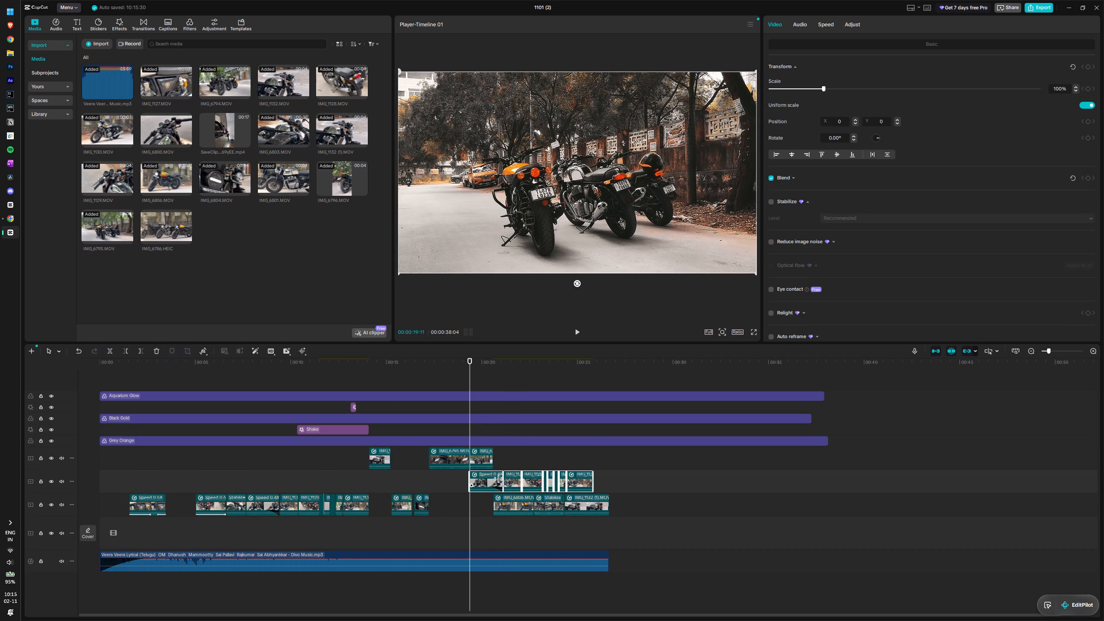
left_click_drag(501, 482, 478, 482)
left_click(493, 483)
left_click_drag(502, 482, 473, 481)
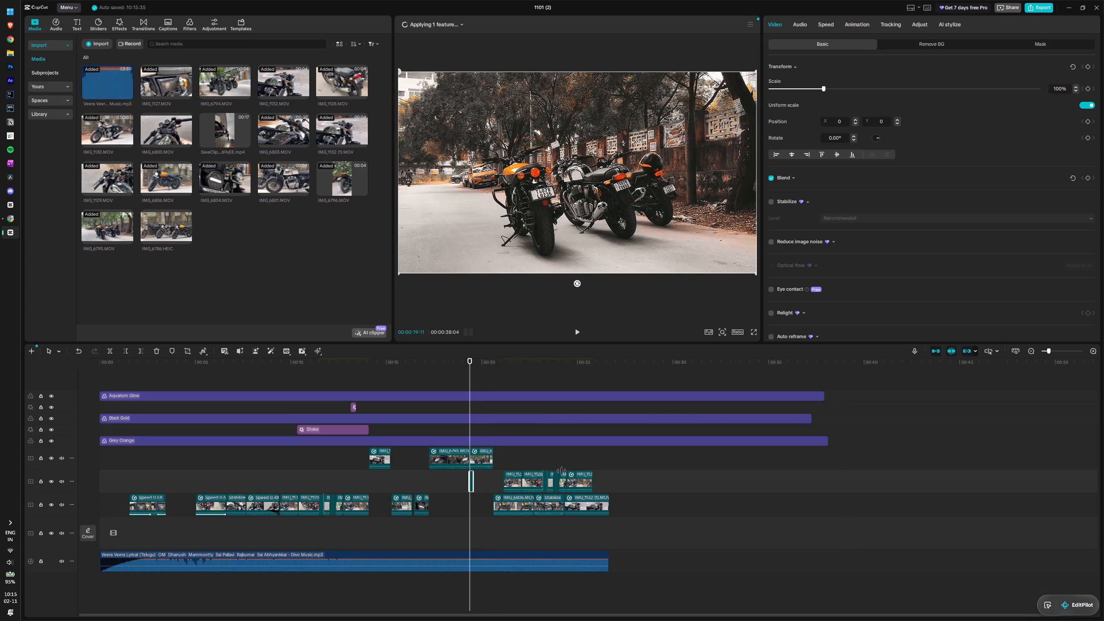
Trim the second pasted clip to 11 frames and place it directly after the first pasted clip.
left_click(513, 481)
left_click_drag(521, 480, 511, 477)
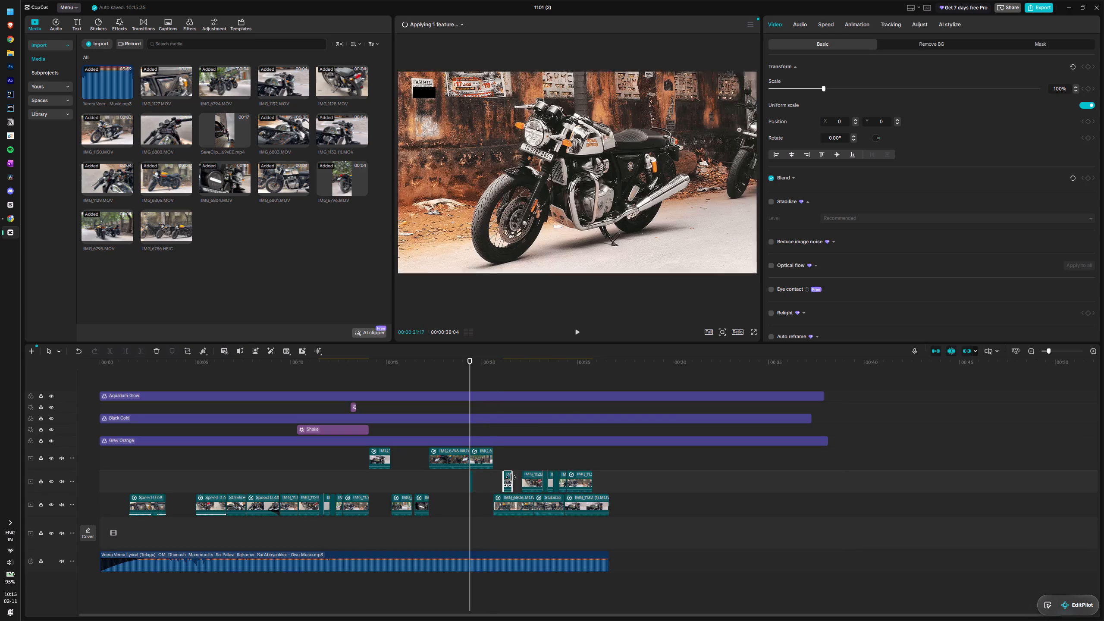
left_click_drag(511, 477, 509, 477)
left_click_drag(507, 477, 476, 479)
left_click_drag(473, 480, 478, 497)
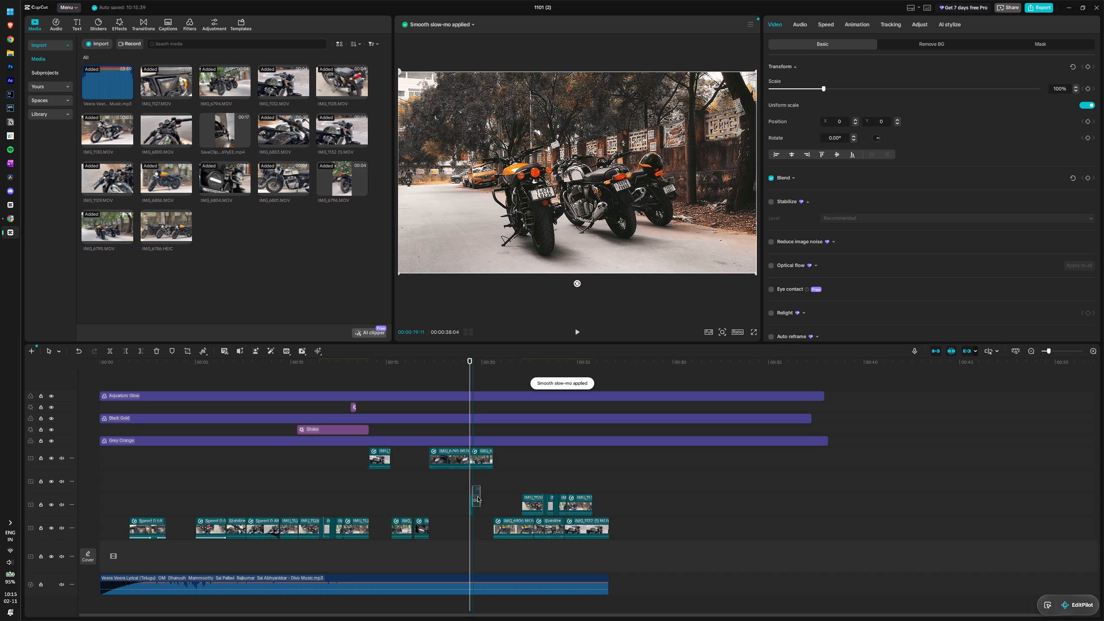
left_click_drag(478, 497, 477, 502)
Move the third pasted clip directly after the second and trim its end to 9 frames.
left_click_drag(533, 477, 490, 480)
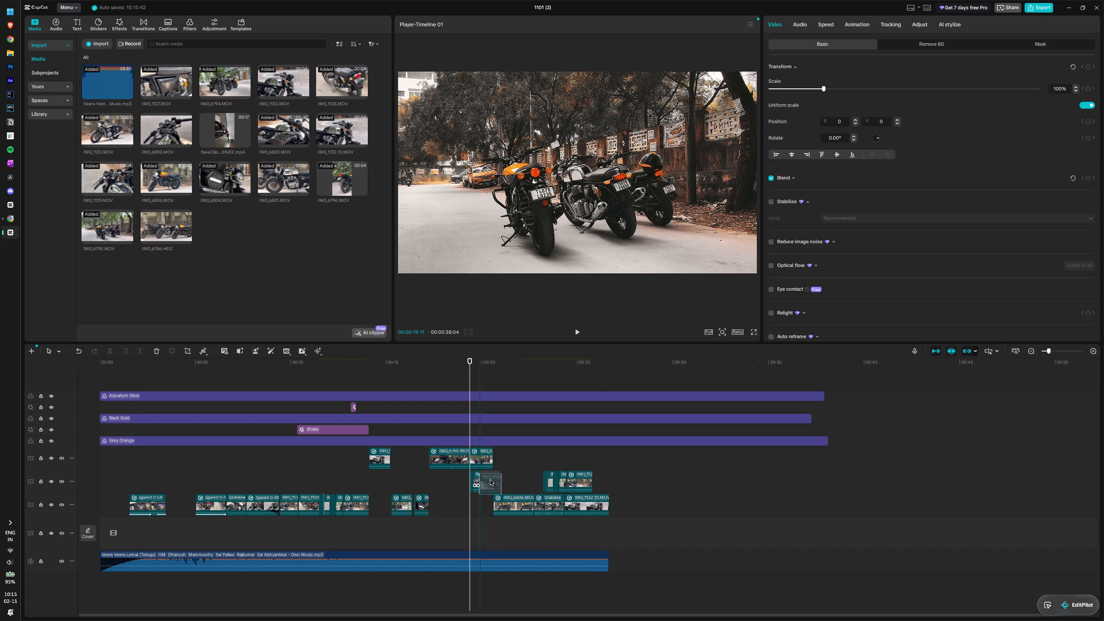
left_click_drag(490, 480, 491, 477)
left_click_drag(502, 482, 484, 481)
Move the three shortened clips, kept end to end, onto a new track above the parked-bikes clip at 00:00:19:11.
left_click_drag(1050, 352, 1073, 349)
key("space")
key("space")
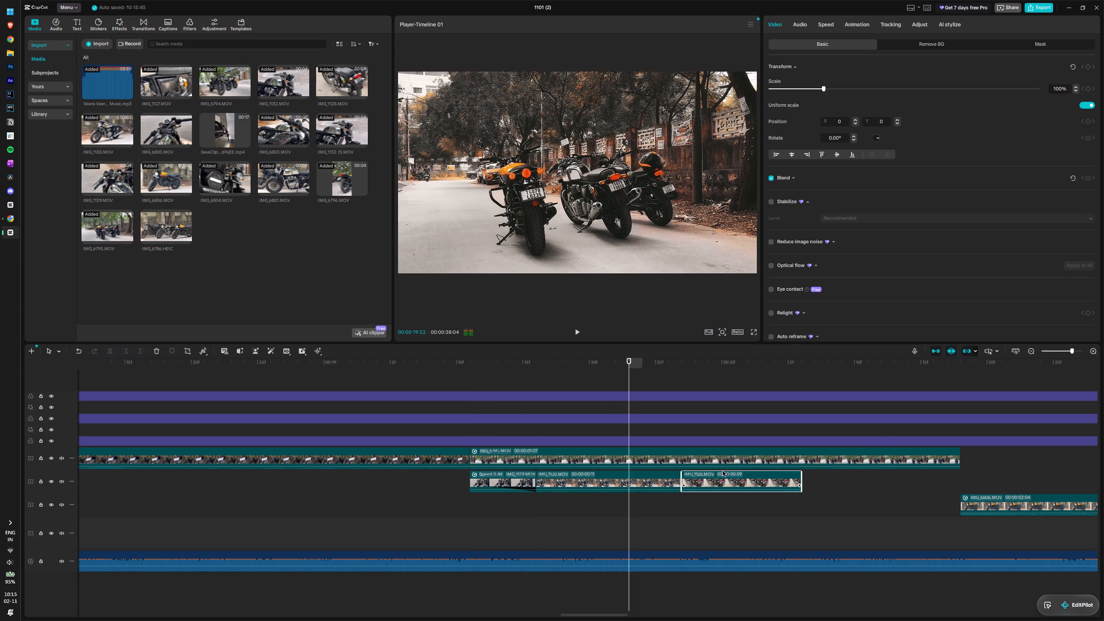
left_click_drag(497, 487, 496, 447)
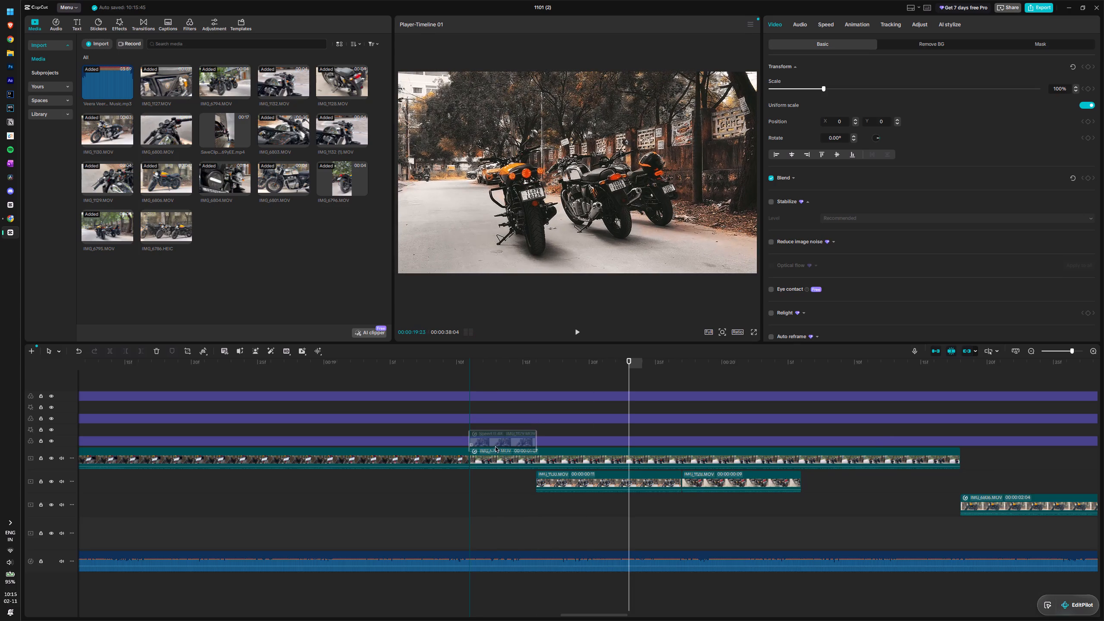
left_click_drag(496, 447, 497, 446)
left_click_drag(568, 504, 568, 458)
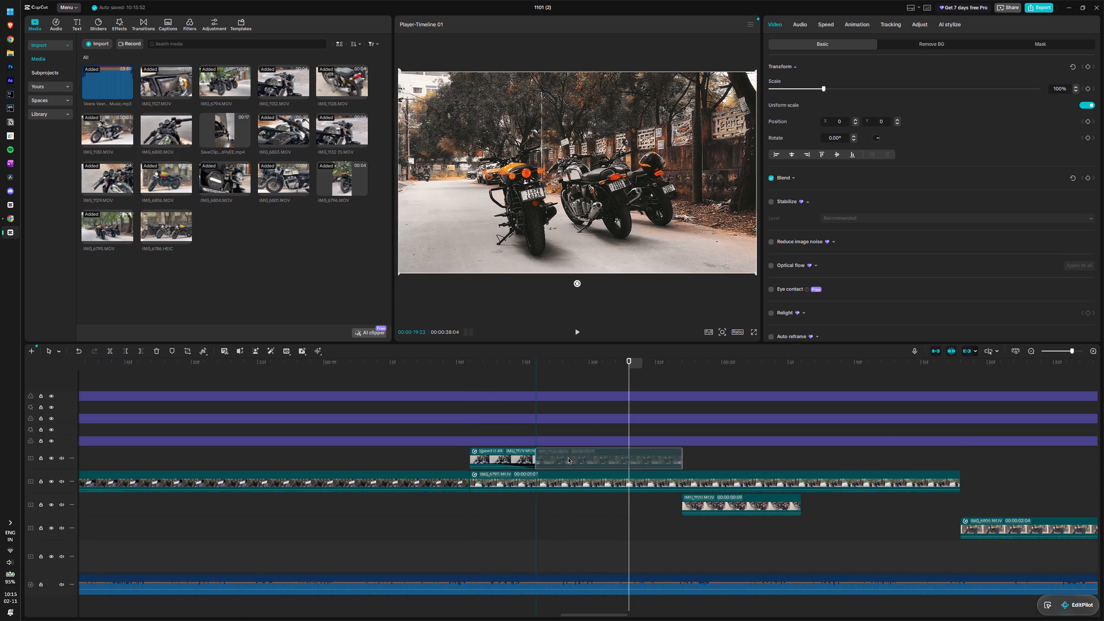
left_click_drag(732, 504, 727, 458)
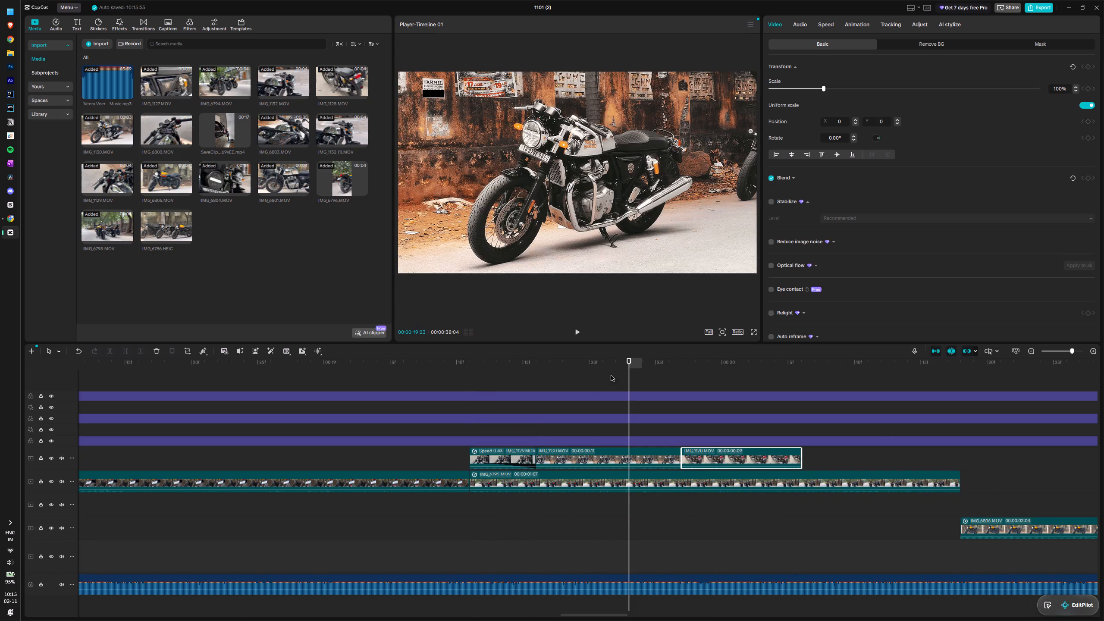
Play the section around the three shortened clips repeatedly to examine how their cuts line up with the music.
left_click_drag(630, 373, 452, 373)
key("space")
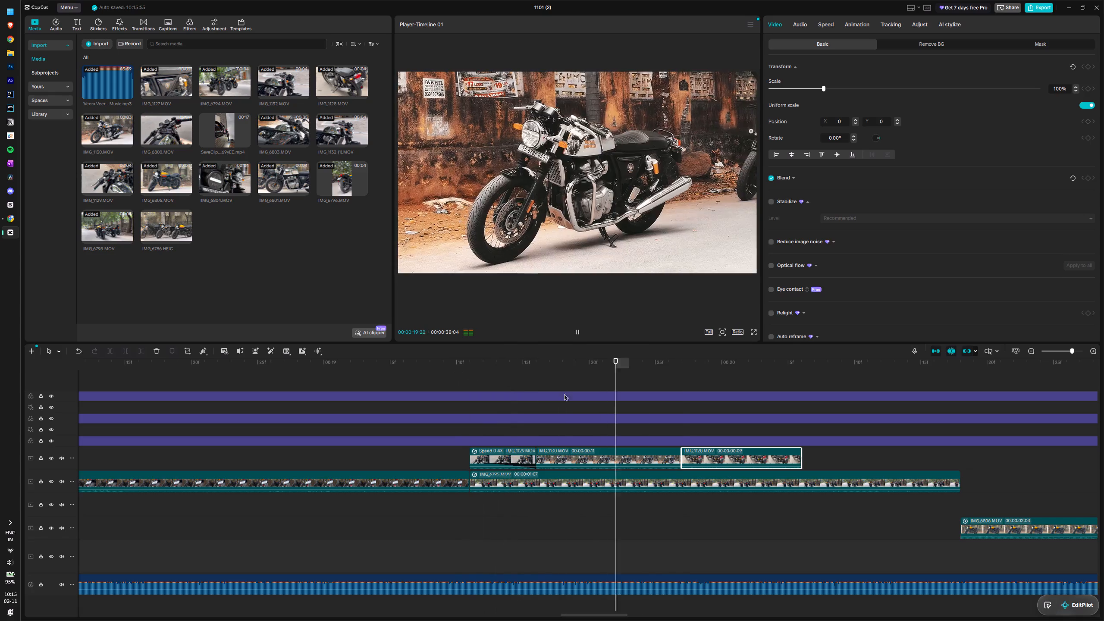
key("space")
left_click_drag(681, 363, 450, 388)
key("space")
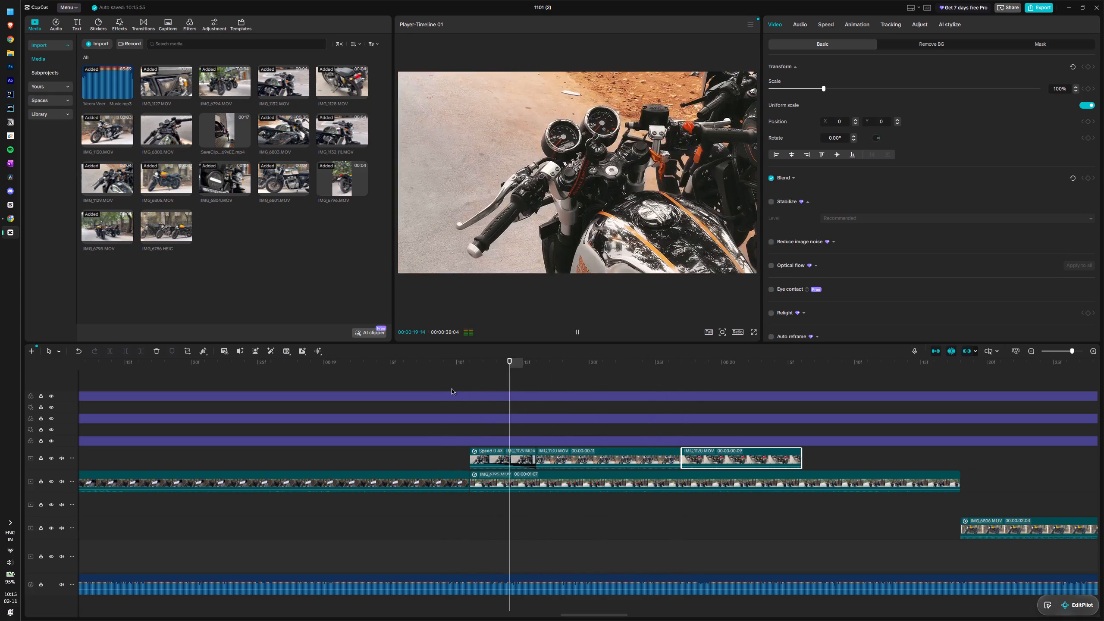
key("space")
left_click_drag(696, 381, 440, 400)
key("space")
key("space")
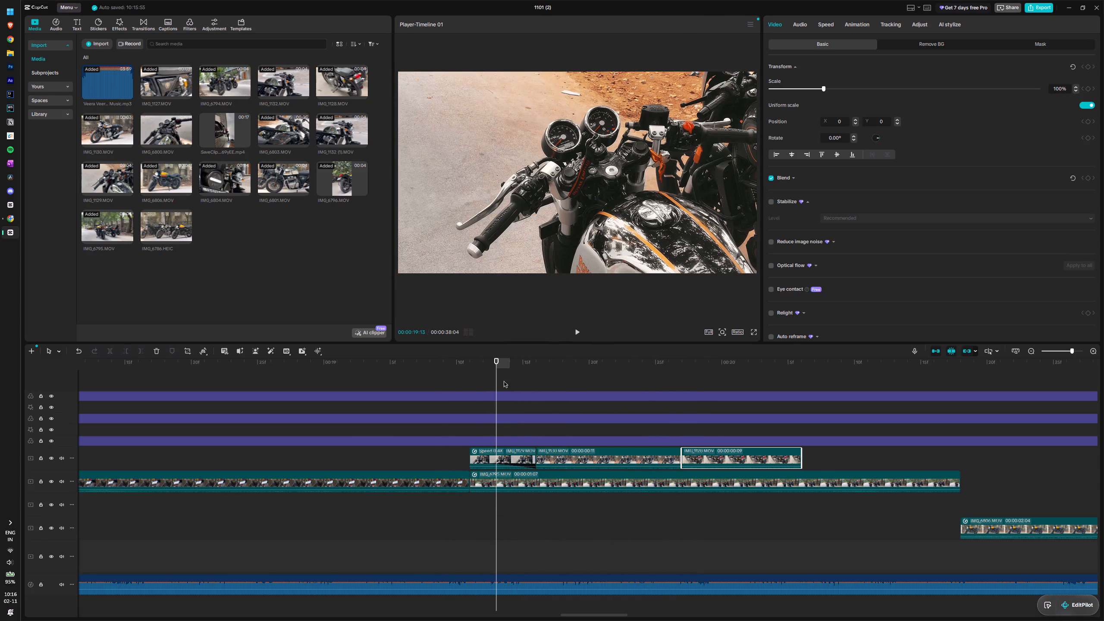
left_click_drag(497, 376, 460, 376)
left_click(580, 583)
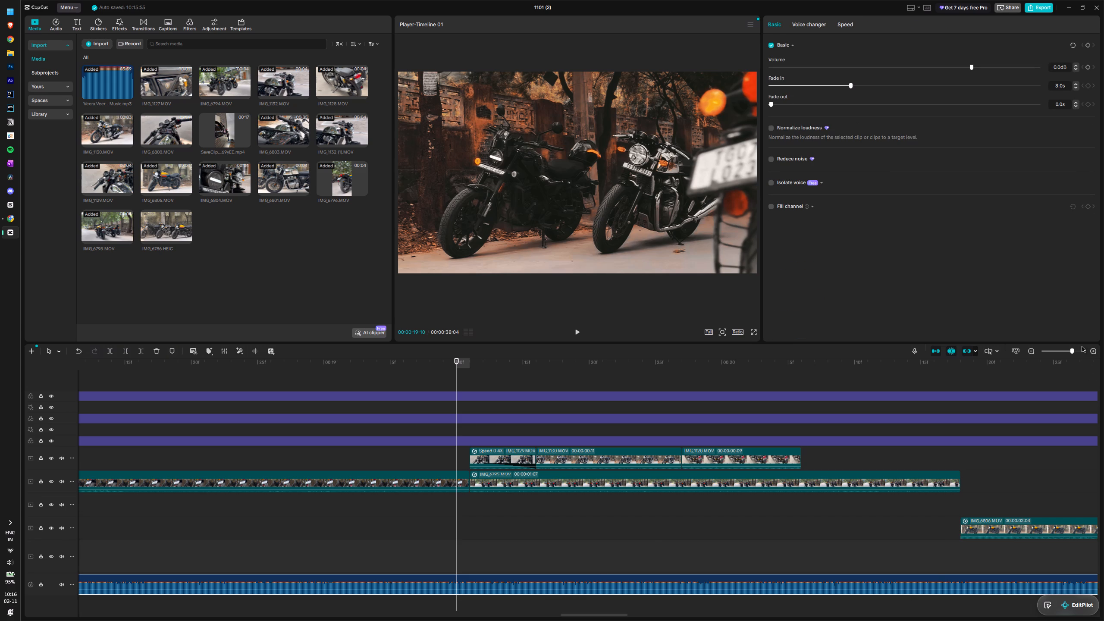
left_click_drag(1070, 351, 1093, 351)
key("space")
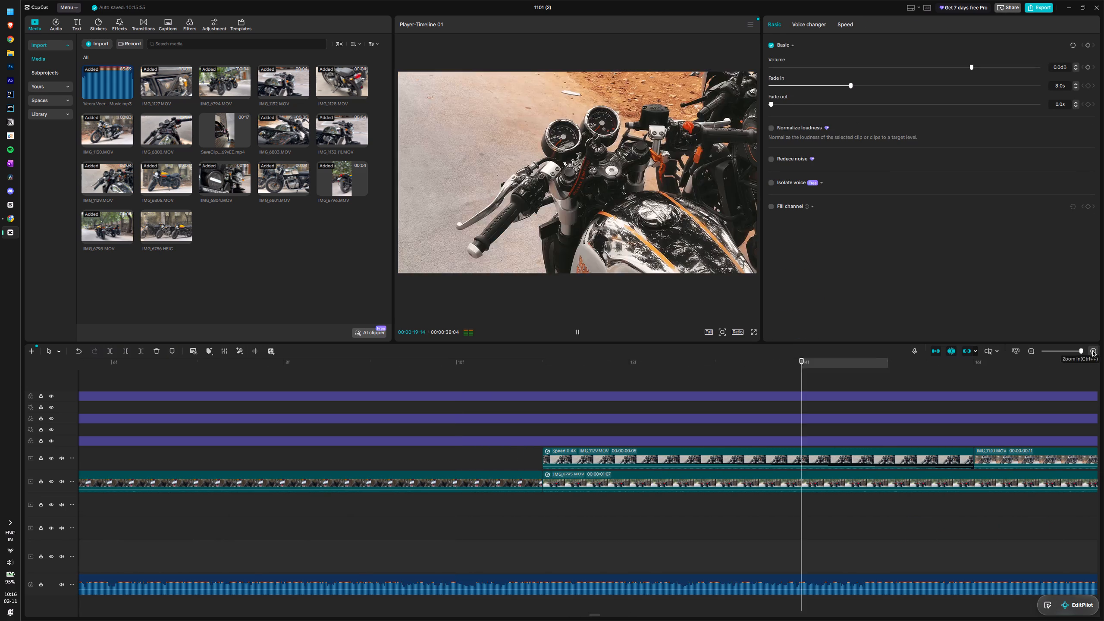
key("space")
left_click(1075, 351)
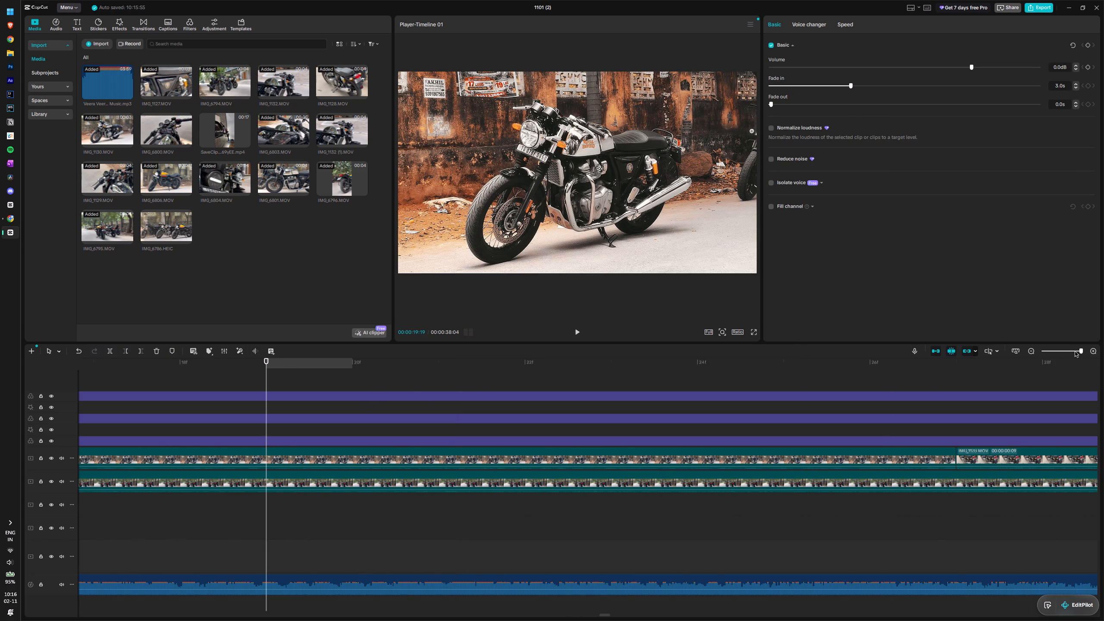
left_click_drag(266, 388, 166, 379)
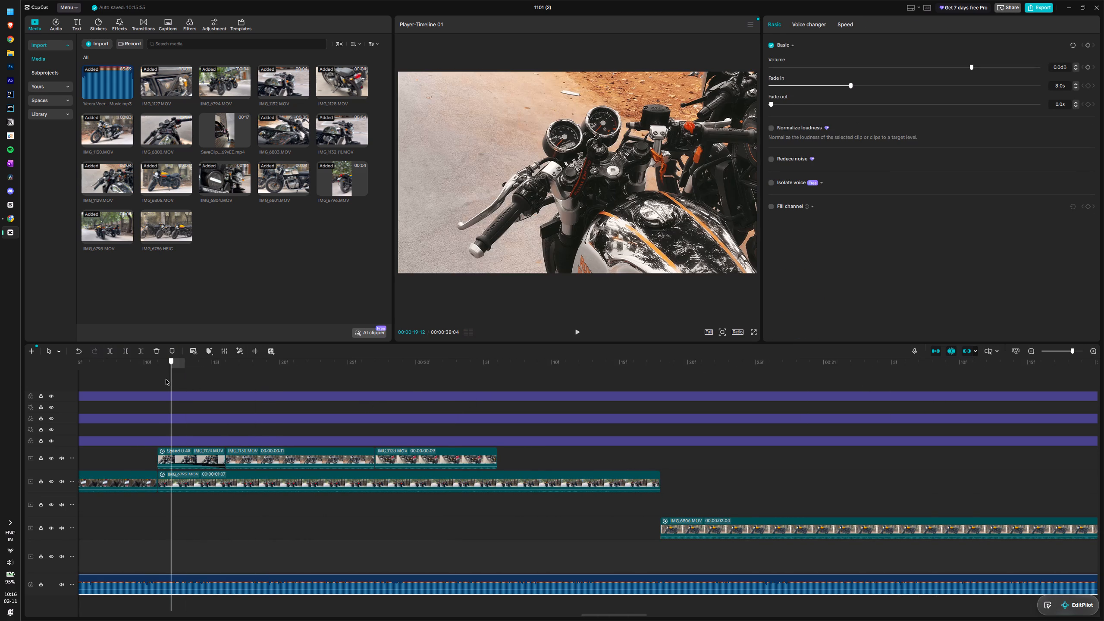
left_click_drag(166, 379, 157, 379)
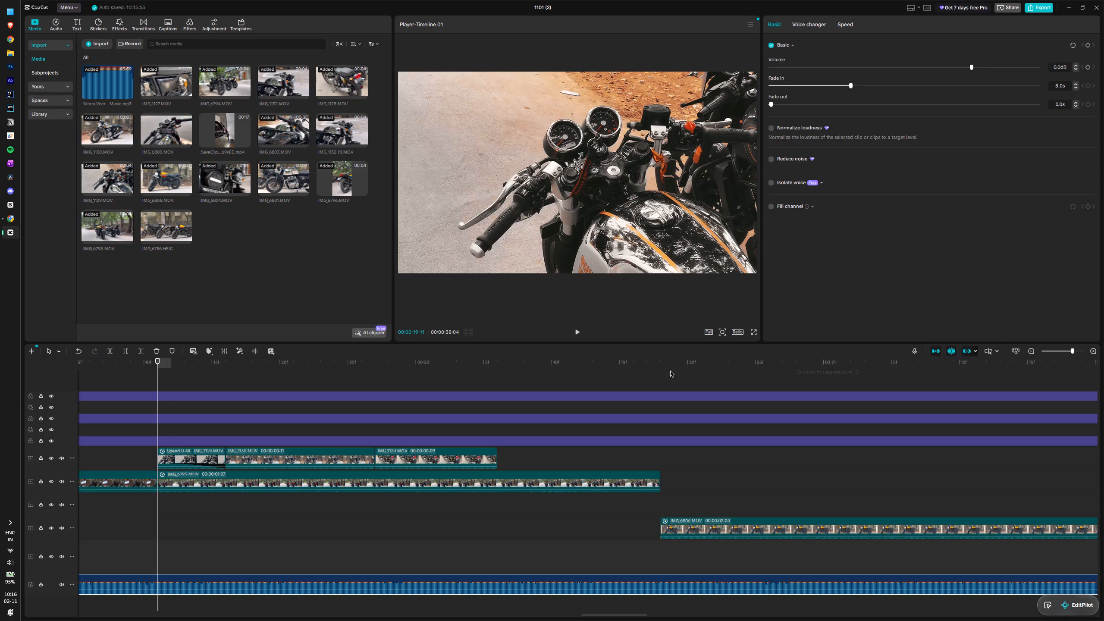
Trim the first shortened clip to end at 00:00:19:15 and move the second clip directly against it.
key("space")
key("space")
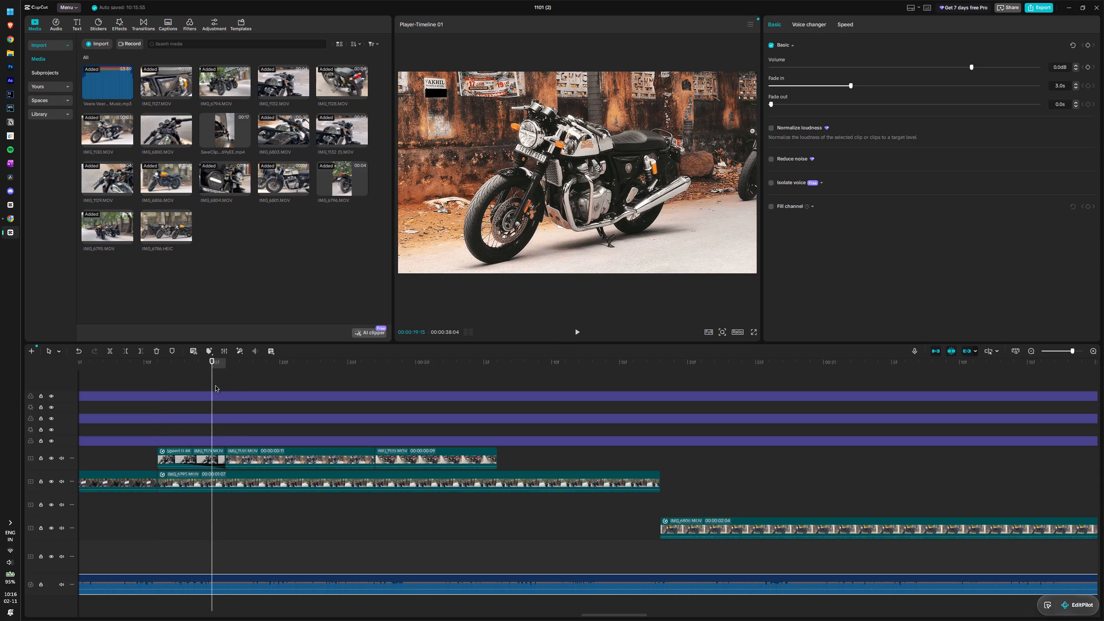
left_click(216, 459)
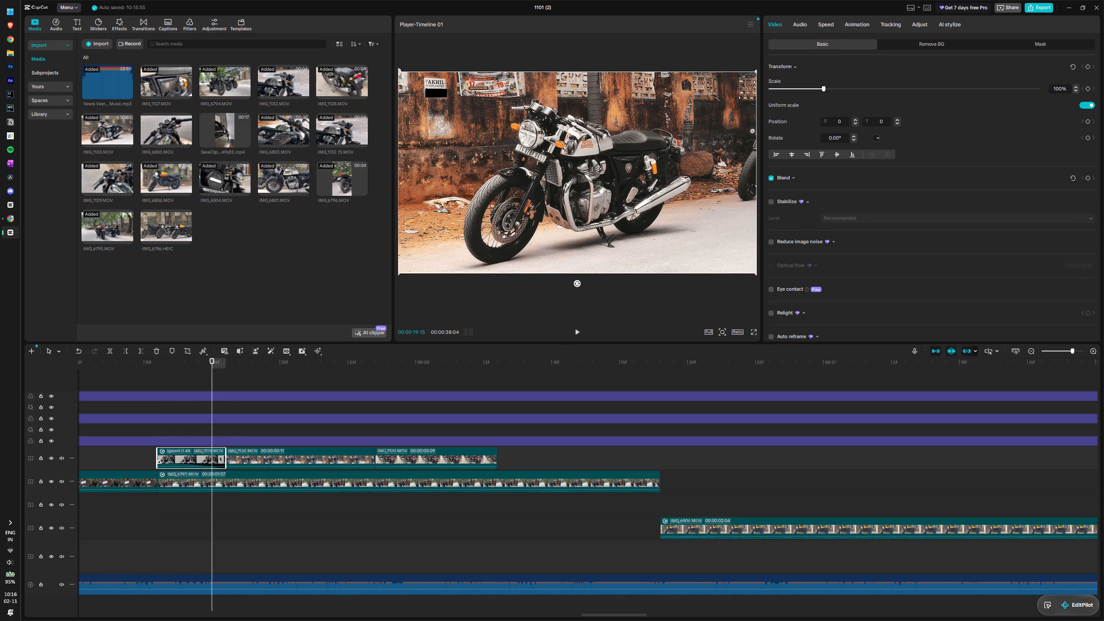
left_click_drag(224, 459, 213, 459)
left_click_drag(242, 459, 229, 460)
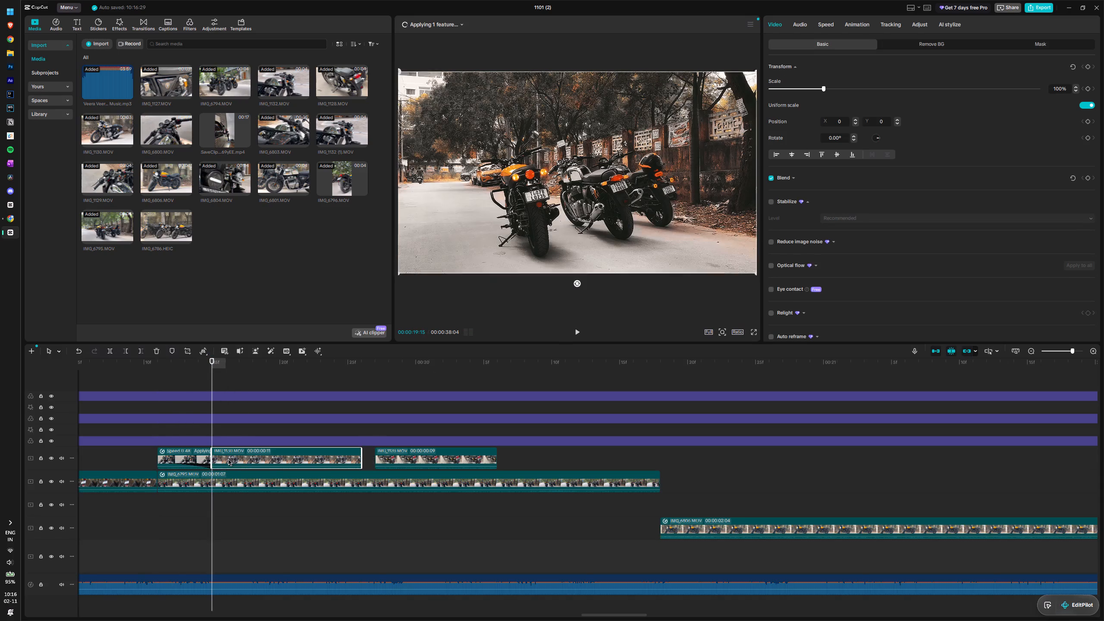
Trim the end of the second shortened clip to 00:00:19:21, leaving 6 frames.
key("space")
key("space")
left_click_drag(307, 373, 300, 372)
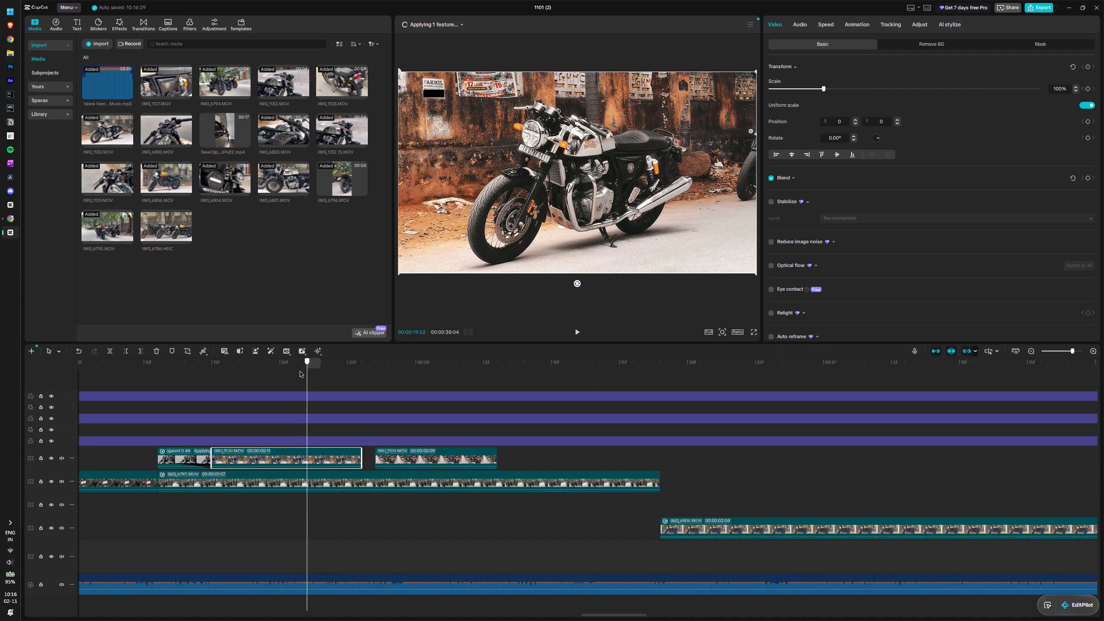
left_click_drag(300, 372, 295, 371)
left_click_drag(361, 459, 298, 450)
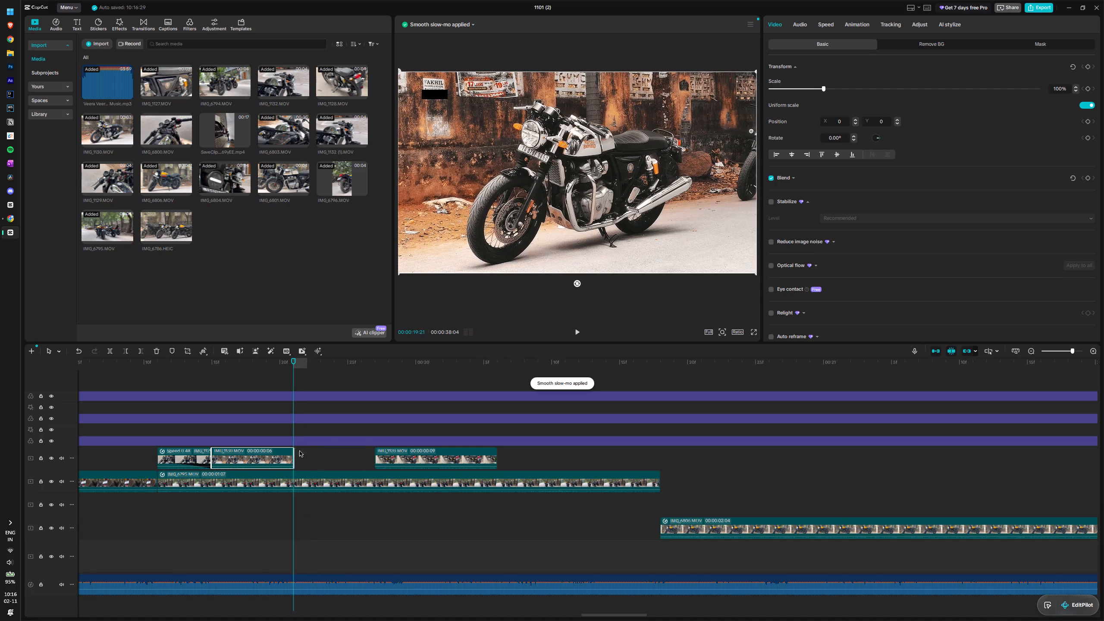
Move the third shortened clip directly after the second and trim its end to 5 frames.
left_click_drag(405, 456, 326, 456)
key("space")
key("space")
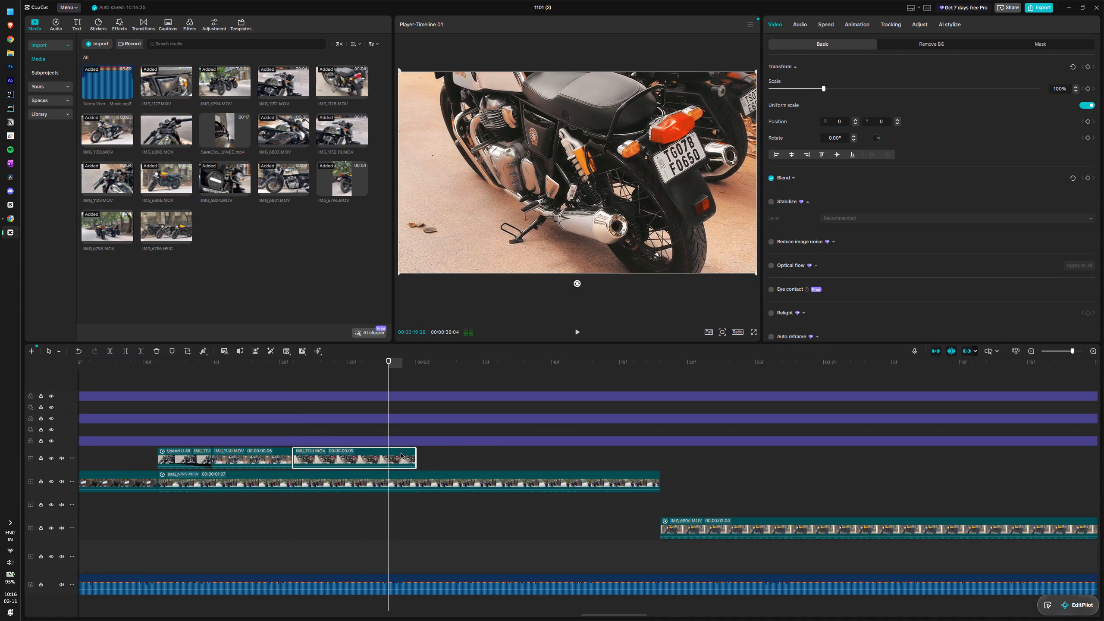
left_click_drag(416, 457, 359, 458)
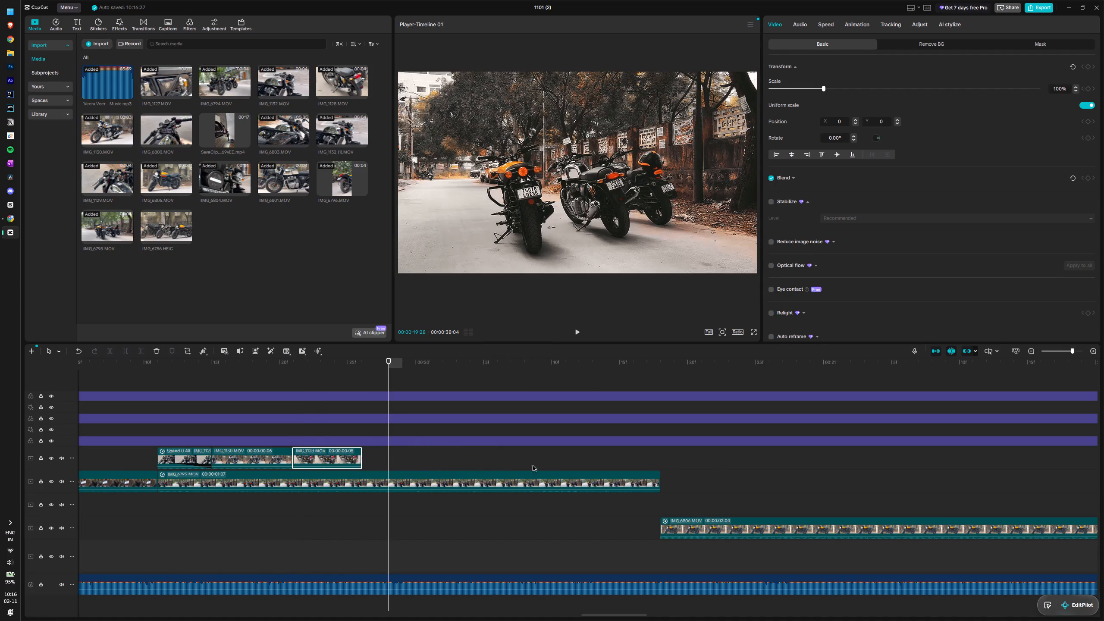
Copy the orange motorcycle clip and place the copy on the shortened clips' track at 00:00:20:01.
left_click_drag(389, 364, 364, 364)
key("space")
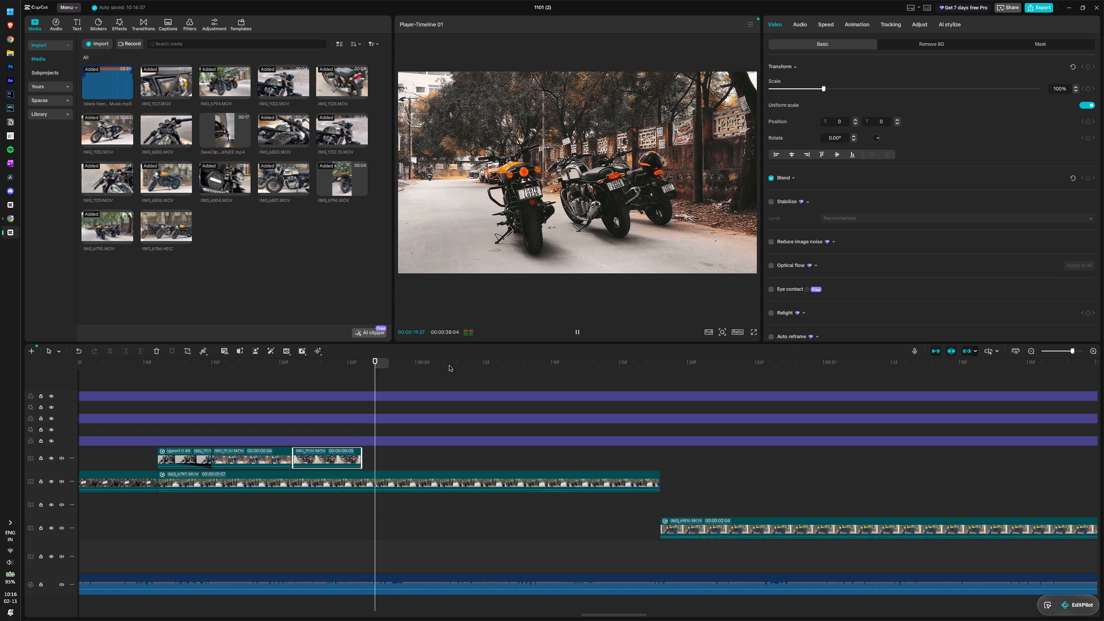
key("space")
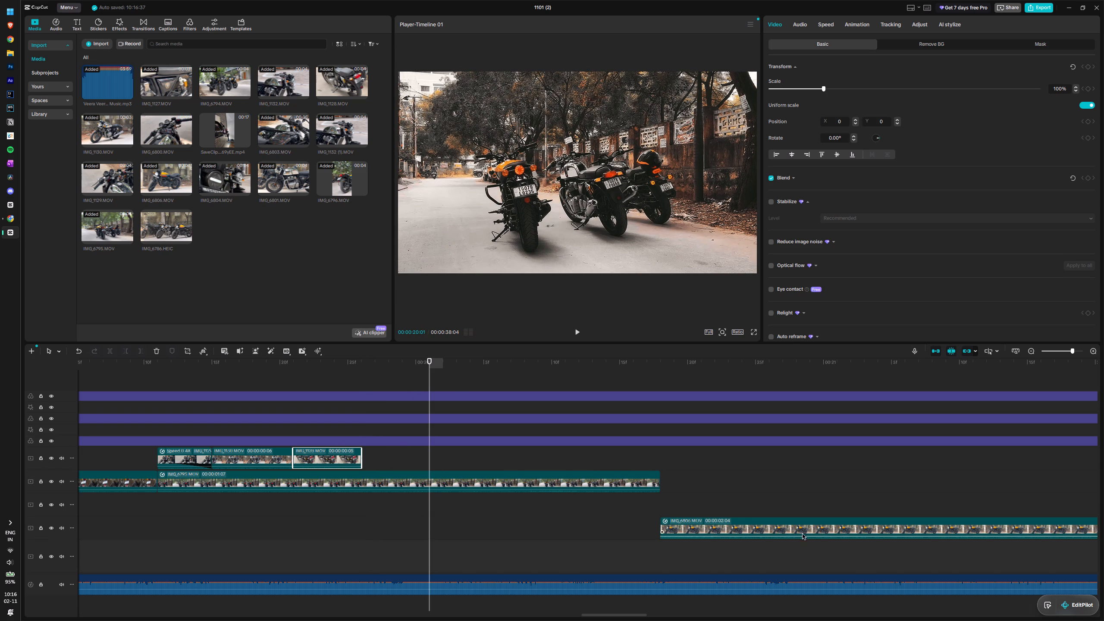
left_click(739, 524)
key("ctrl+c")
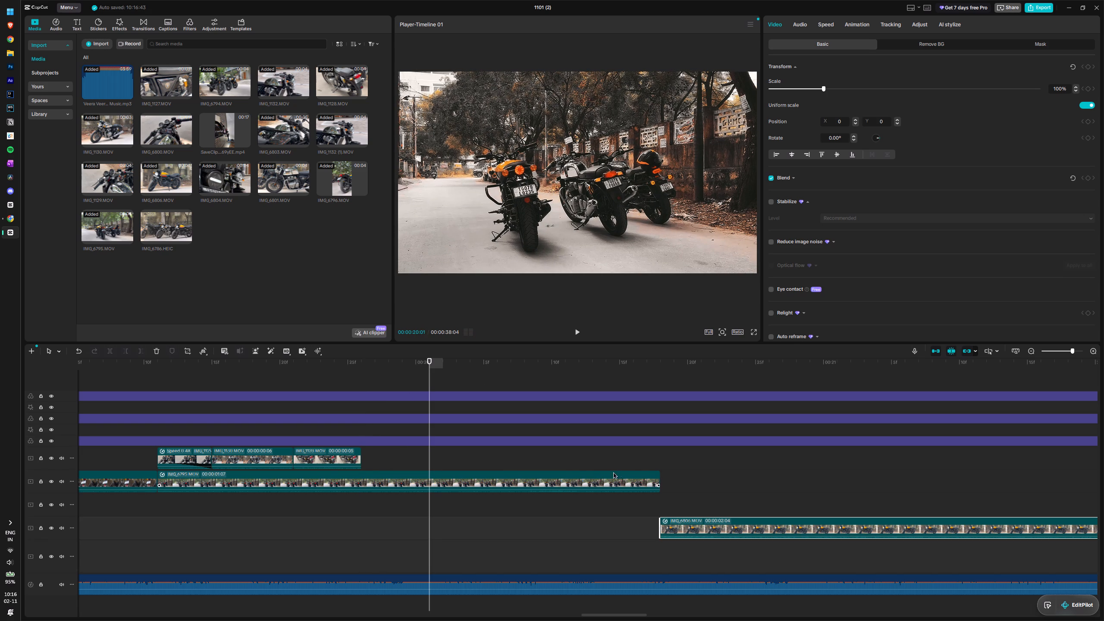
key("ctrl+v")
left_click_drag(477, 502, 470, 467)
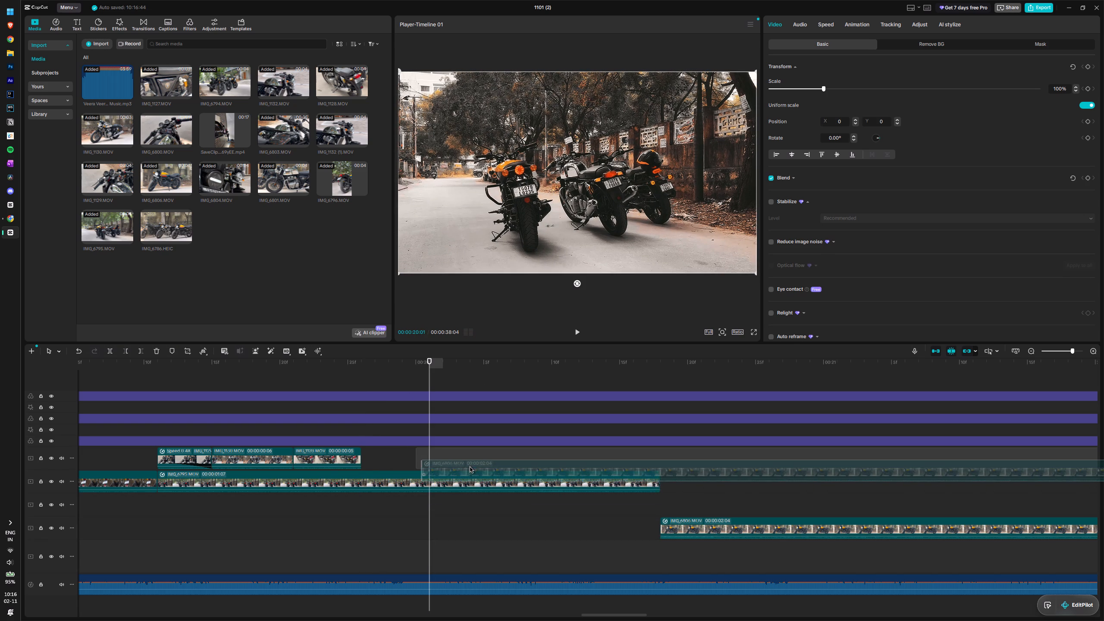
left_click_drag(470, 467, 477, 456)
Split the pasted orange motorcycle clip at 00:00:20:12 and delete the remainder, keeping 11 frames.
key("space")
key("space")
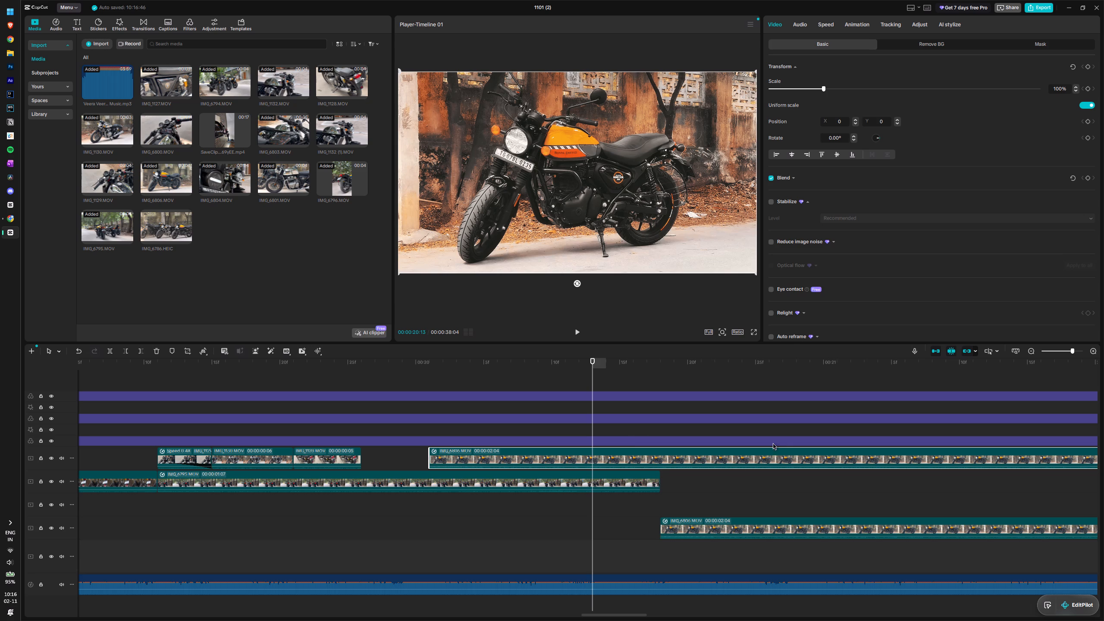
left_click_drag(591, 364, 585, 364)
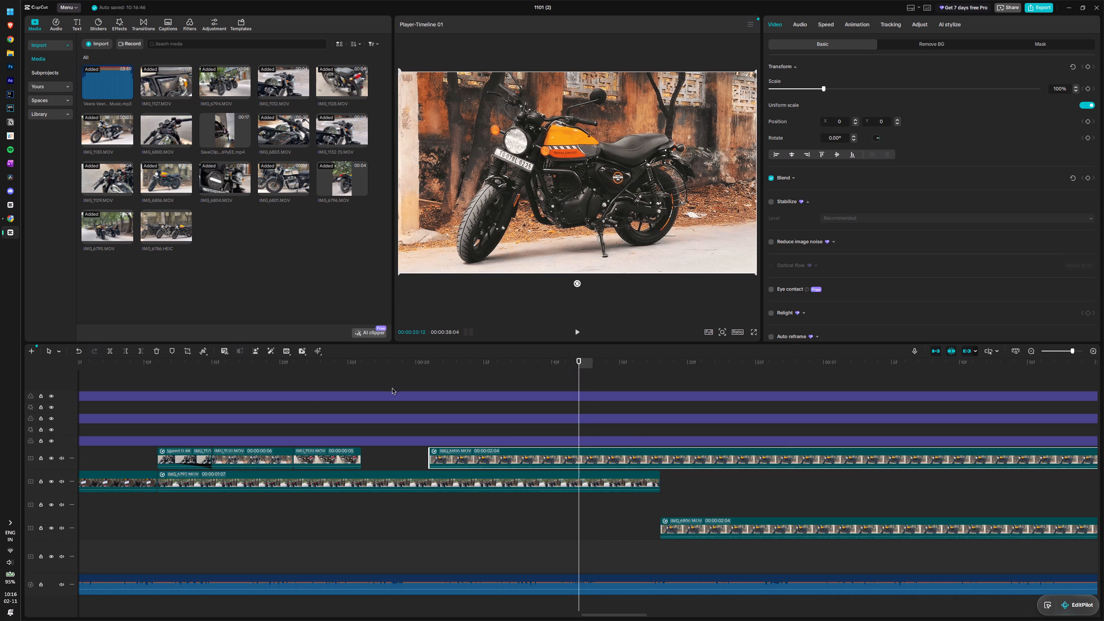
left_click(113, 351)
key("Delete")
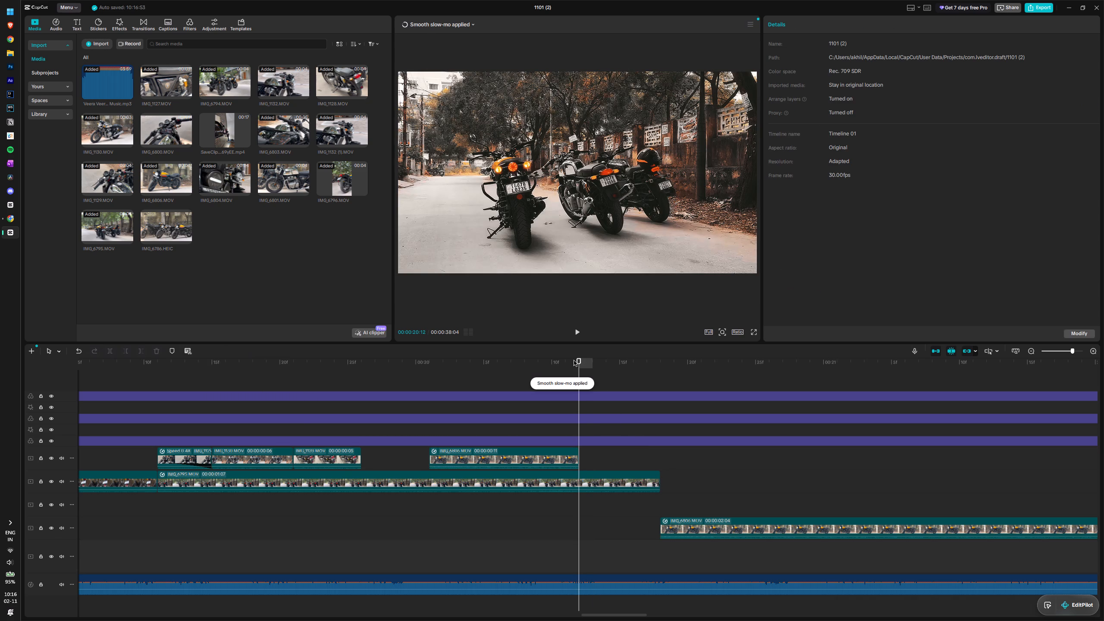
Play and scrub through the short-clip sequence to check the pasted orange motorcycle shot against the music.
left_click(582, 367)
left_click_drag(579, 365, 157, 419)
key("space")
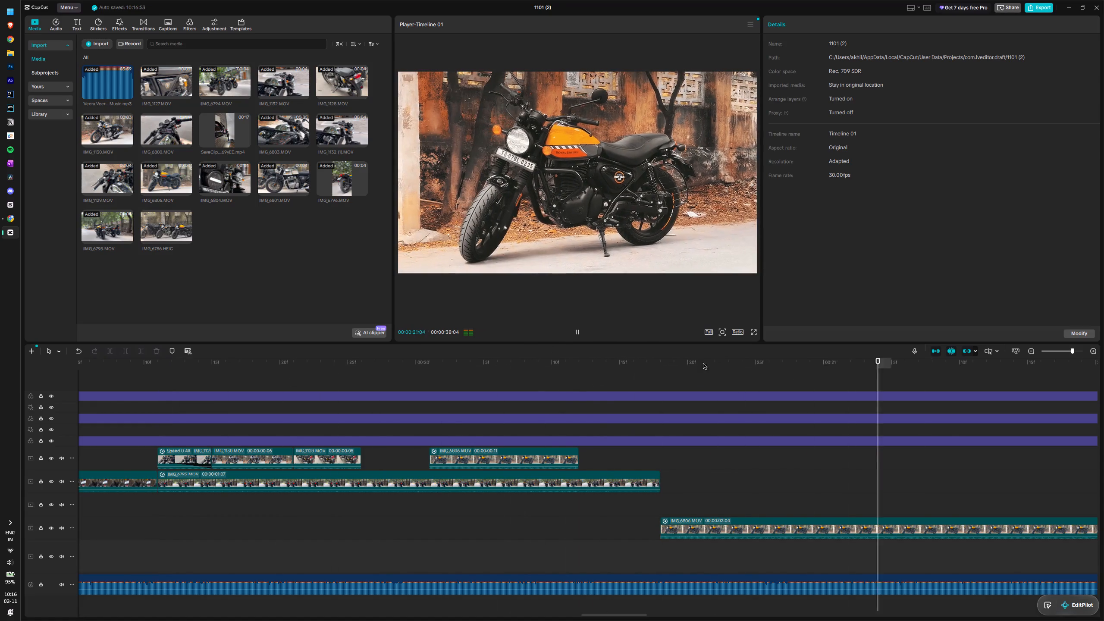
key("space")
left_click_drag(947, 368, 266, 443)
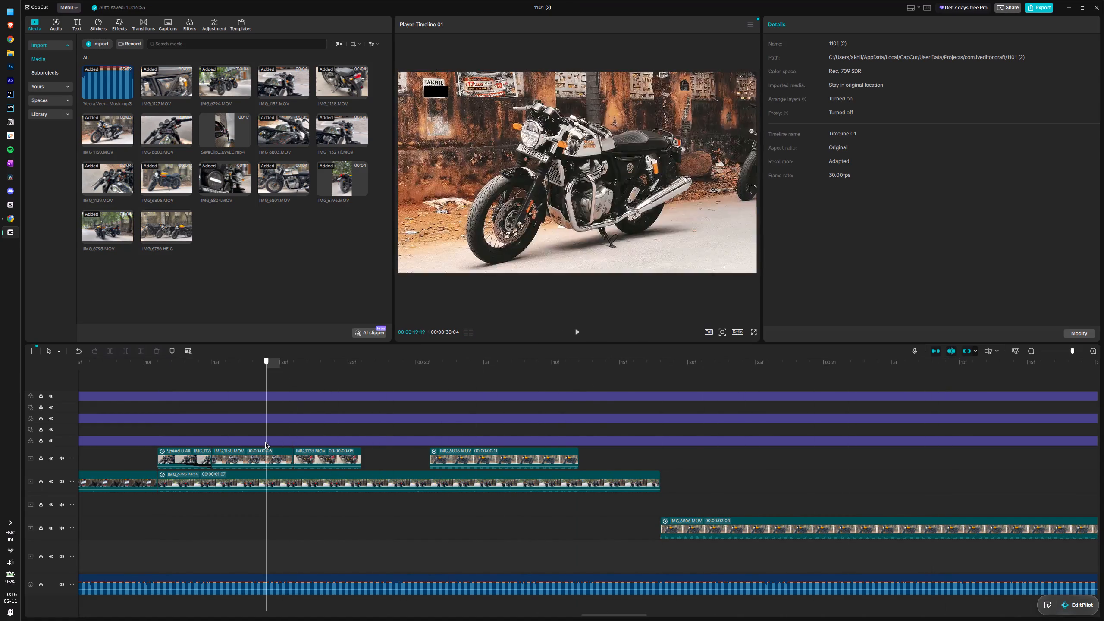
left_click_drag(266, 443, 605, 445)
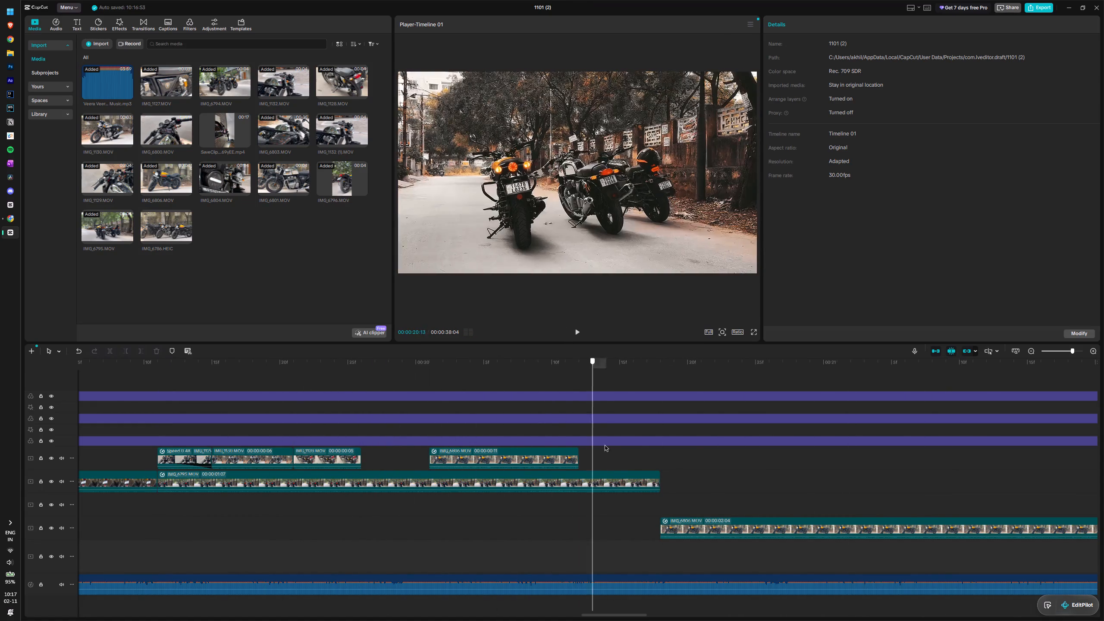
left_click_drag(605, 445, 521, 445)
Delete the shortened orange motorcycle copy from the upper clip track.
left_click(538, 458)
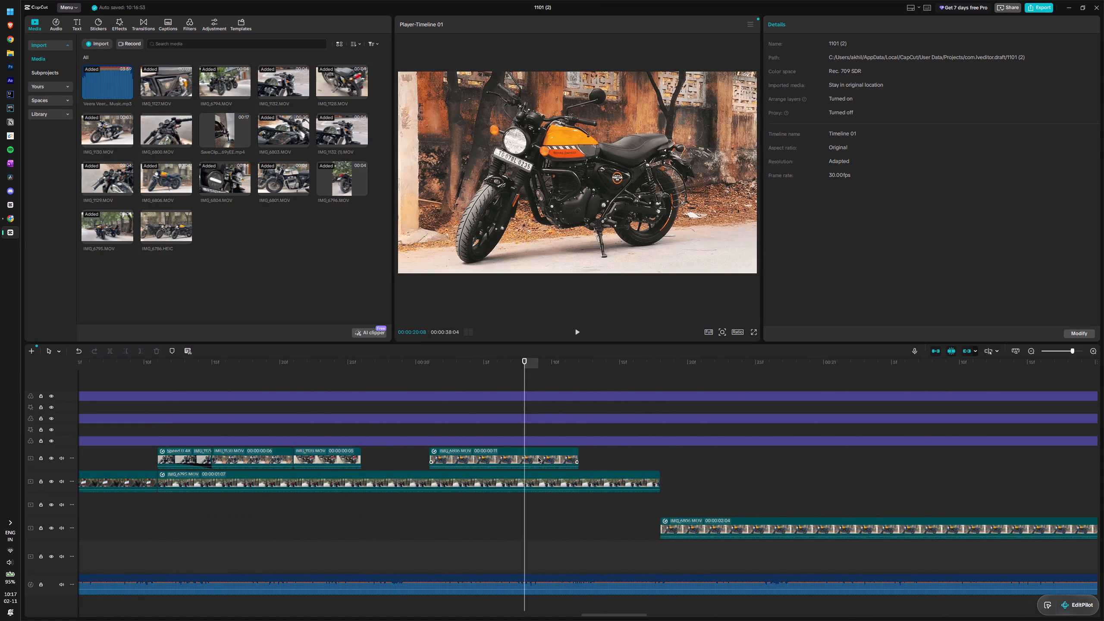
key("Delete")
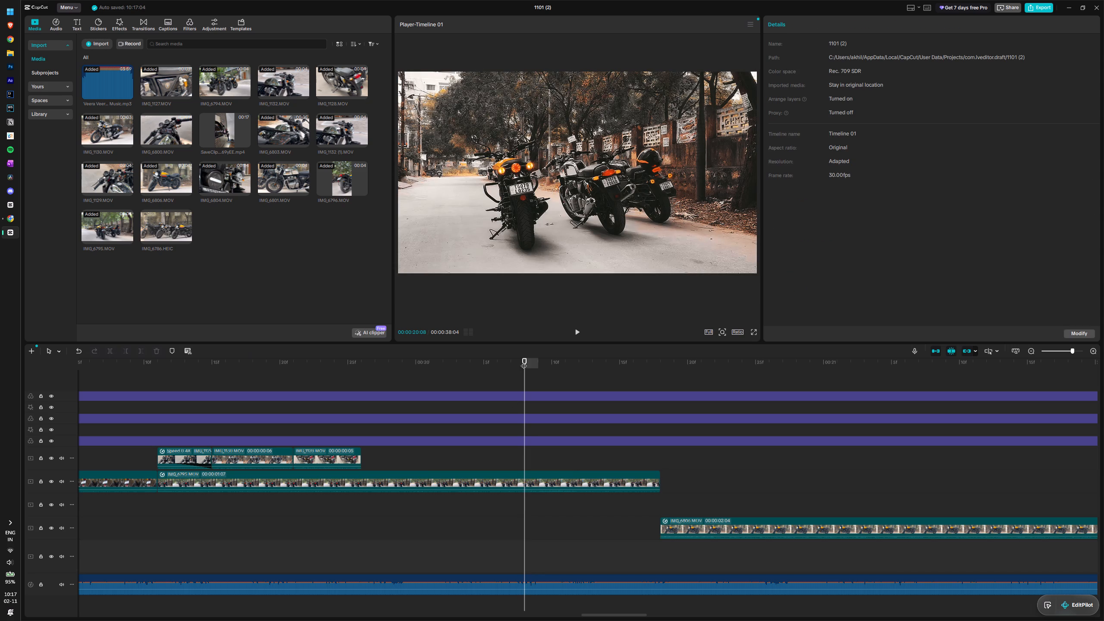
Add the headlight close-up IMG_6804.MOV to the shortened clips' track at about 00:00:20:05 and dismiss the audio-tracks notice.
left_click_drag(221, 174, 487, 458)
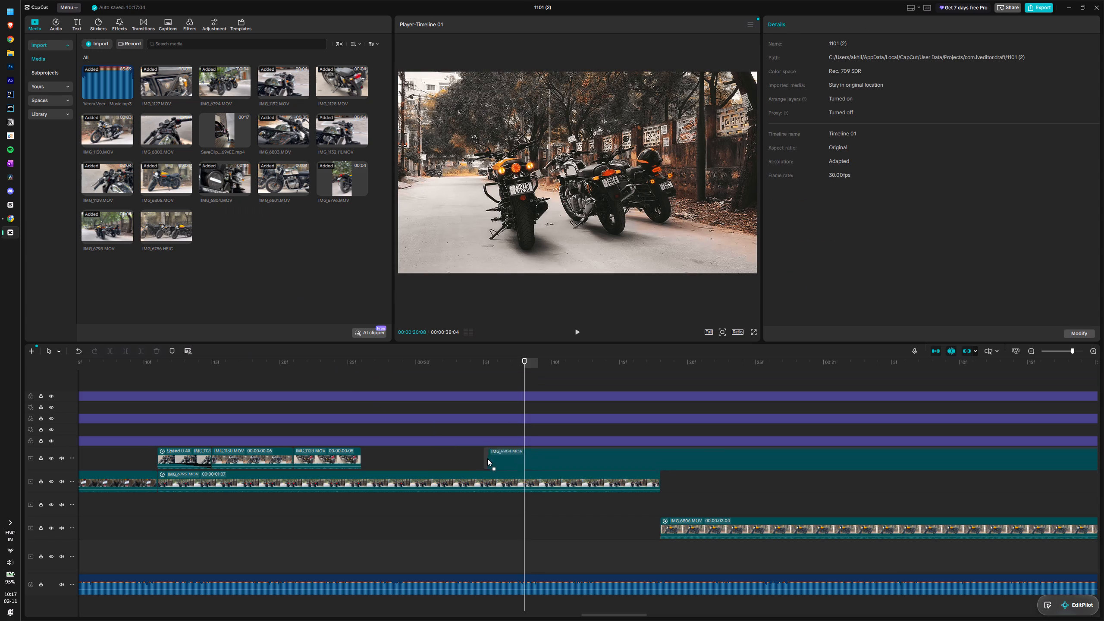
left_click_drag(487, 458, 487, 458)
left_click(602, 336)
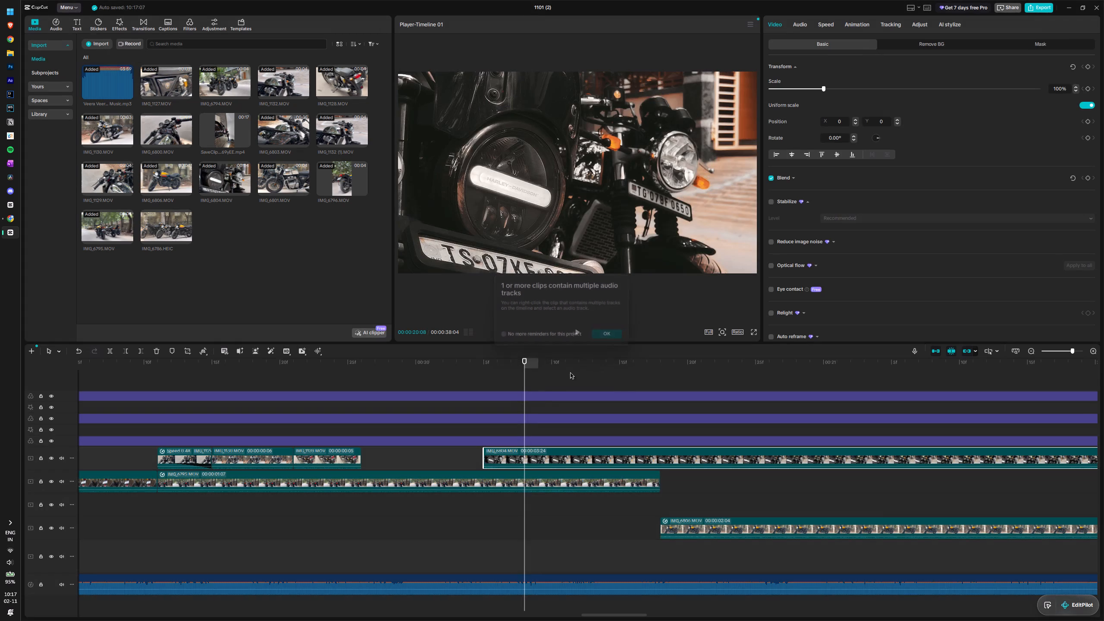
Split the headlight close-up at 00:00:20:14 and delete the remainder, keeping 9 frames.
left_click_drag(524, 371, 602, 373)
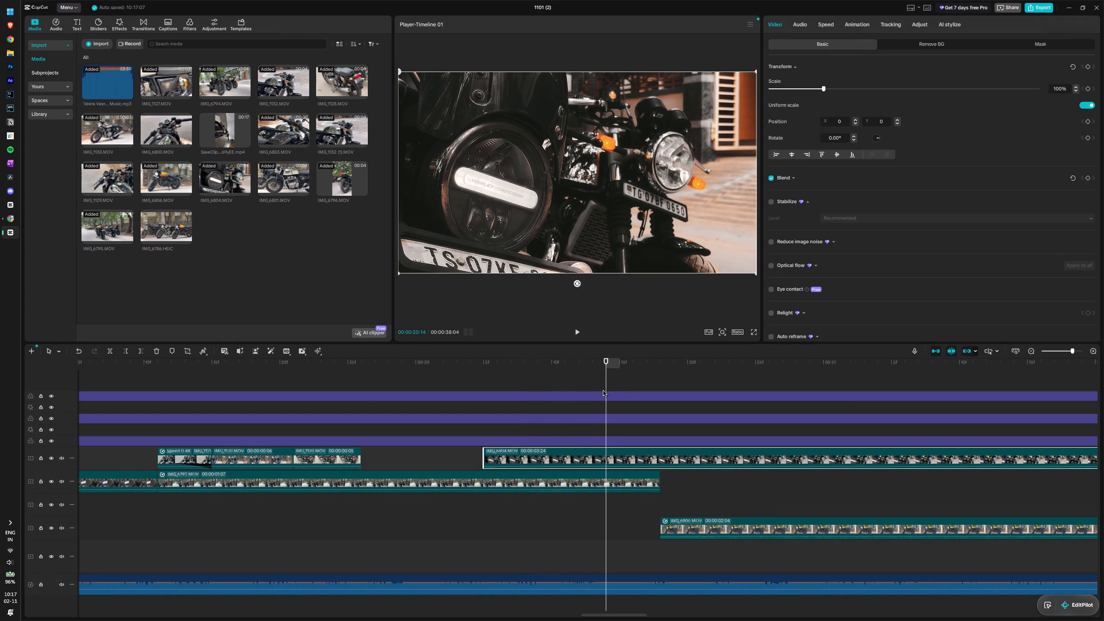
left_click(621, 461)
left_click(109, 352)
key("Delete")
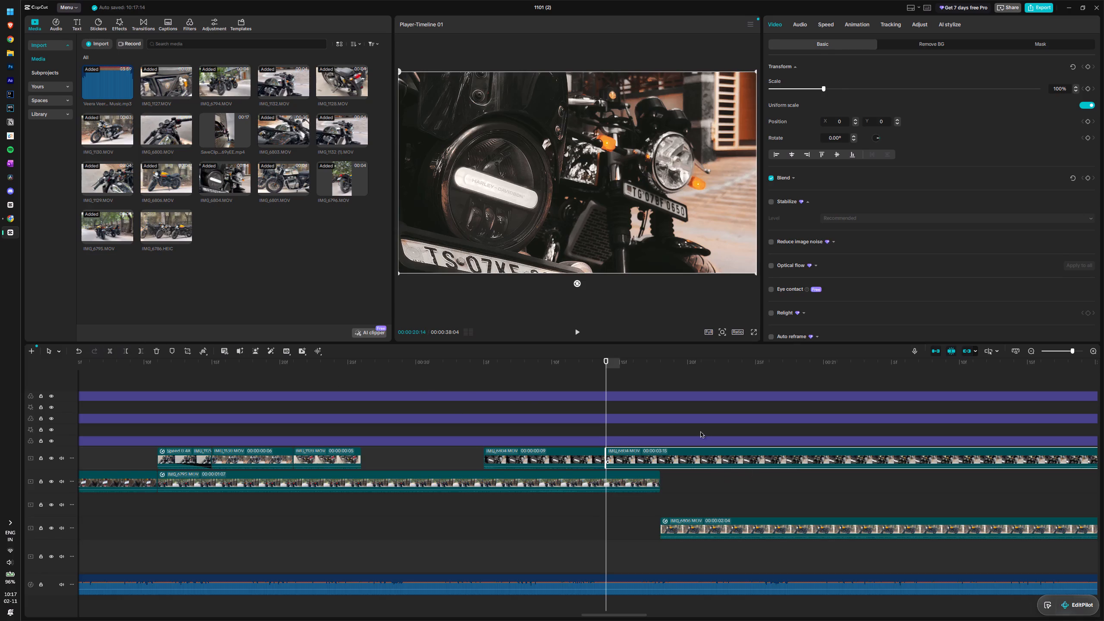
Play and scrub through the short-clip sequence to check the timing of the headlight close-up against the music.
left_click_drag(607, 367, 379, 409)
key("space")
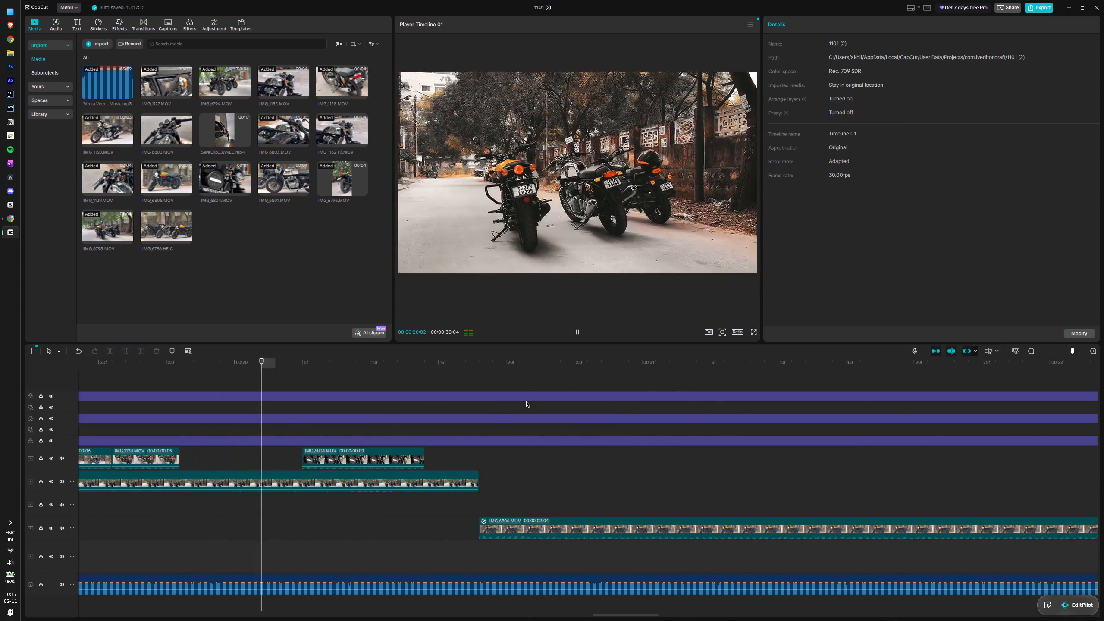
key("space")
left_click_drag(669, 364, 557, 368)
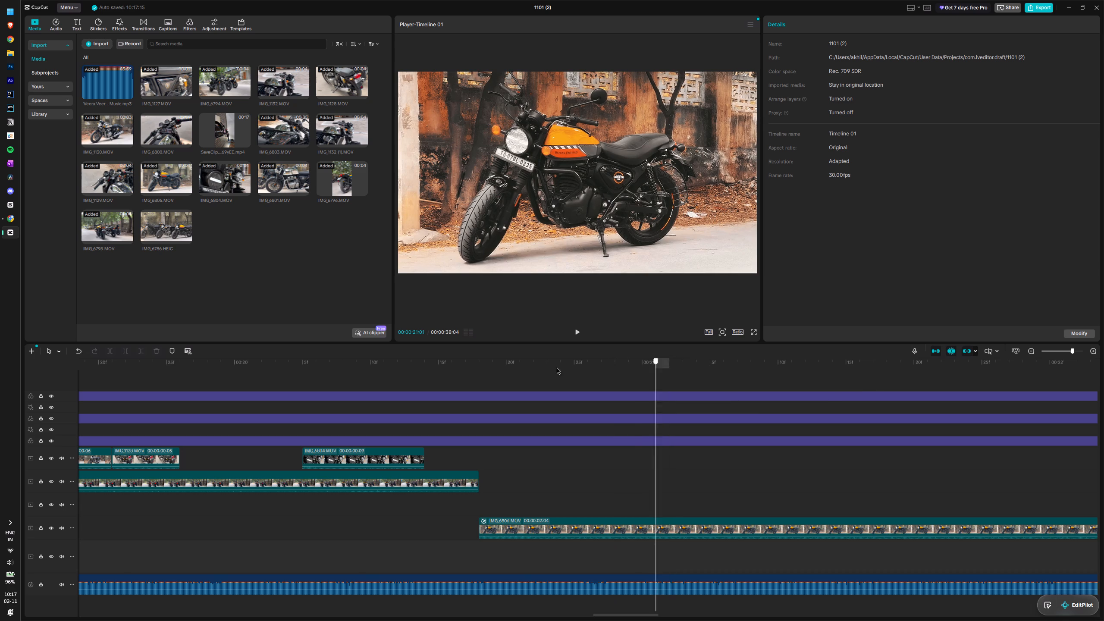
left_click_drag(557, 368, 611, 390)
key("space")
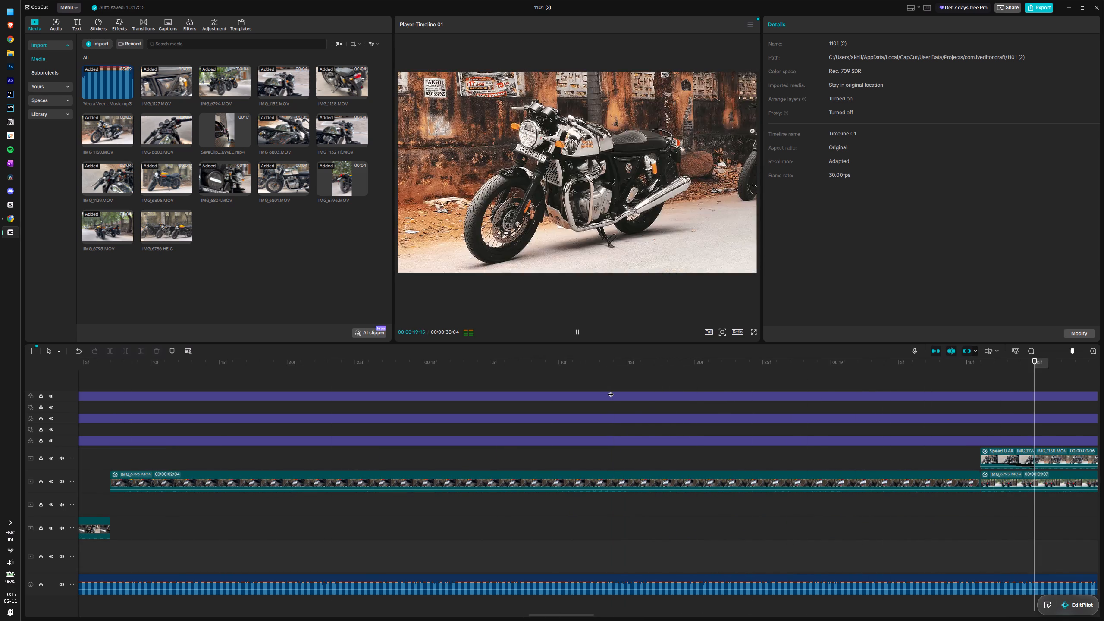
key("space")
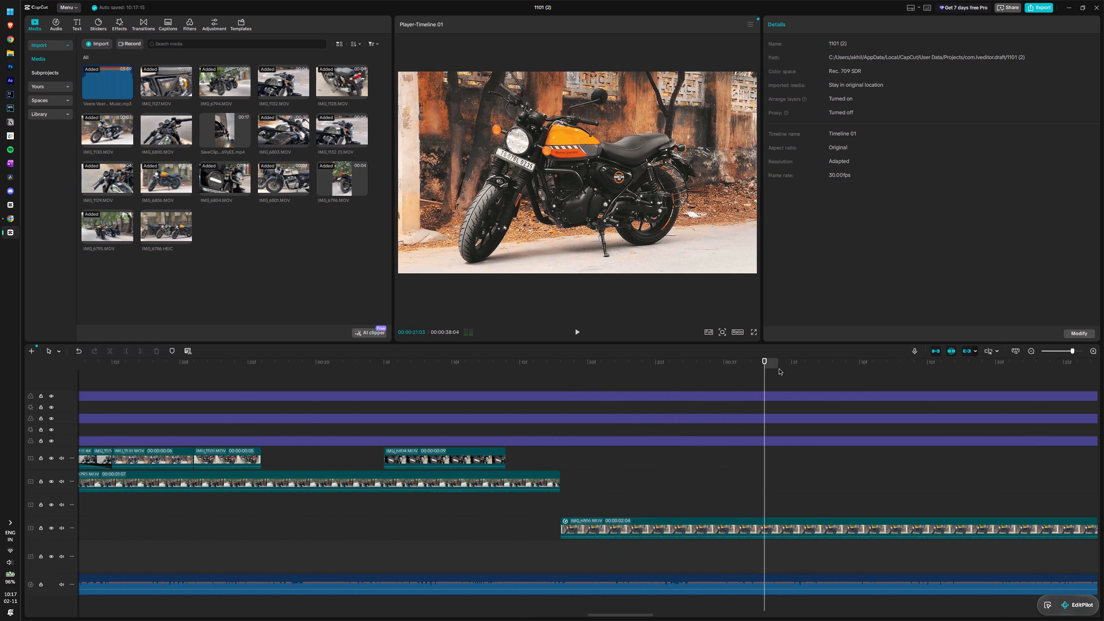
left_click_drag(764, 367, 185, 436)
key("space")
key("space")
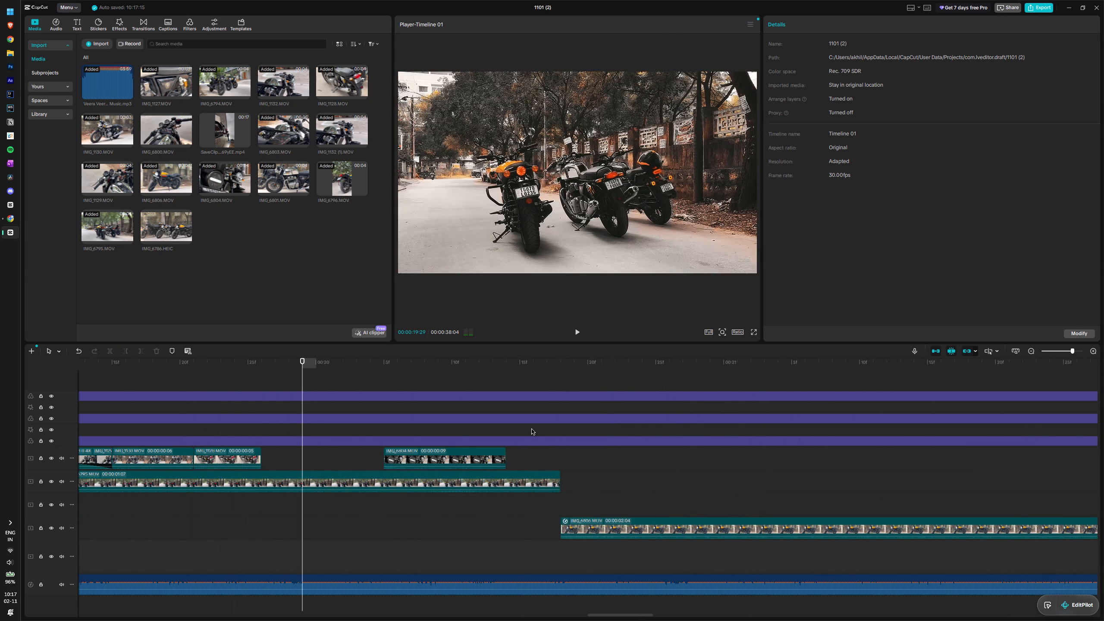
key("space")
key("space")
Move the headlight close-up one frame earlier and trim its end so it lasts 5 frames.
left_click_drag(405, 459, 397, 459)
left_click_drag(494, 454, 443, 454)
Play the montage from the shortened headlight close-up into its final section to check the cuts.
key("space")
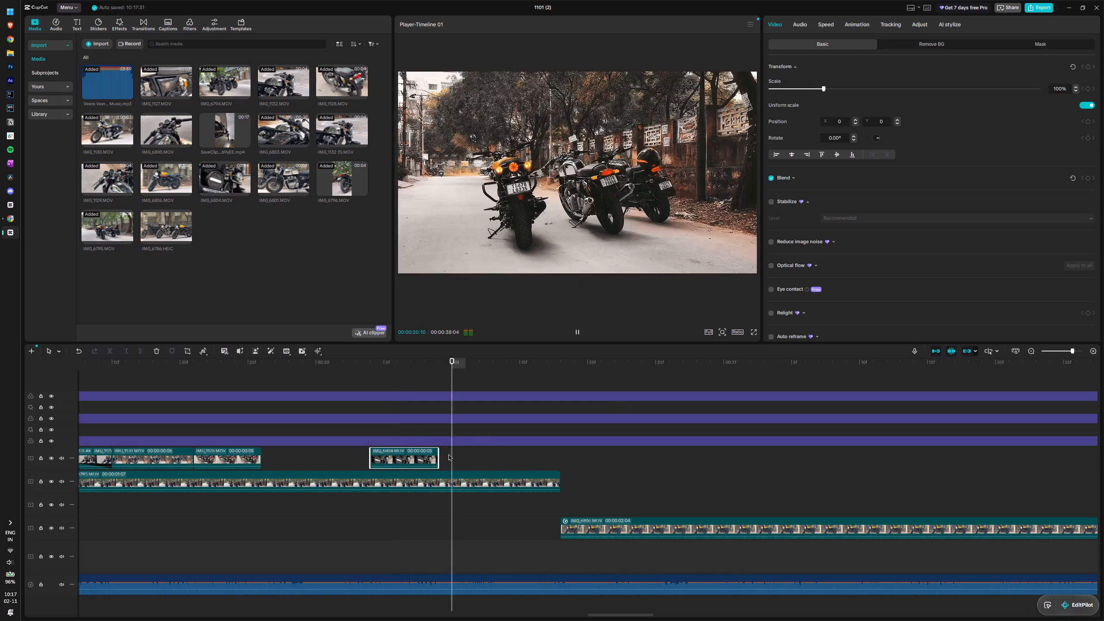
key("space")
key("space")
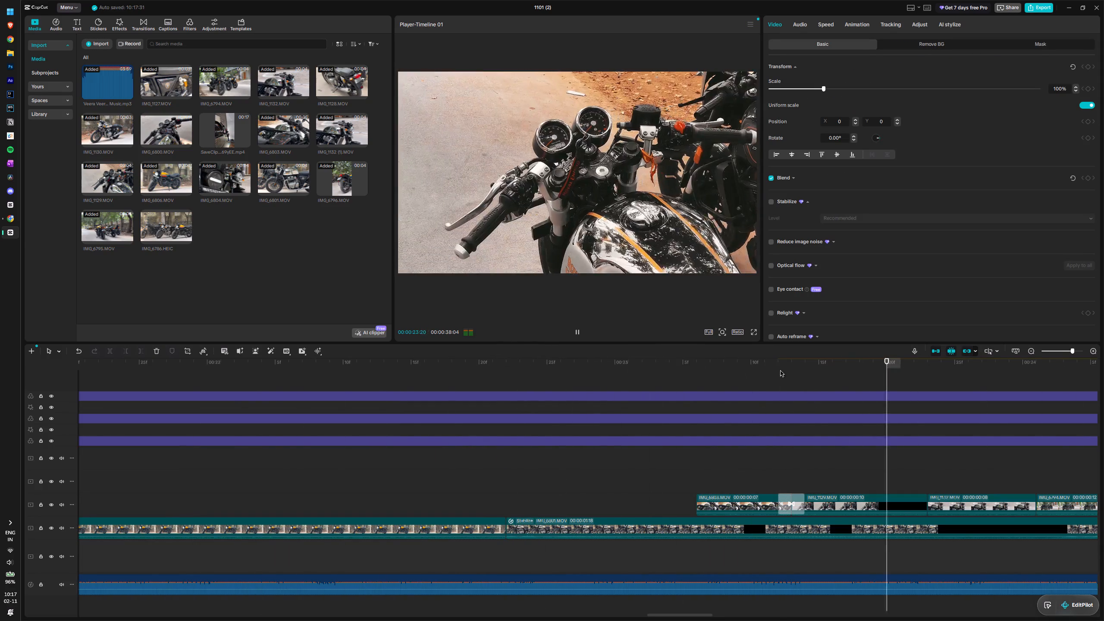
key("space")
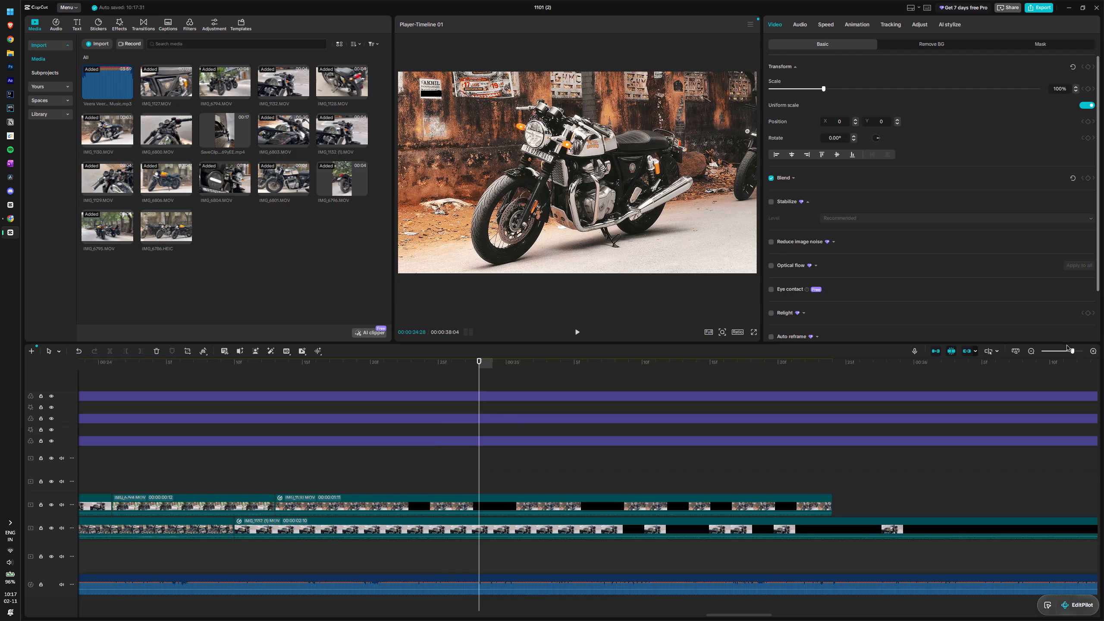
Delete the whole group of short overlay clips lying above the last clips of the montage.
left_click_drag(1057, 351, 1051, 352)
left_click_drag(600, 499, 505, 502)
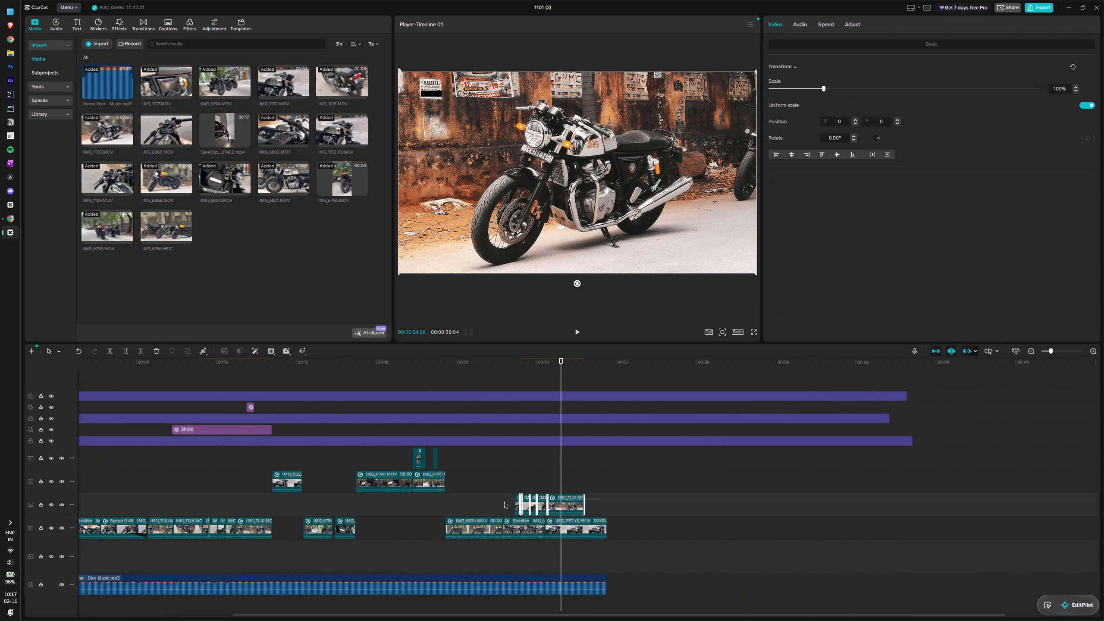
left_click_drag(505, 502, 502, 503)
key("Delete")
Play the montage from the start through its later part to review the edit with the music.
left_click_drag(559, 379, 13, 455)
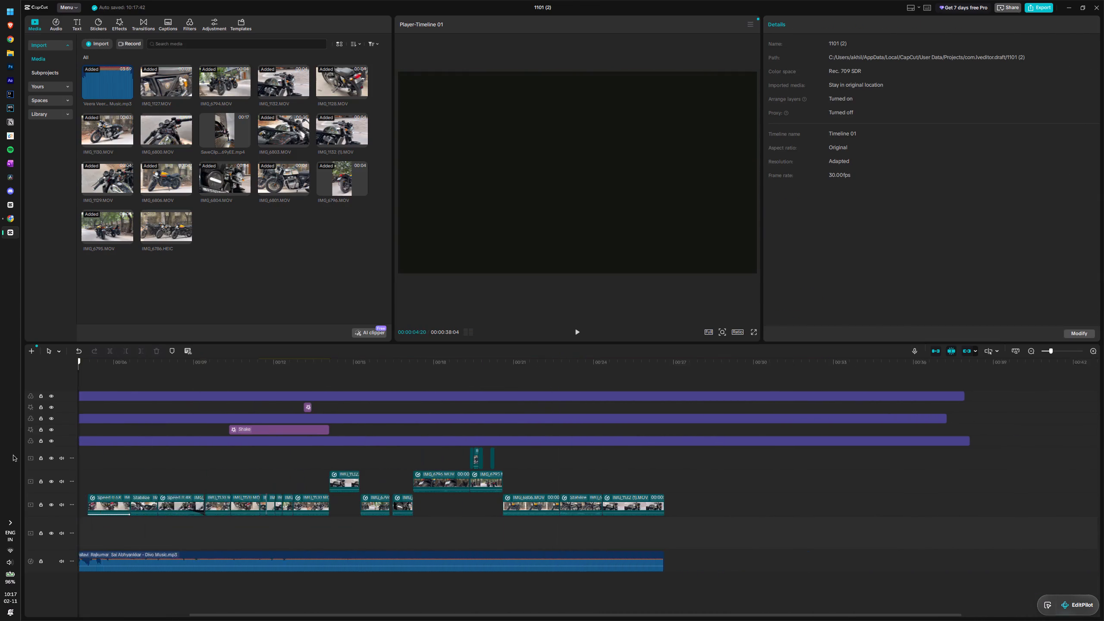
left_click_drag(13, 455, 0, 459)
key("space")
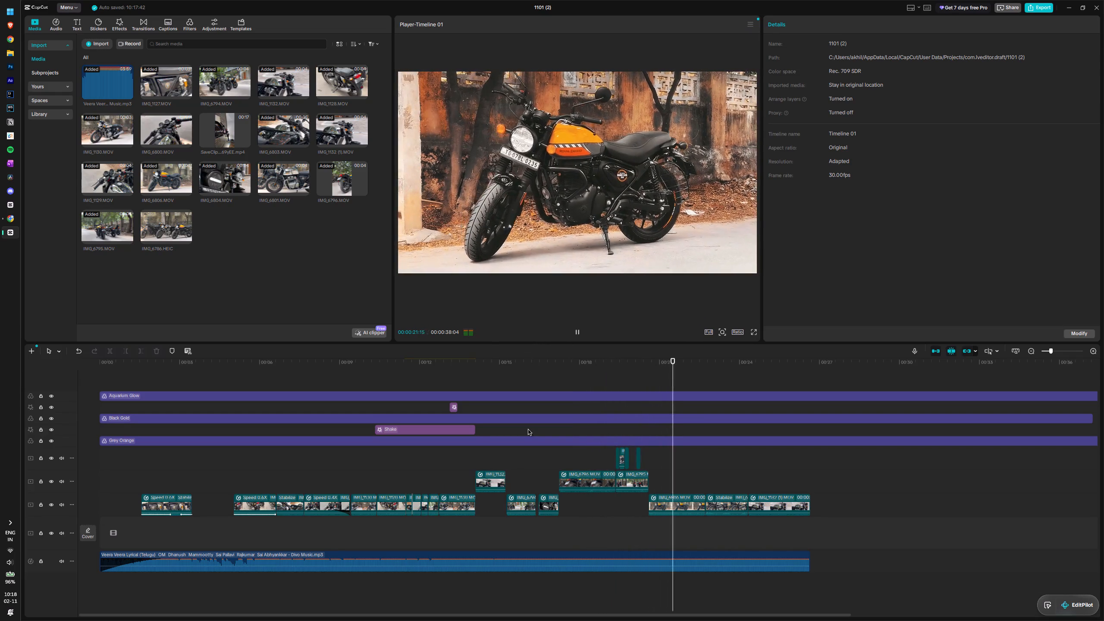
key("Page_Up")
key("space")
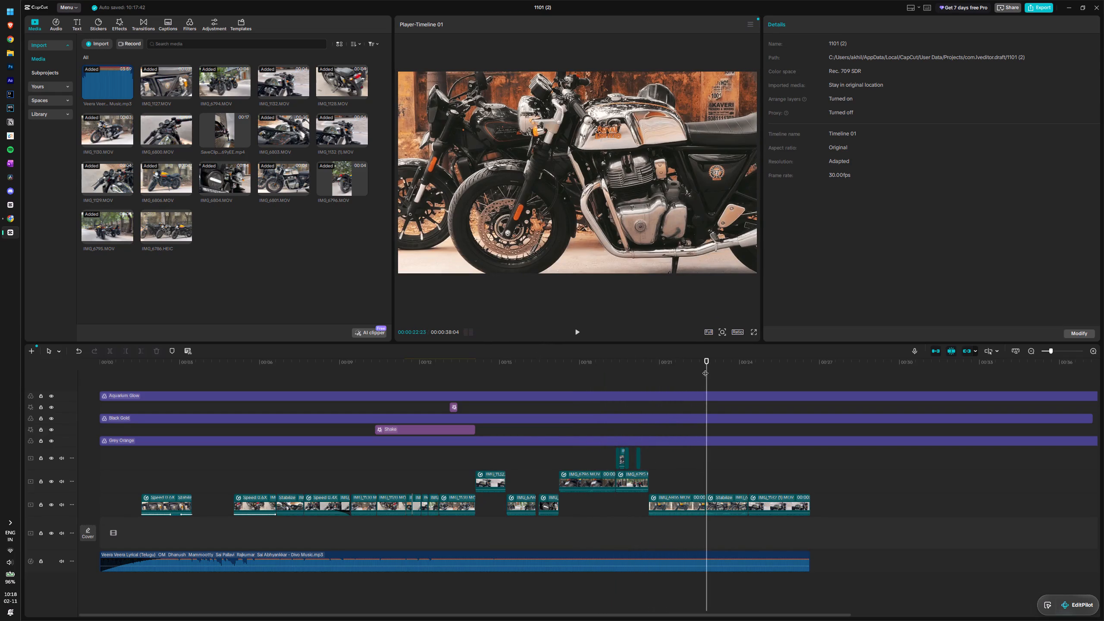
Add the photo IMG_6786.HEIC right after the headlight close-up and trim it to end with the clip beneath.
left_click_drag(706, 367, 641, 376)
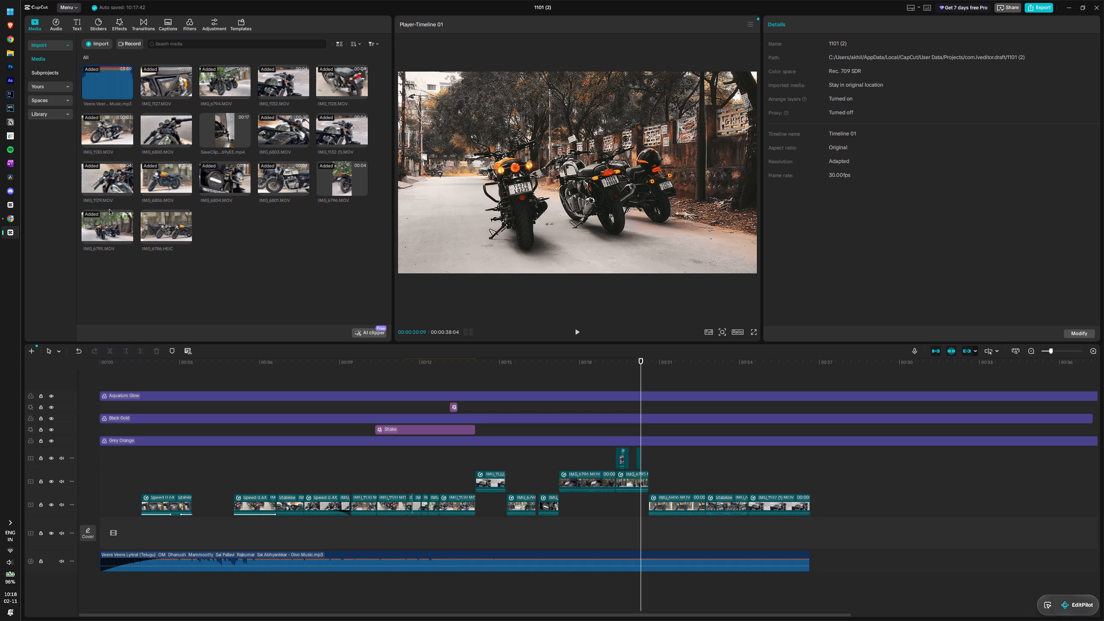
left_click_drag(173, 220, 660, 455)
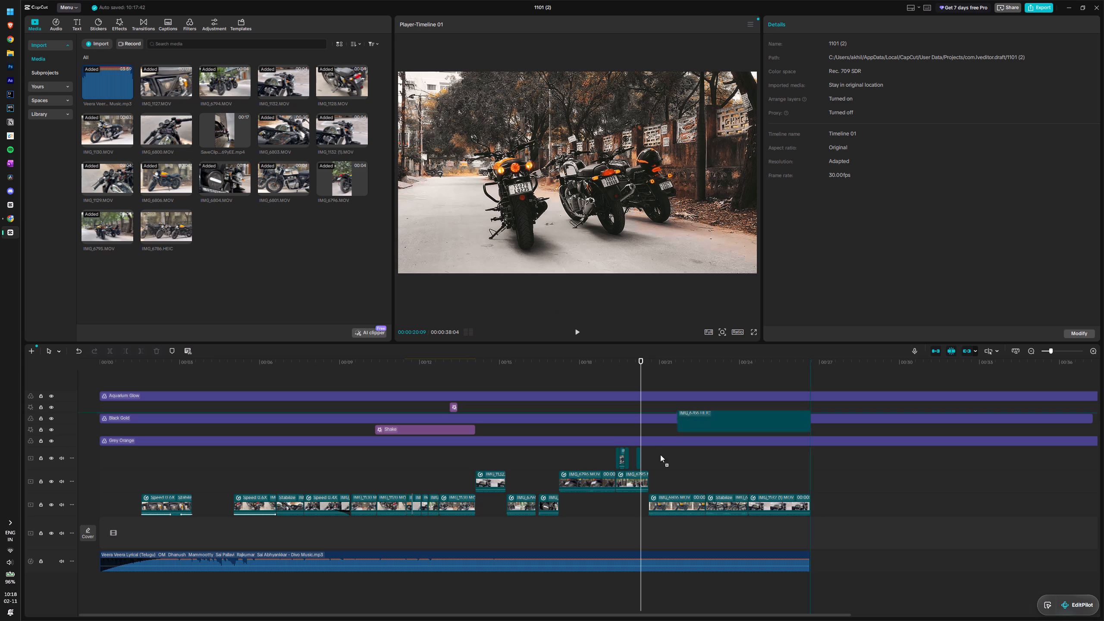
left_click_drag(660, 455, 643, 460)
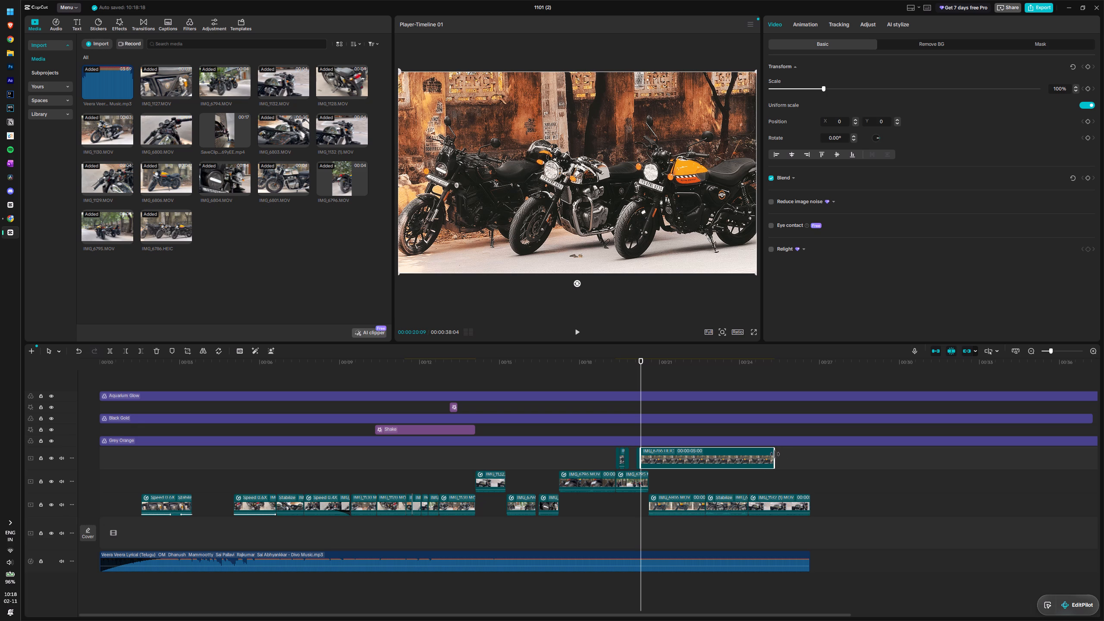
left_click_drag(774, 454, 646, 458)
Play the short-clip sequence to check the three-motorcycle photo against the music.
key("space")
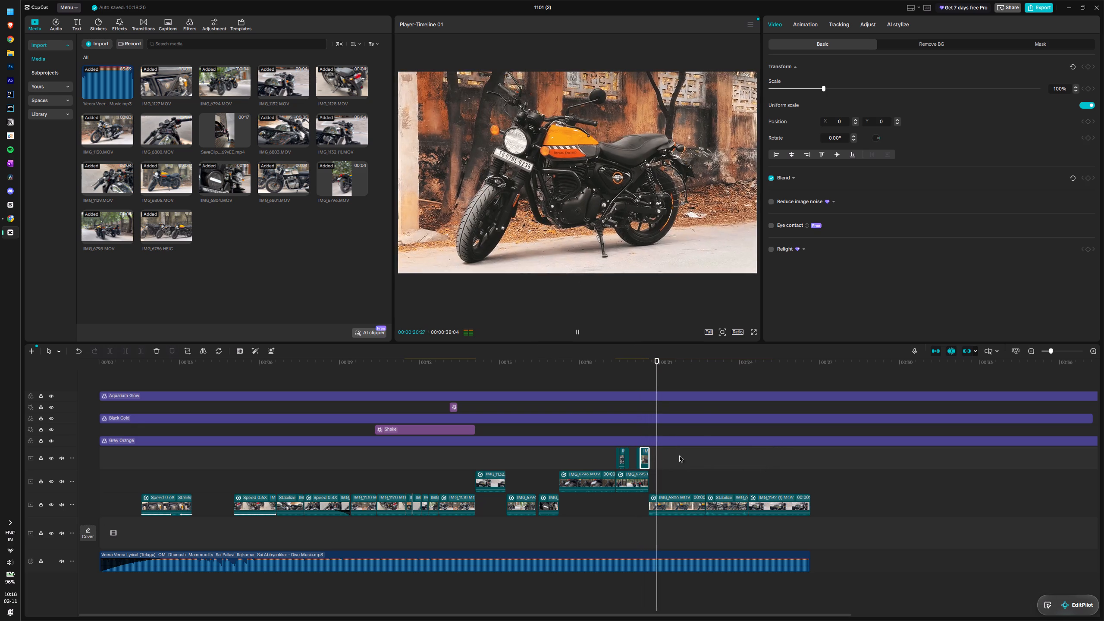
key("space")
left_click_drag(668, 369, 616, 370)
key("space")
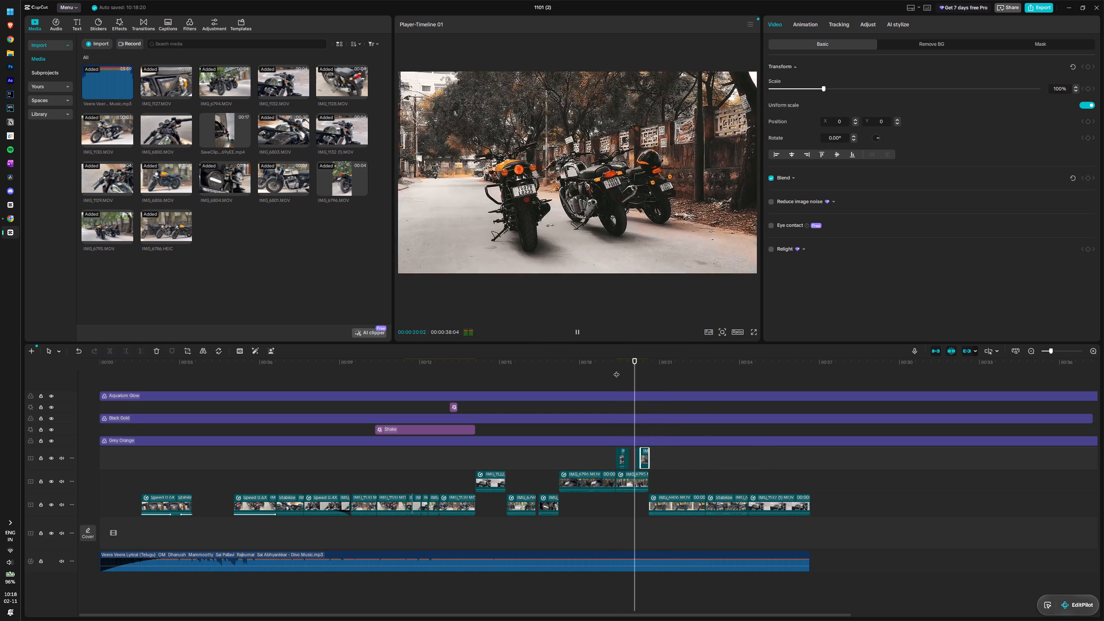
key("space")
Animate a zoom-in on the three-motorcycle photo with scale keyframes from 100% at its start to 131% at its end.
left_click_drag(662, 370, 637, 371)
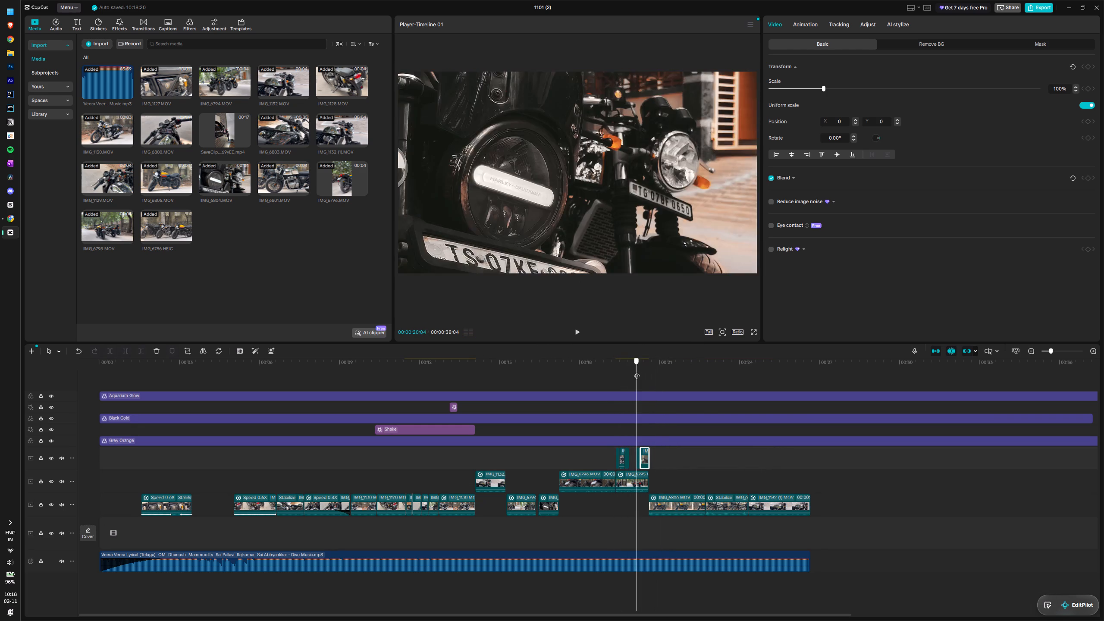
left_click_drag(637, 371, 642, 372)
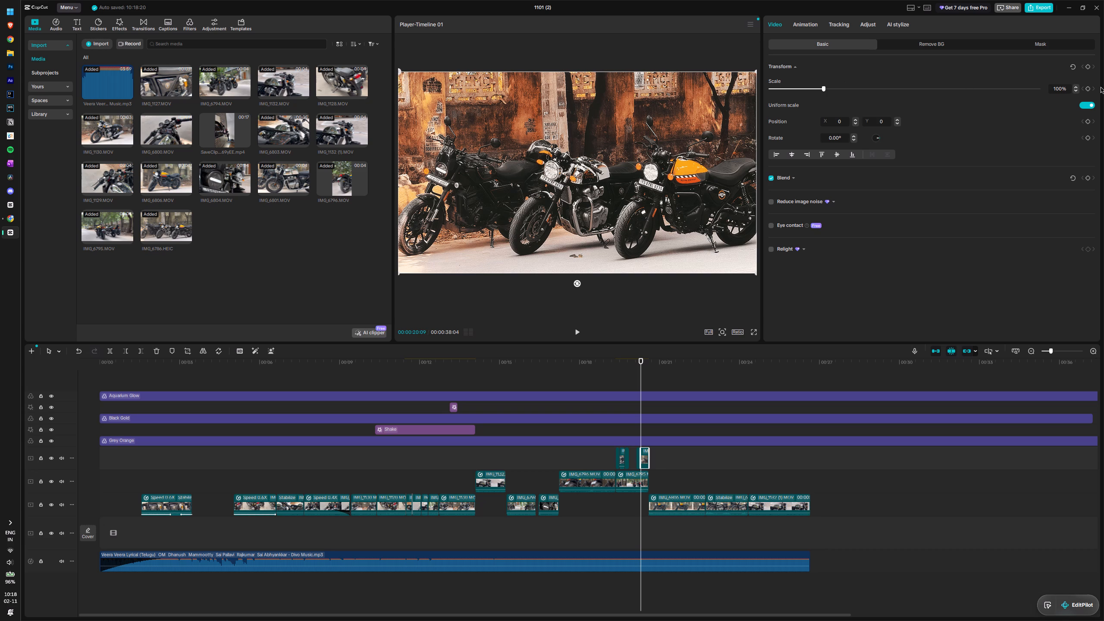
left_click(1089, 88)
left_click_drag(640, 362, 644, 361)
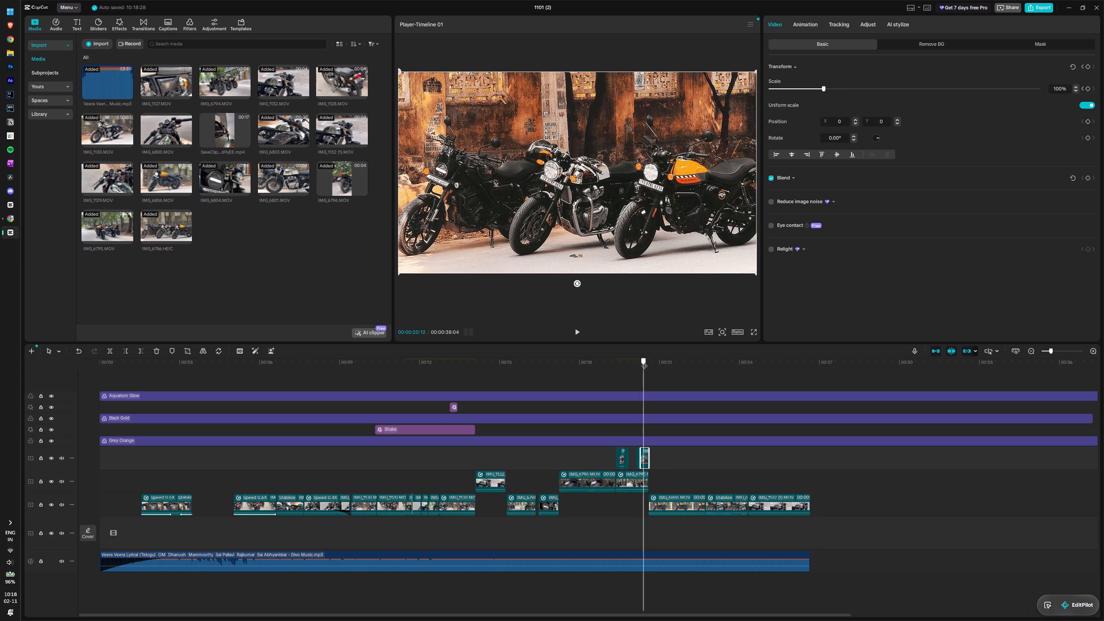
left_click_drag(644, 361, 649, 361)
left_click_drag(825, 91, 831, 91)
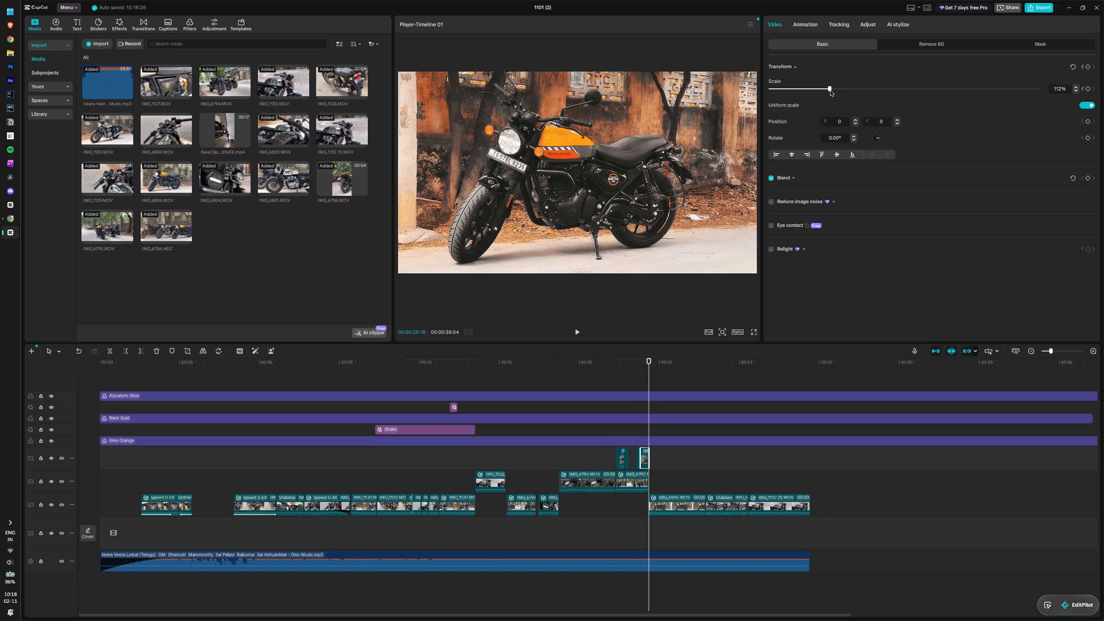
left_click_drag(831, 91, 840, 91)
Play and scrub through the three-motorcycle photo to check its zoom and the cut to the following clip.
left_click_drag(649, 364, 629, 361)
key("space")
key("space")
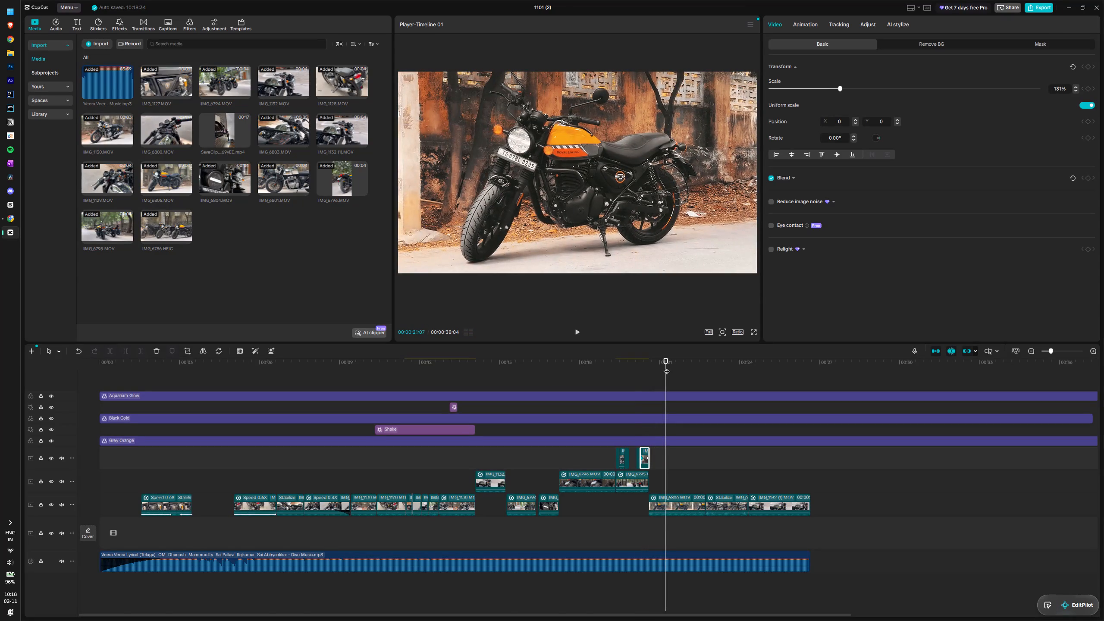
left_click_drag(667, 367, 642, 367)
key("space")
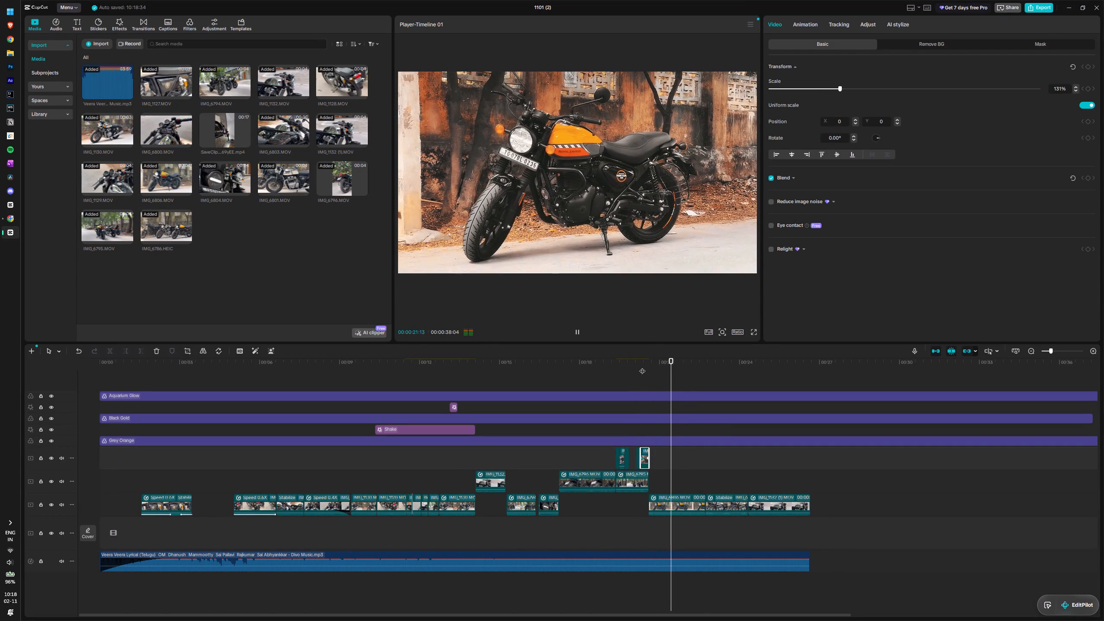
key("space")
left_click_drag(703, 365, 646, 359)
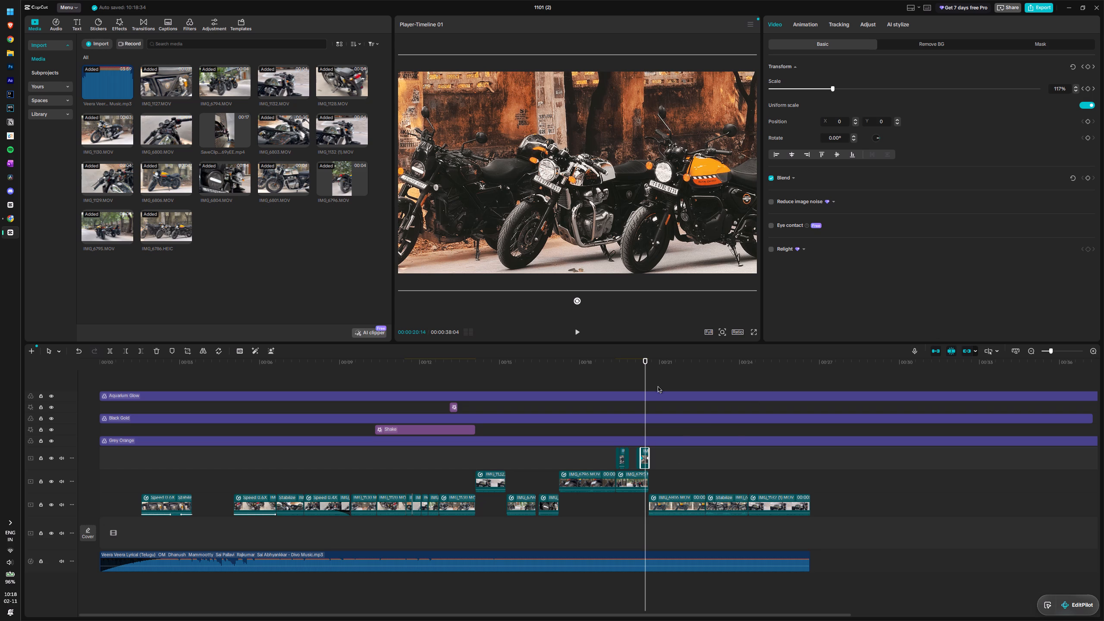
left_click_drag(644, 365, 647, 369)
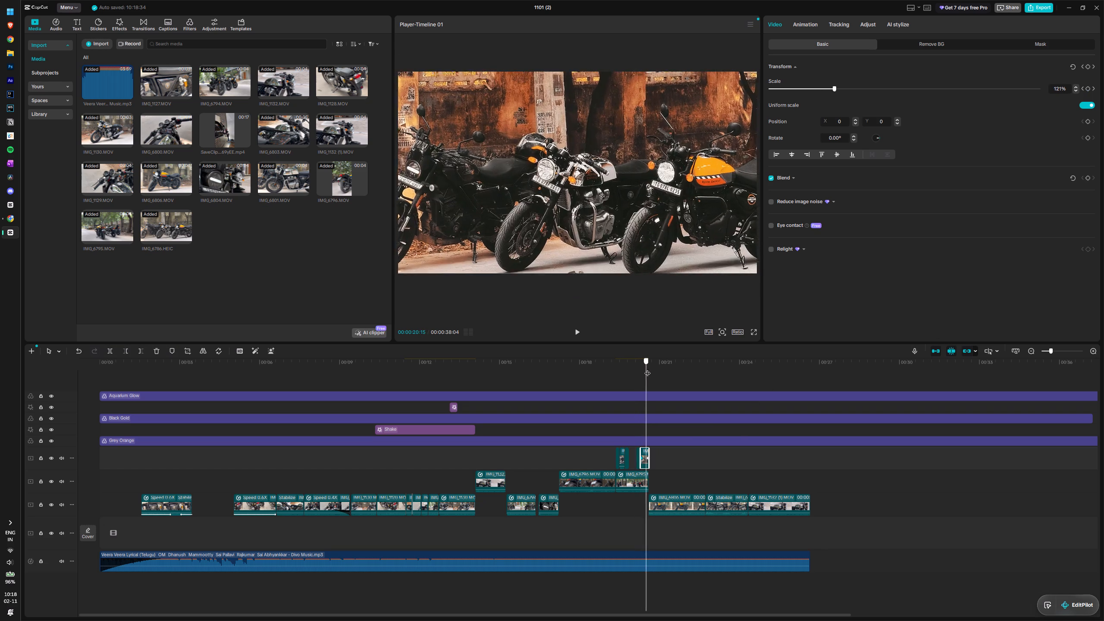
left_click_drag(647, 369, 650, 369)
Play the rest of the montage and replay the final shot to check how it ends.
key("space")
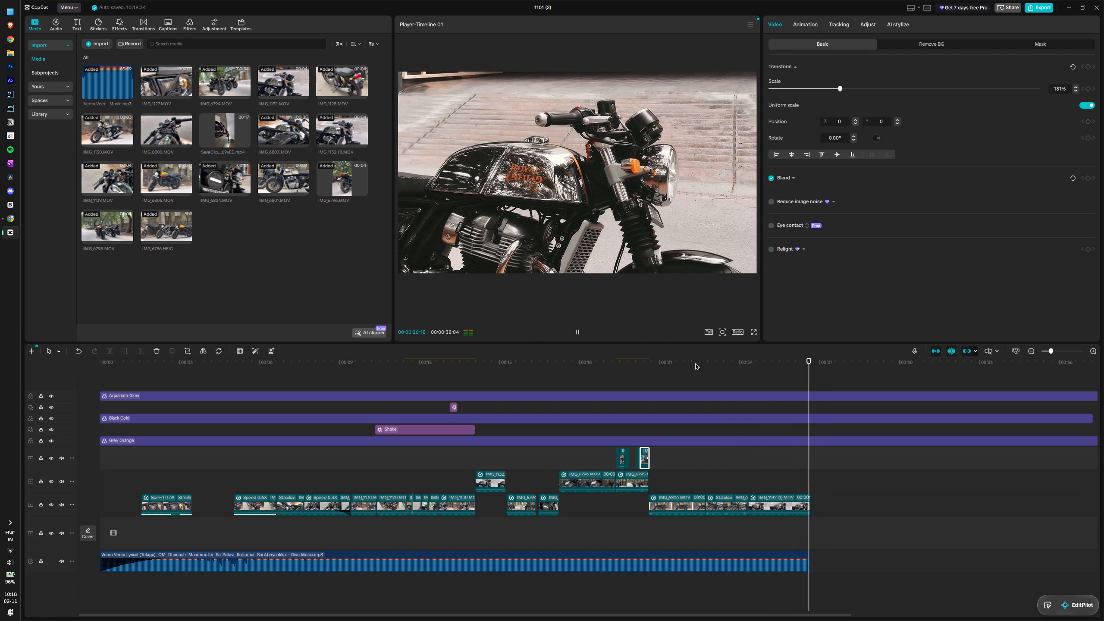
key("space")
left_click_drag(828, 370, 800, 371)
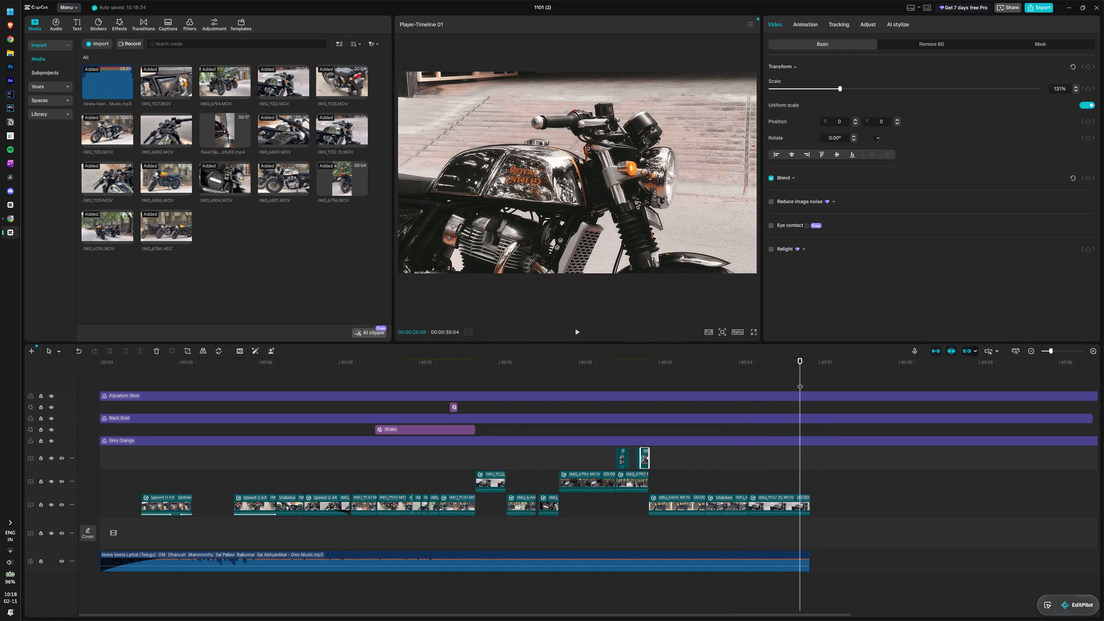
key("space")
key("space")
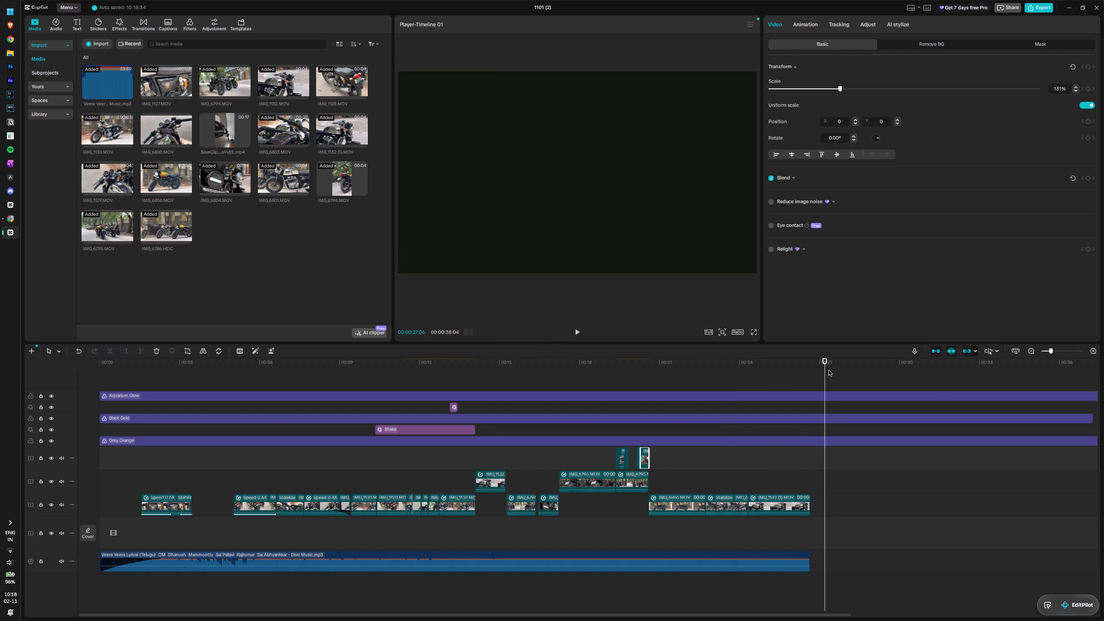
left_click_drag(825, 370, 799, 377)
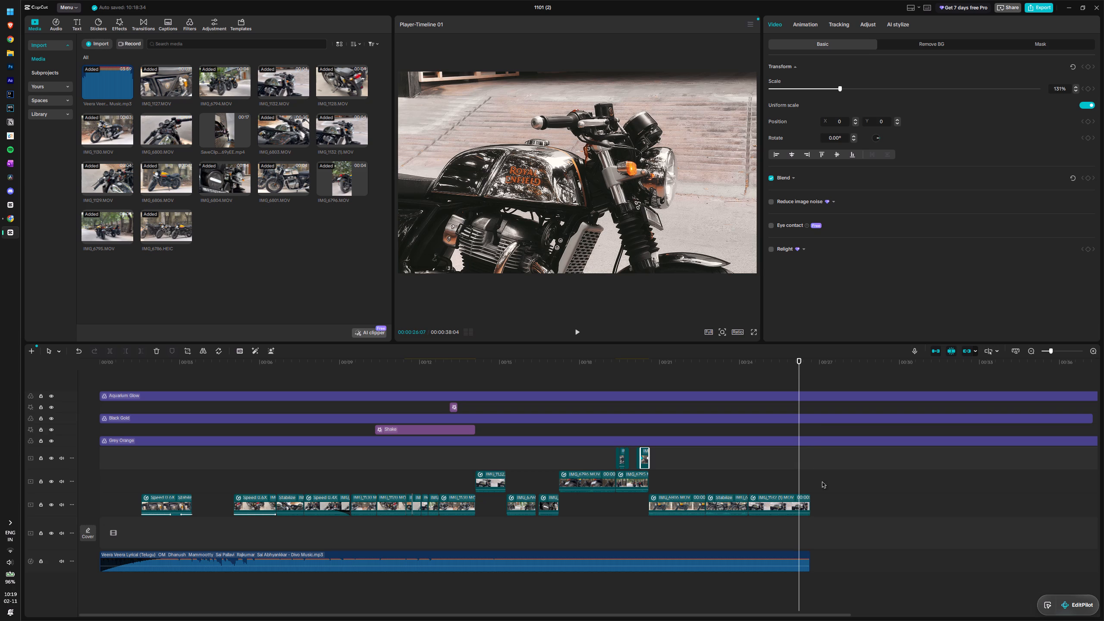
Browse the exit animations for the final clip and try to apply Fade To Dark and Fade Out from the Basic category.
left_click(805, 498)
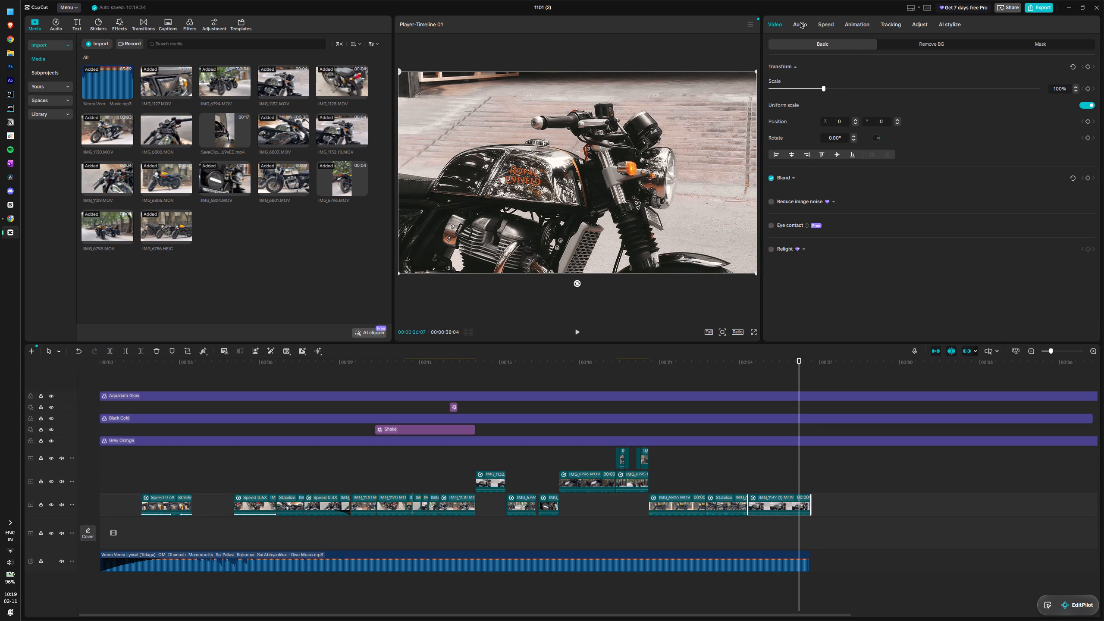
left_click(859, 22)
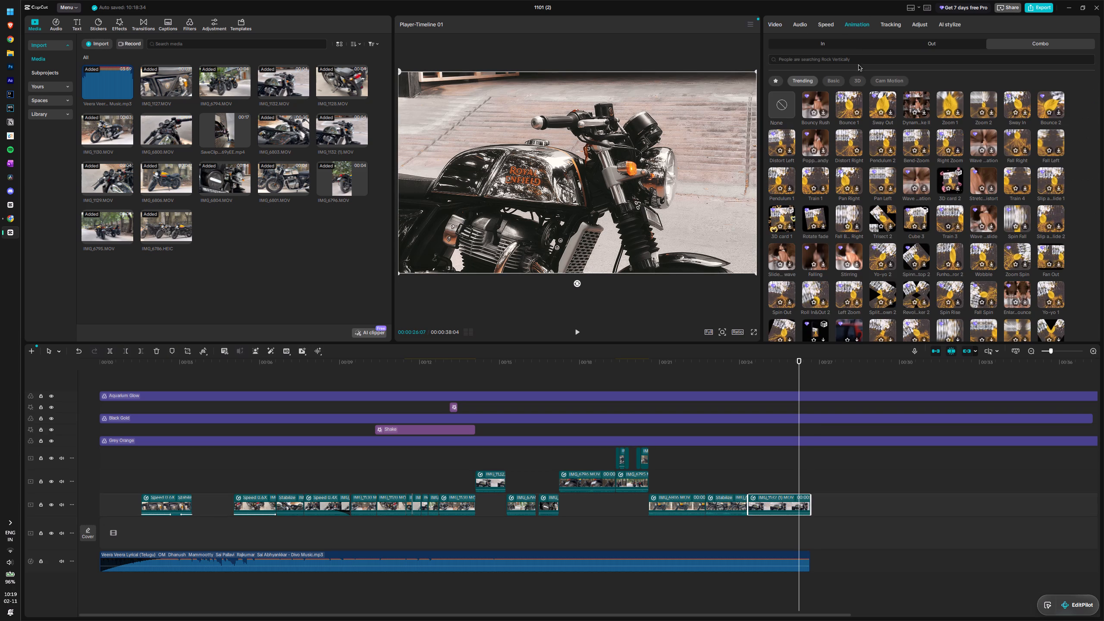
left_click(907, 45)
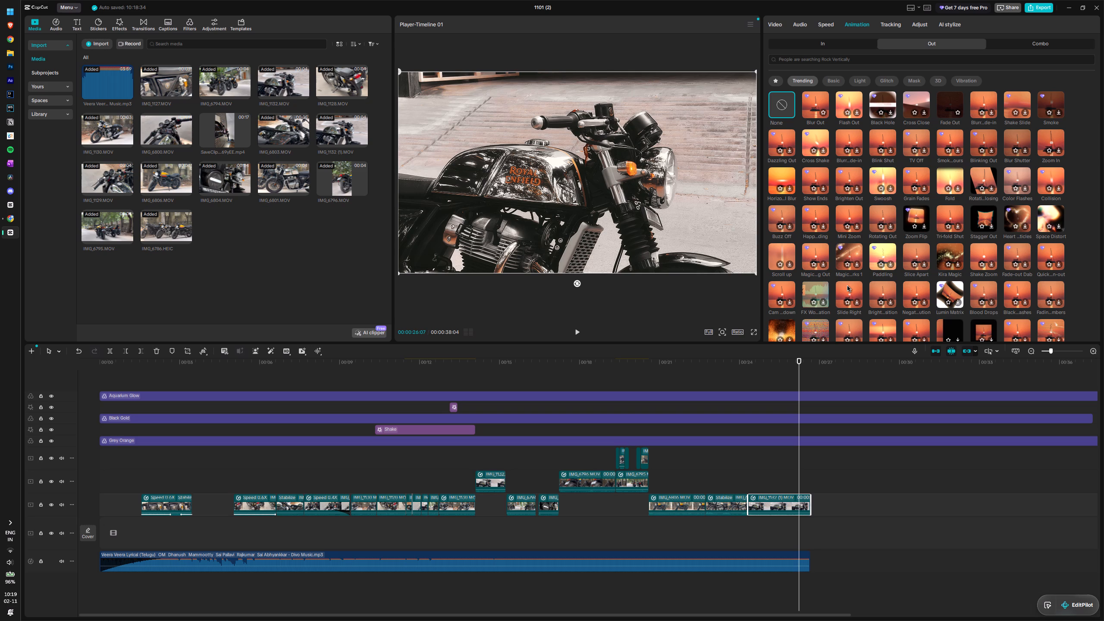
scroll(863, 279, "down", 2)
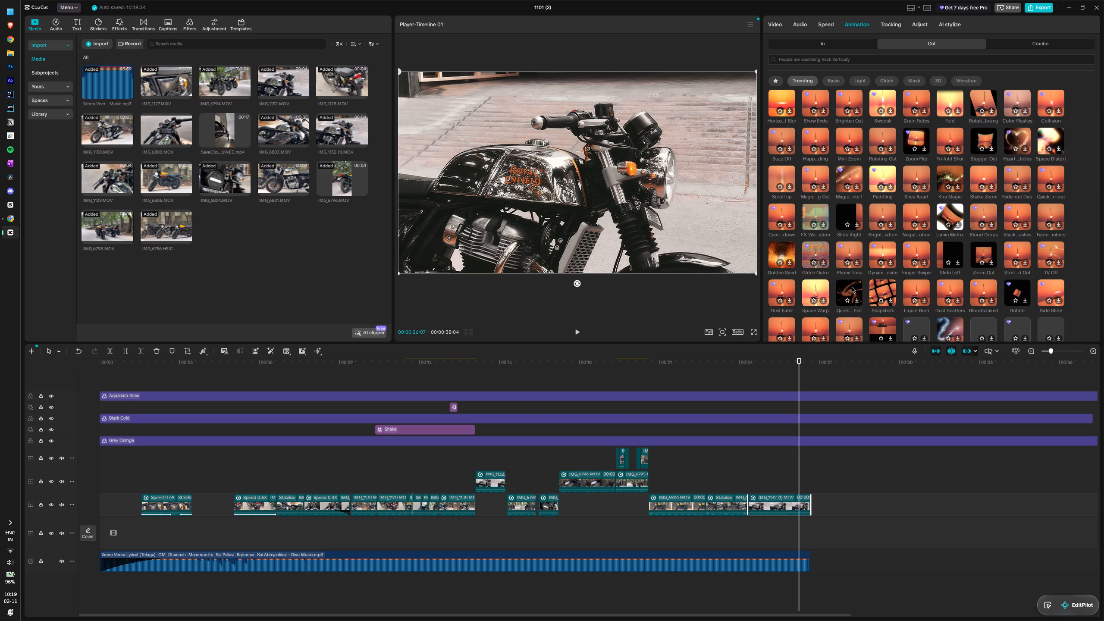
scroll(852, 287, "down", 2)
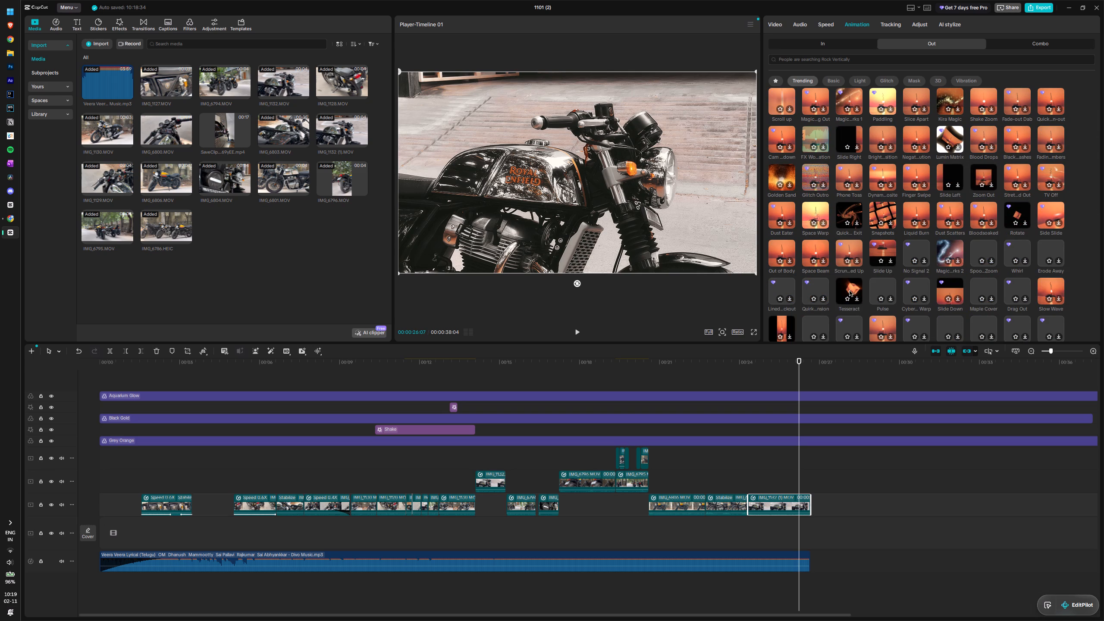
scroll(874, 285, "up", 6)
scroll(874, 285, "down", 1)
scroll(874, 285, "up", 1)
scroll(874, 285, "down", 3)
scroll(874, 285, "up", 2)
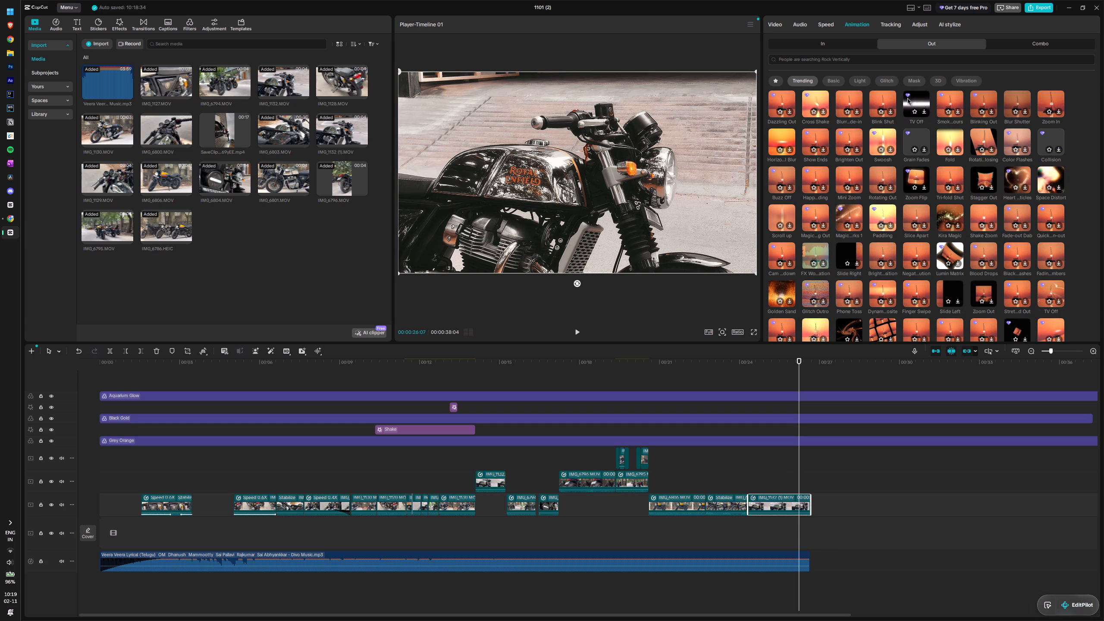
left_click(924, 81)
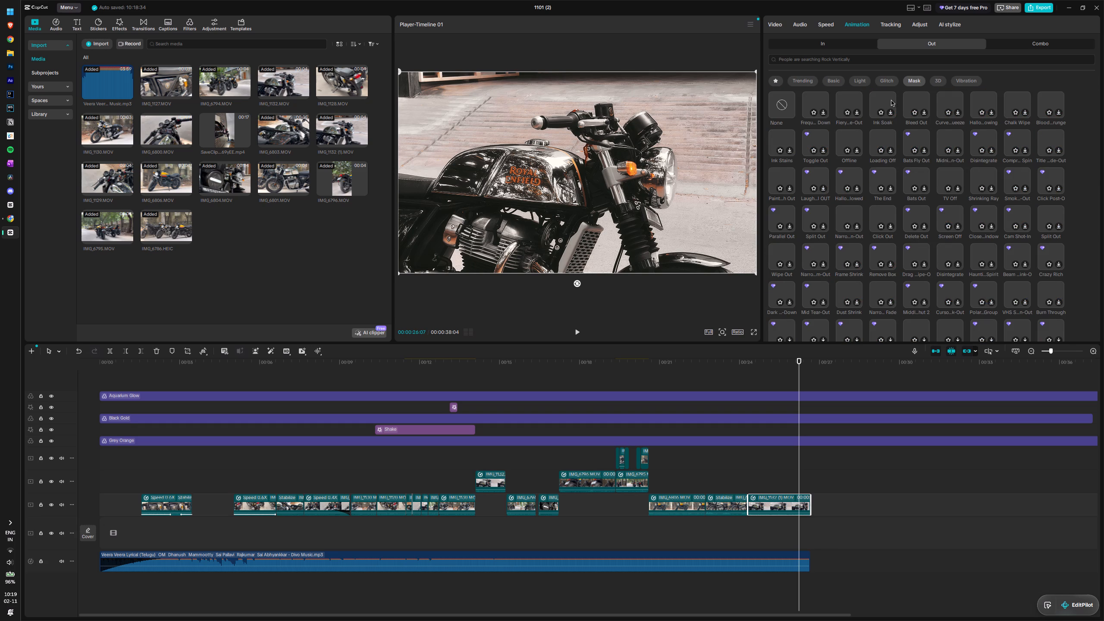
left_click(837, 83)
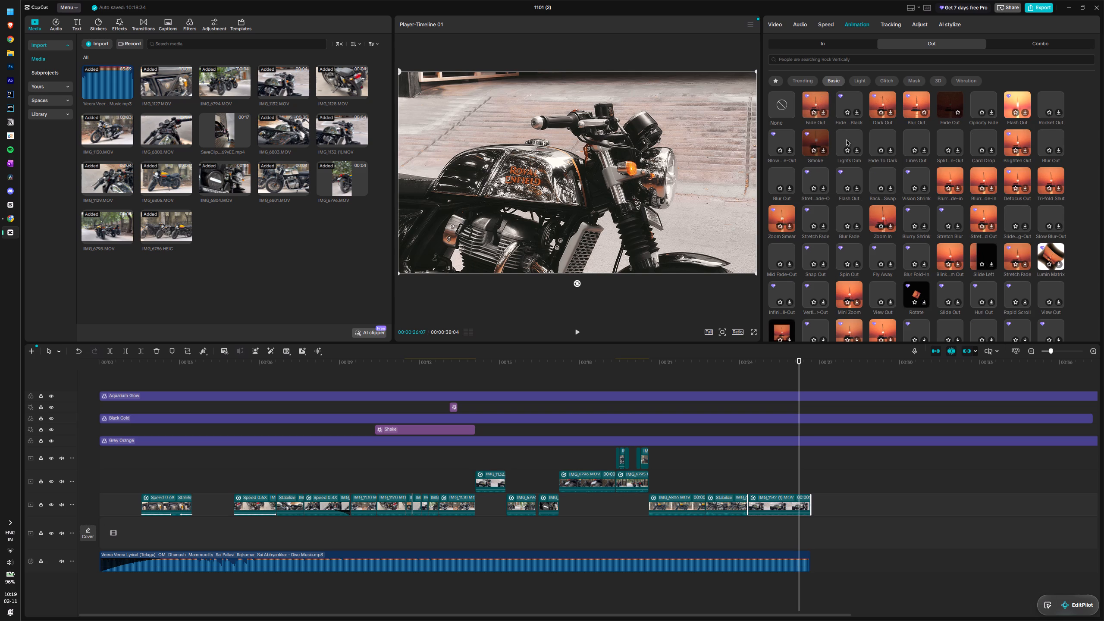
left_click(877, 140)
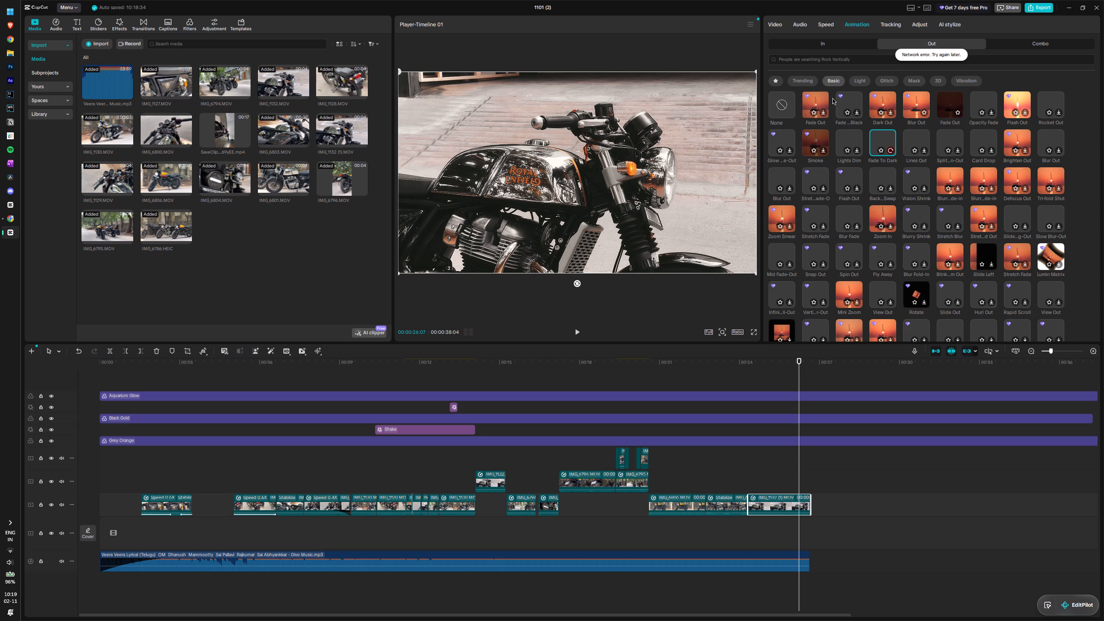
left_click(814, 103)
Open UrbanVPN from the background apps, continue with the free version and ignore the premium upgrade offer.
left_click(10, 524)
left_click(43, 521)
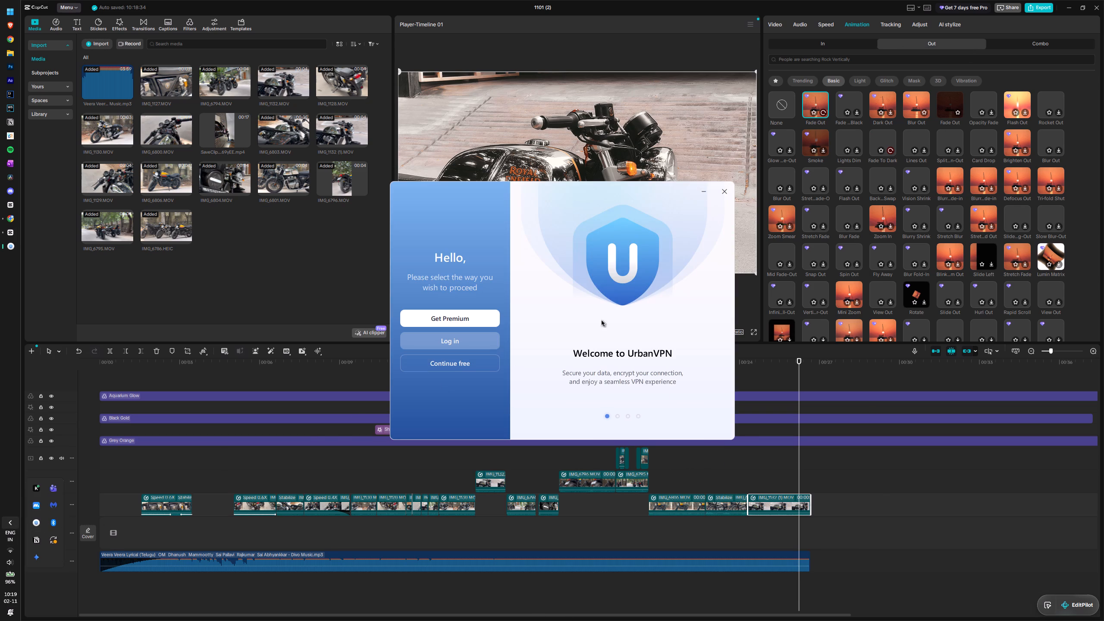
left_click(605, 304)
left_click(468, 364)
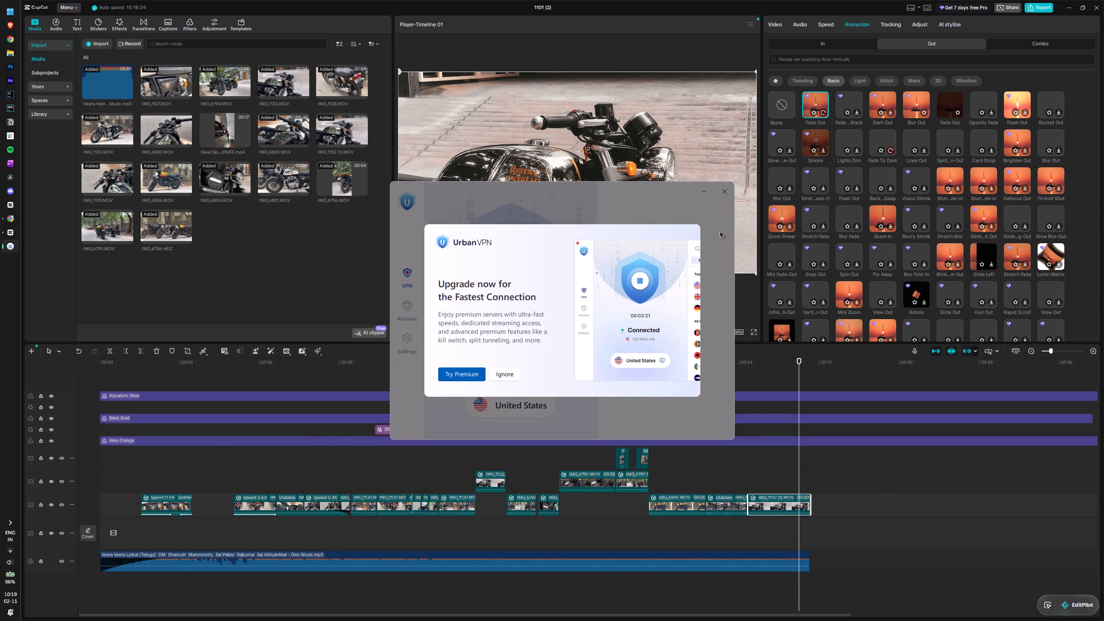
left_click(718, 212)
left_click(508, 370)
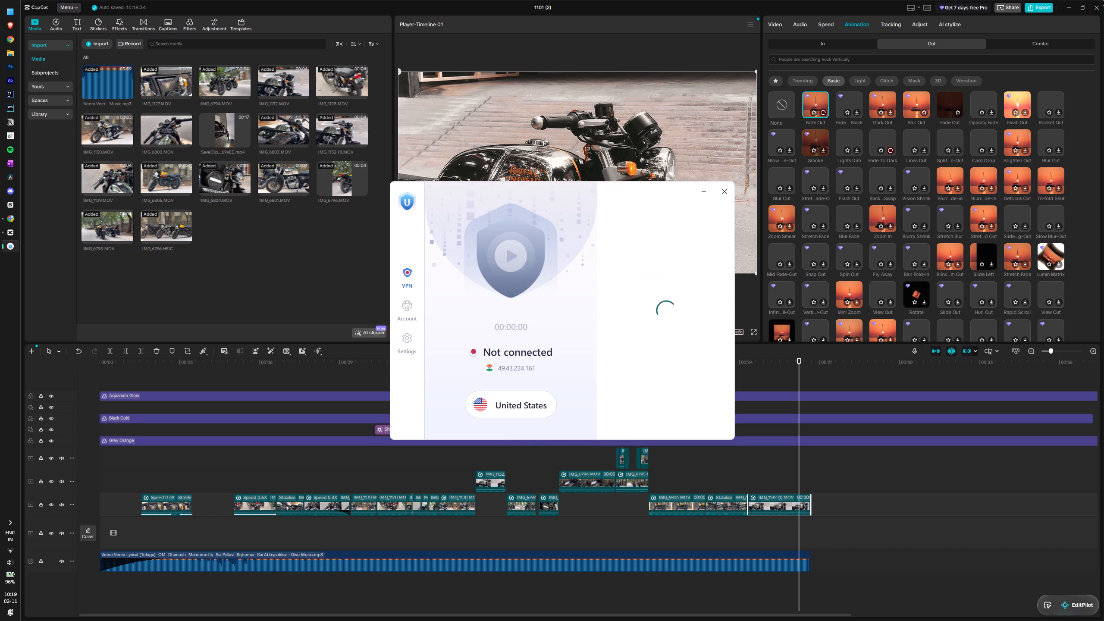
Close the montage project's editor window.
left_click(1098, 13)
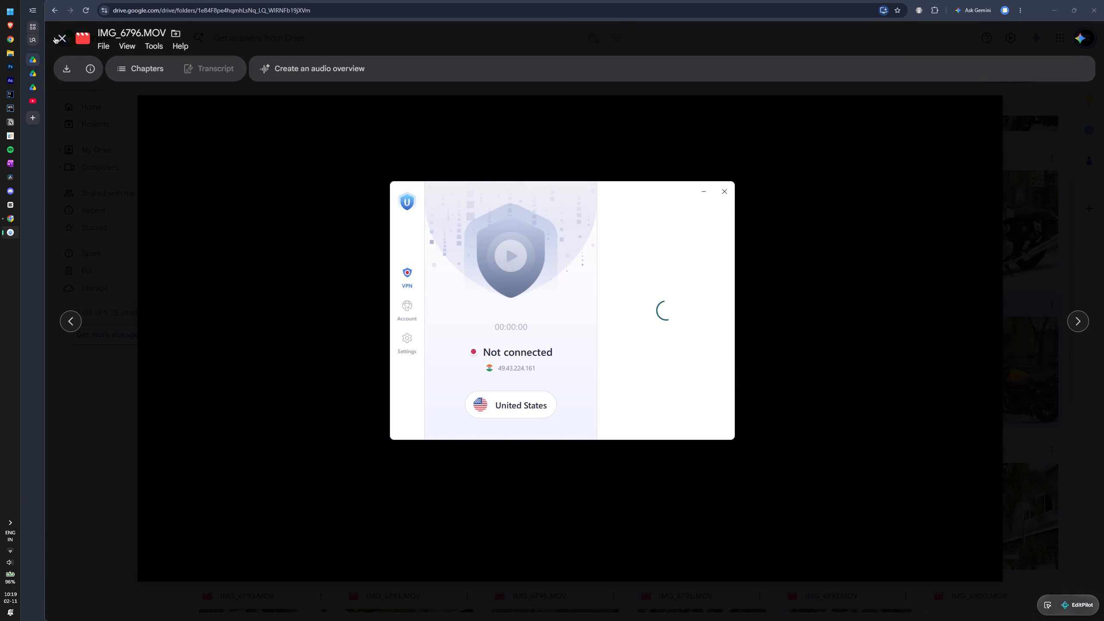
Switch to YouTube in Chrome and search for "god rays effect now showing".
left_click(58, 34)
left_click(38, 100)
left_click_drag(563, 41, 559, 41)
left_click(561, 39)
key("Return")
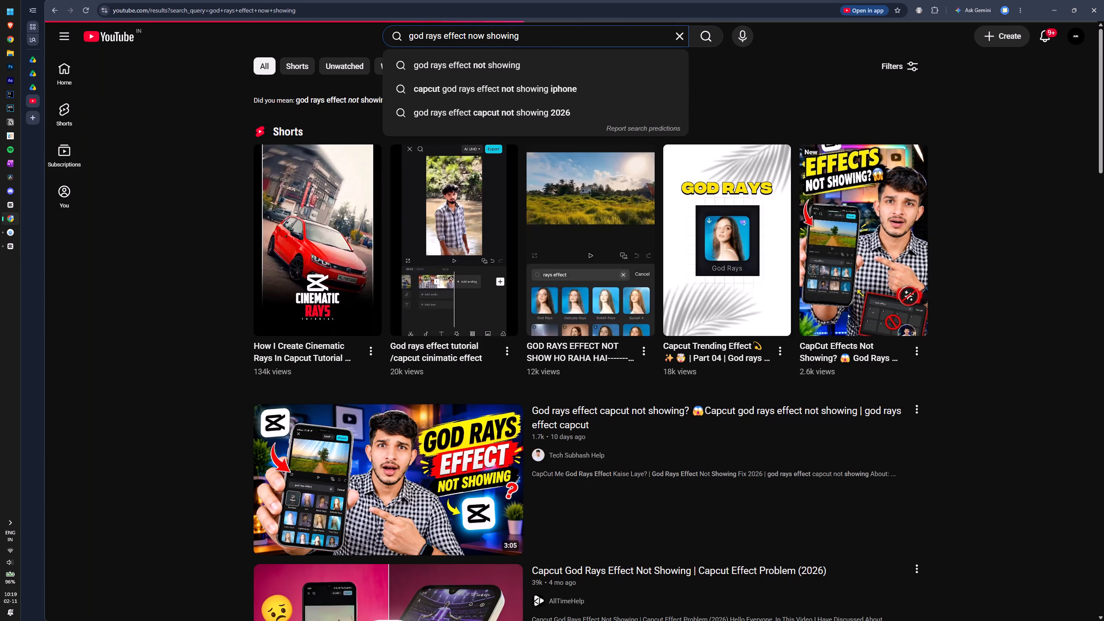
Switch to UrbanVPN and connect to the United States location.
key("alt+Tab")
left_click(517, 247)
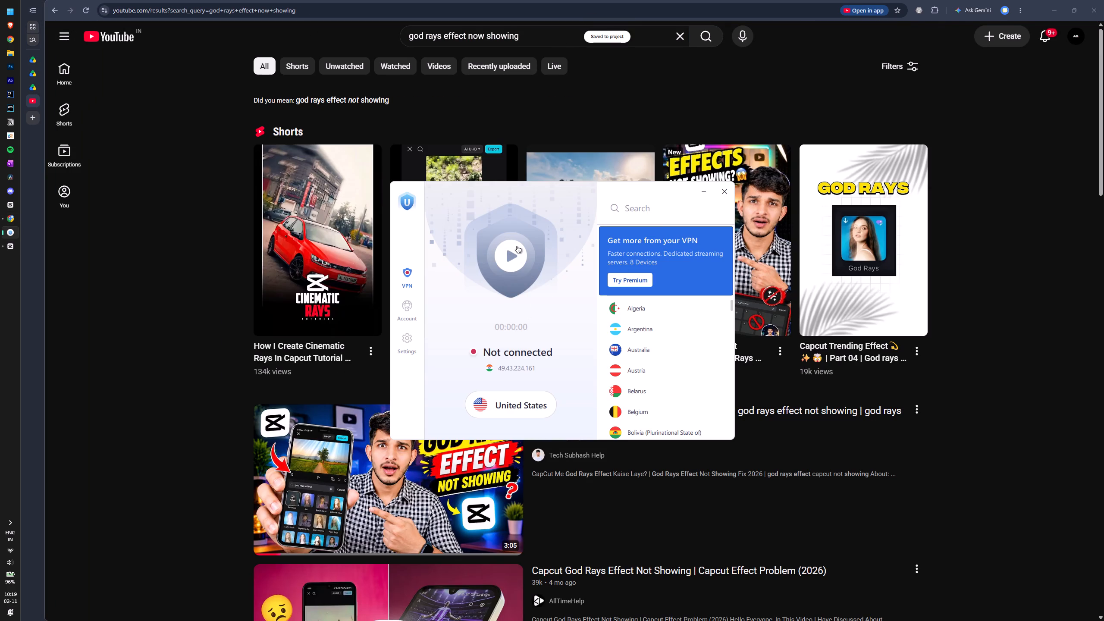
Switch to the CapCut home window and close it.
key("alt+Tab")
key("alt+Tab")
key("alt+Tab")
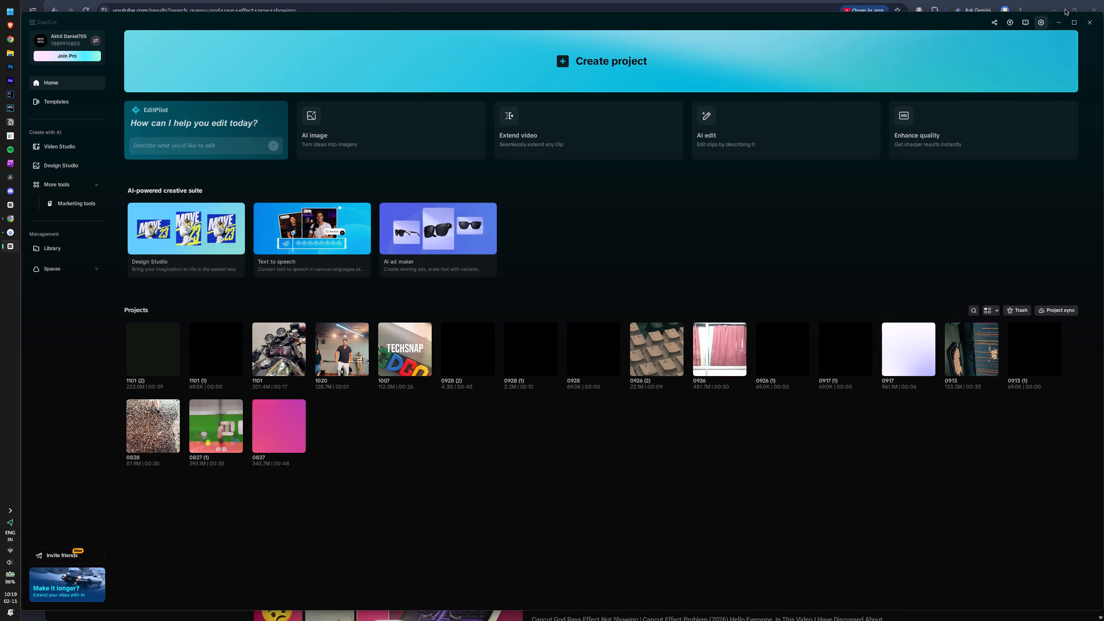
left_click(1087, 26)
Look through the YouTube results and open the Tech Subhash Help video on the CapCut god rays effect not showing.
scroll(427, 438, "down", 2)
scroll(427, 438, "up", 1)
scroll(427, 438, "down", 1)
scroll(427, 438, "up", 1)
scroll(427, 438, "down", 1)
scroll(427, 438, "up", 1)
scroll(427, 438, "down", 1)
scroll(427, 438, "up", 2)
scroll(427, 438, "down", 1)
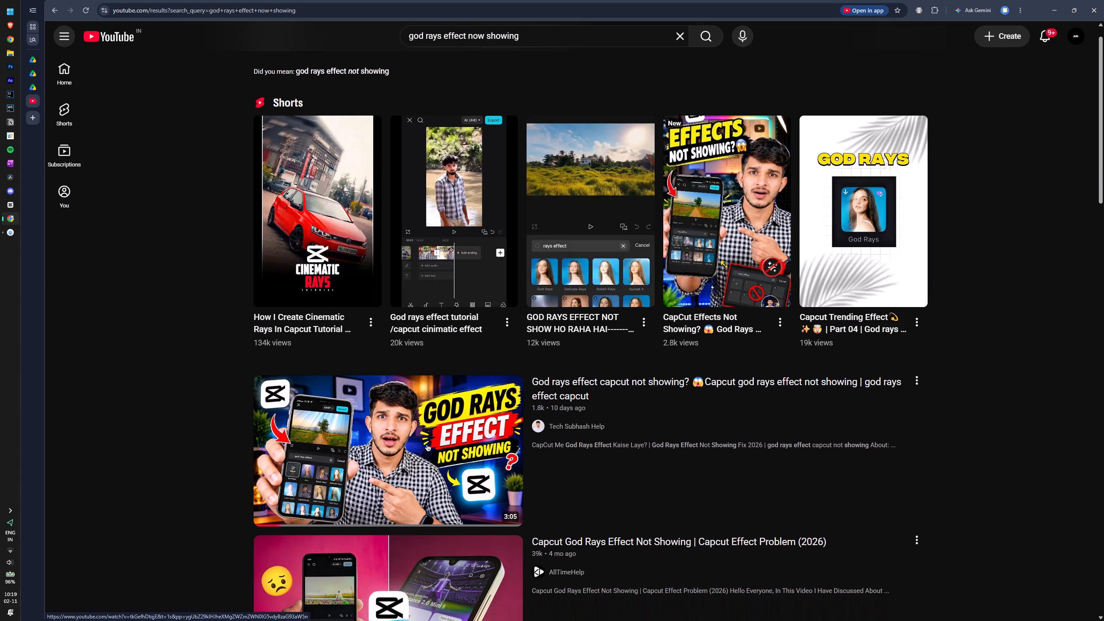
scroll(427, 496, "down", 10)
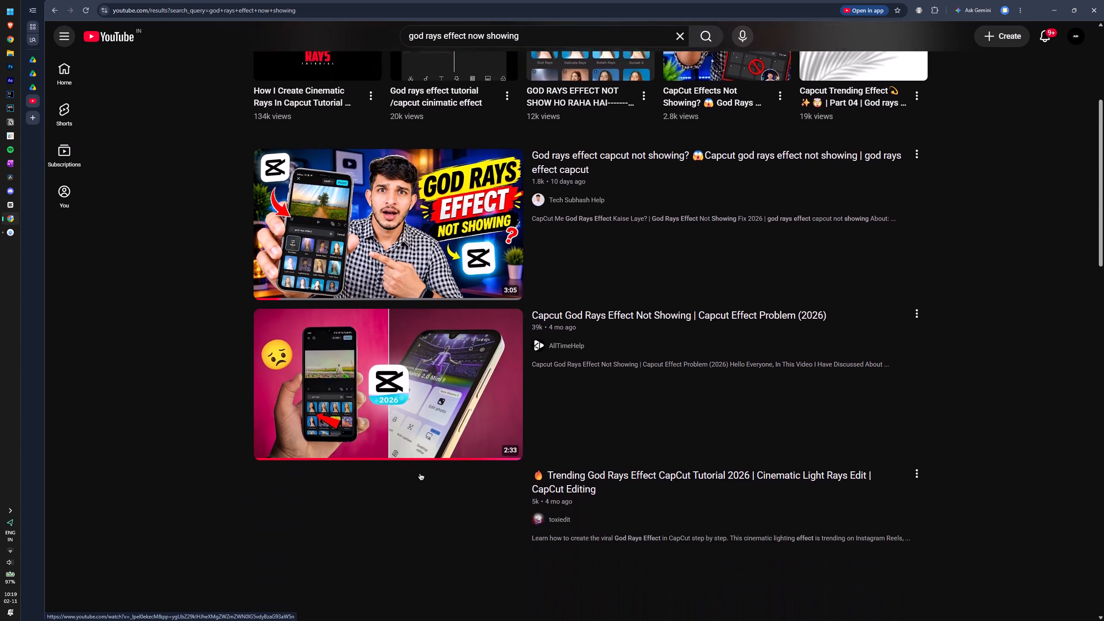
left_click(378, 153)
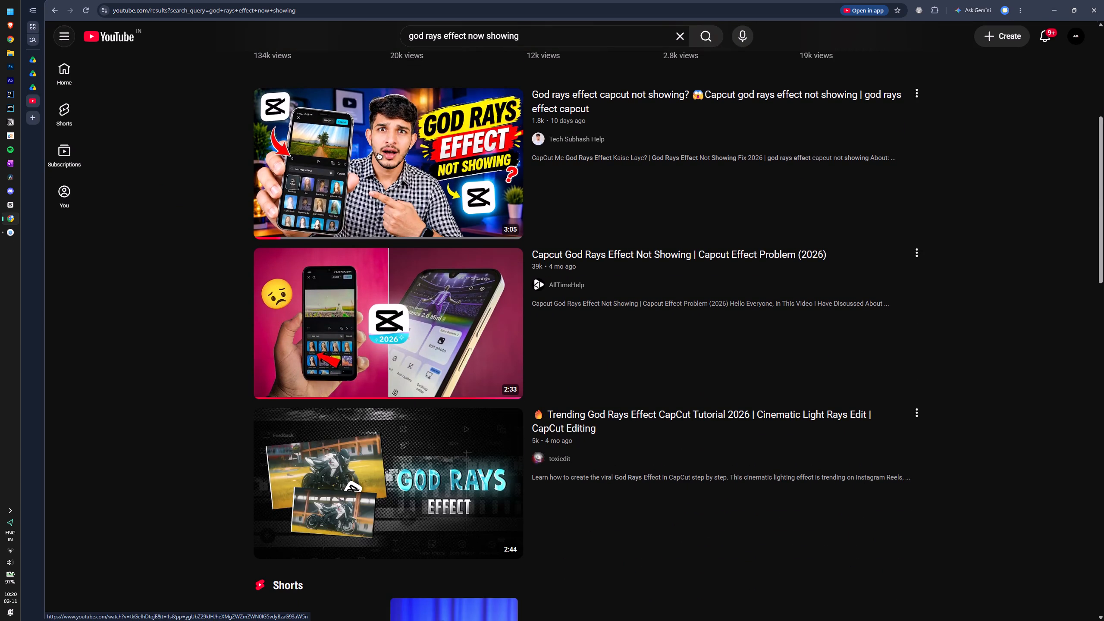
left_click(392, 189)
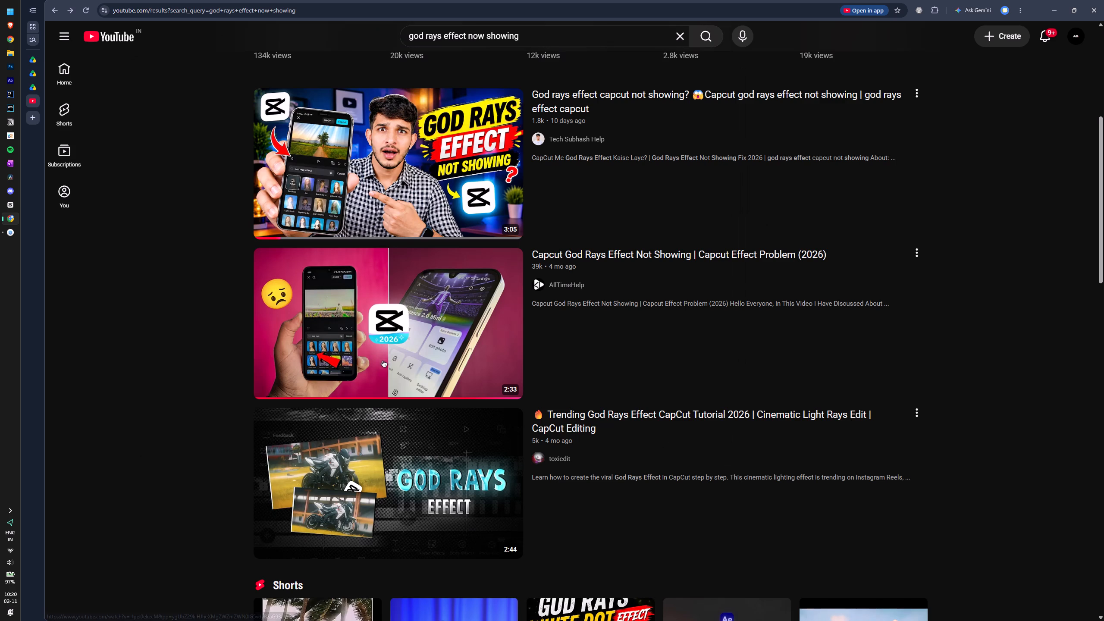
left_click(363, 480)
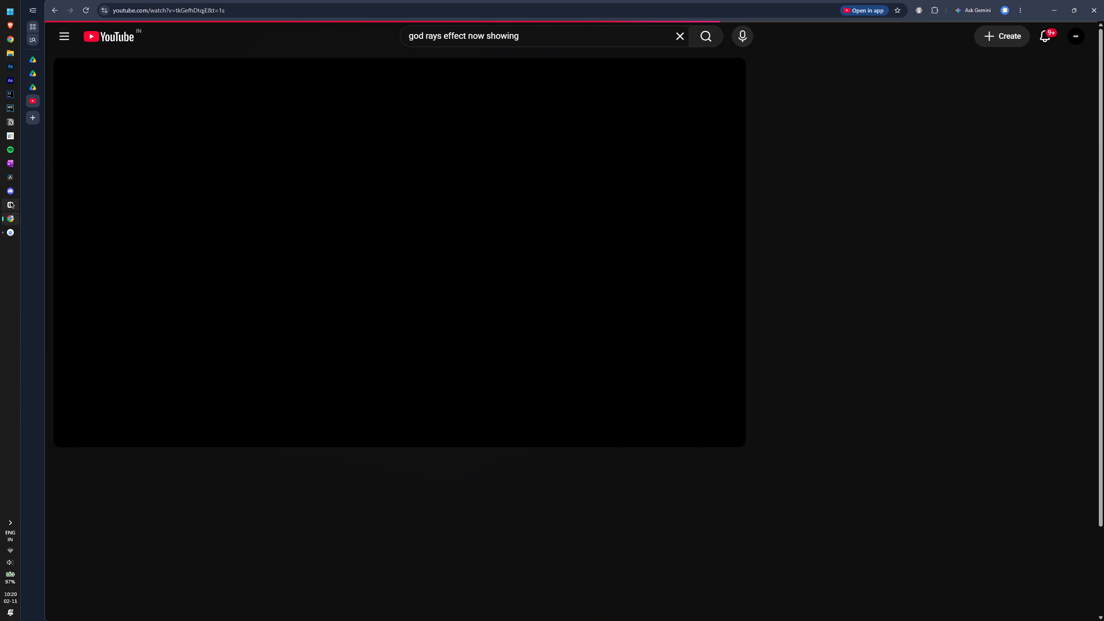
Check the UrbanVPN connection status and close its window.
left_click(13, 233)
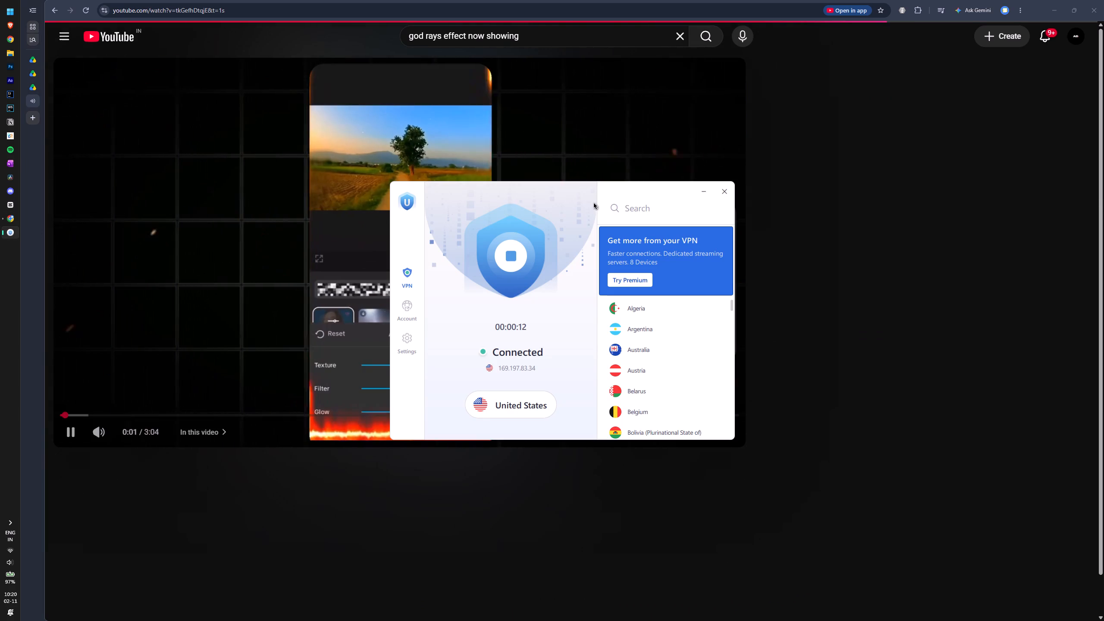
left_click(723, 194)
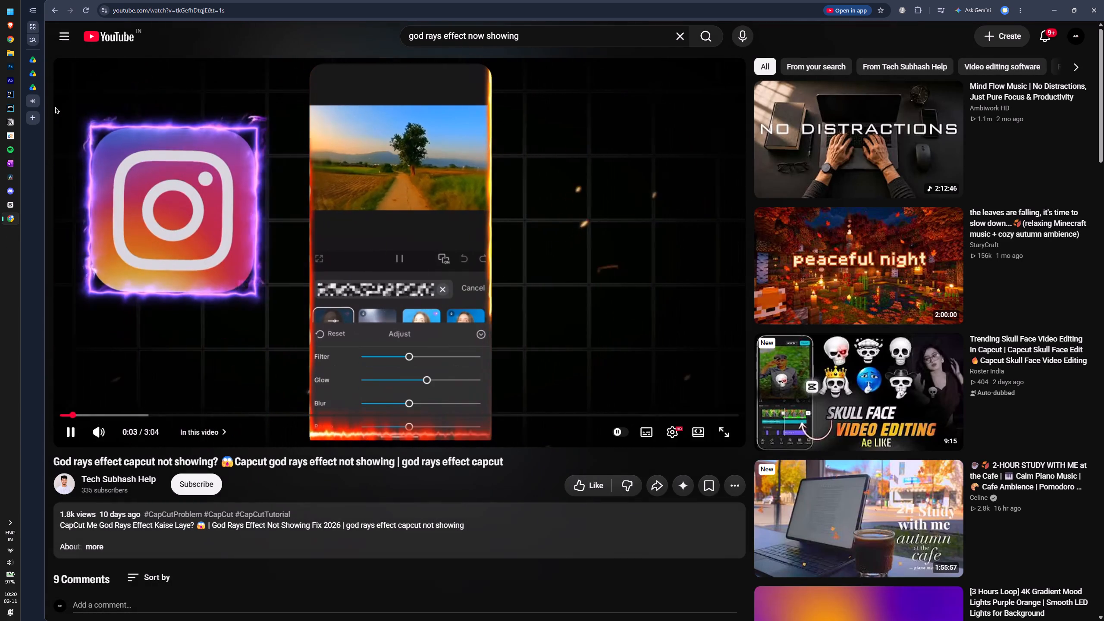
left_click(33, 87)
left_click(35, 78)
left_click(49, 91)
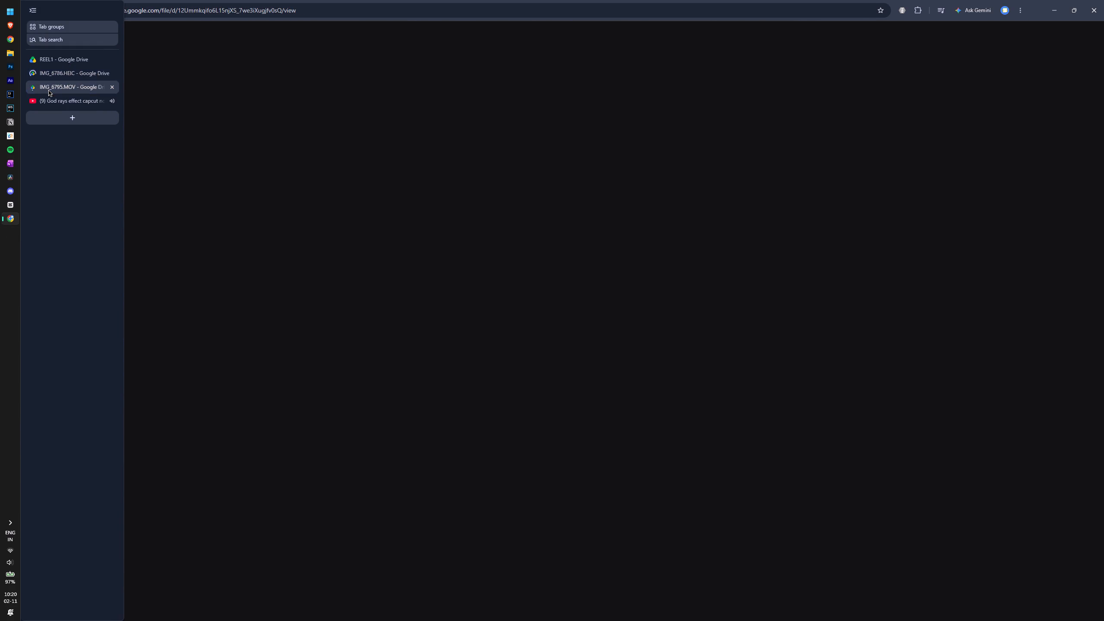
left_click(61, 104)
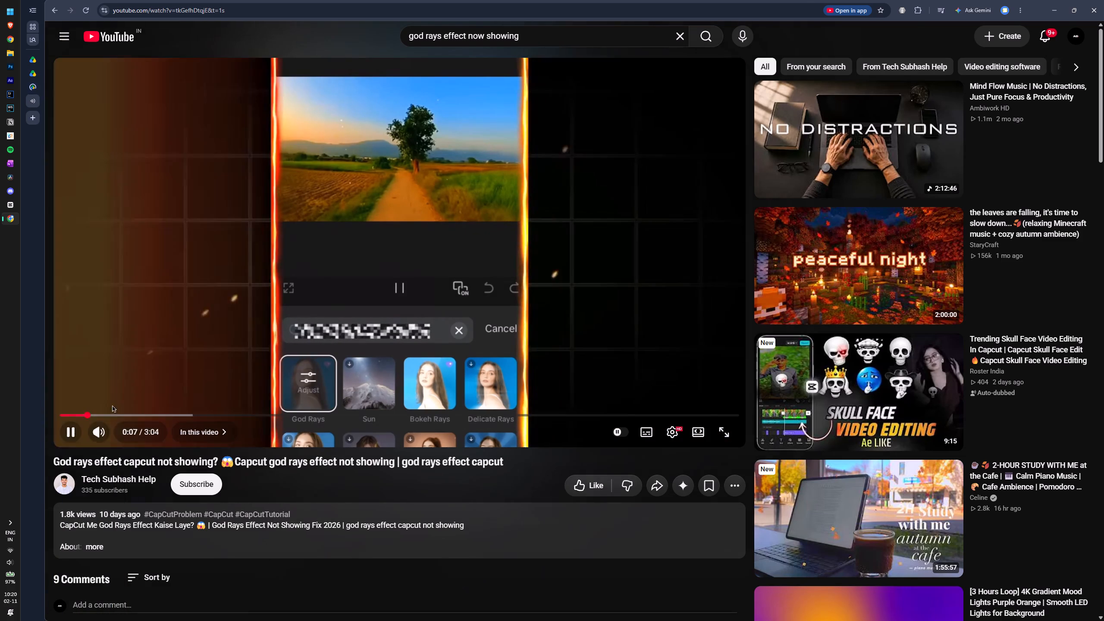
Skip through the tutorial video to find how to get the missing god rays effect to appear in CapCut.
left_click(116, 413)
left_click(144, 414)
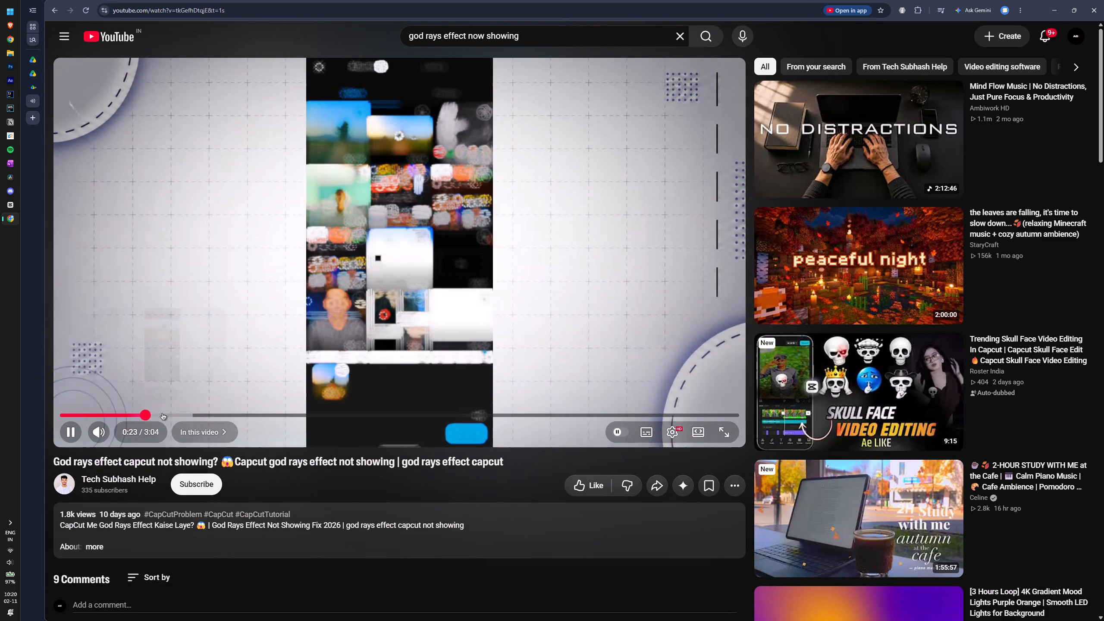
left_click(162, 414)
left_click(179, 414)
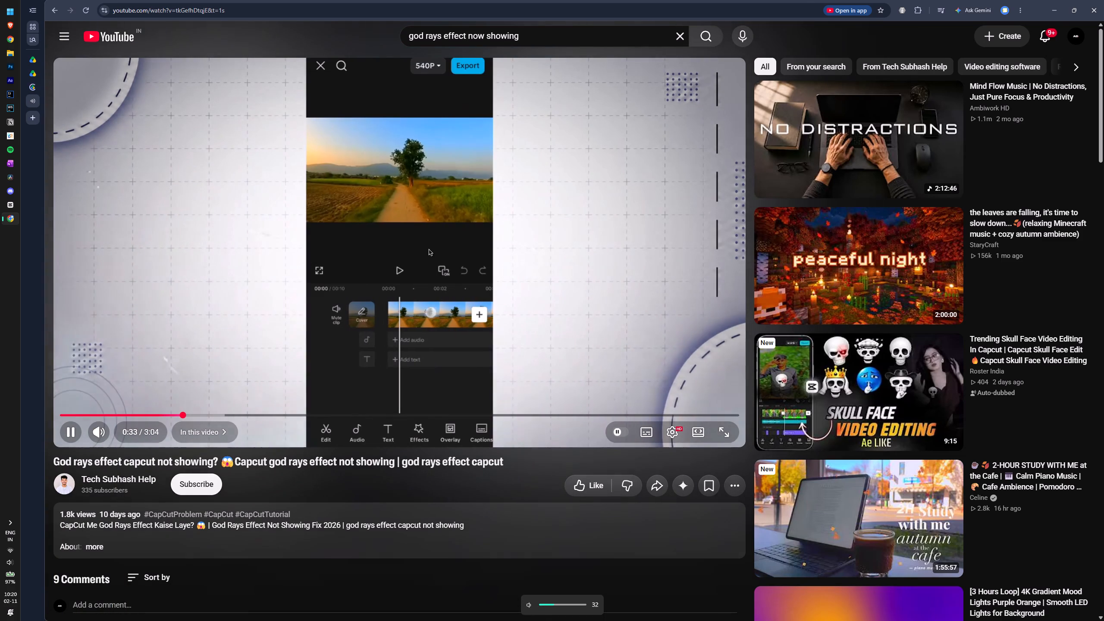
key("Right")
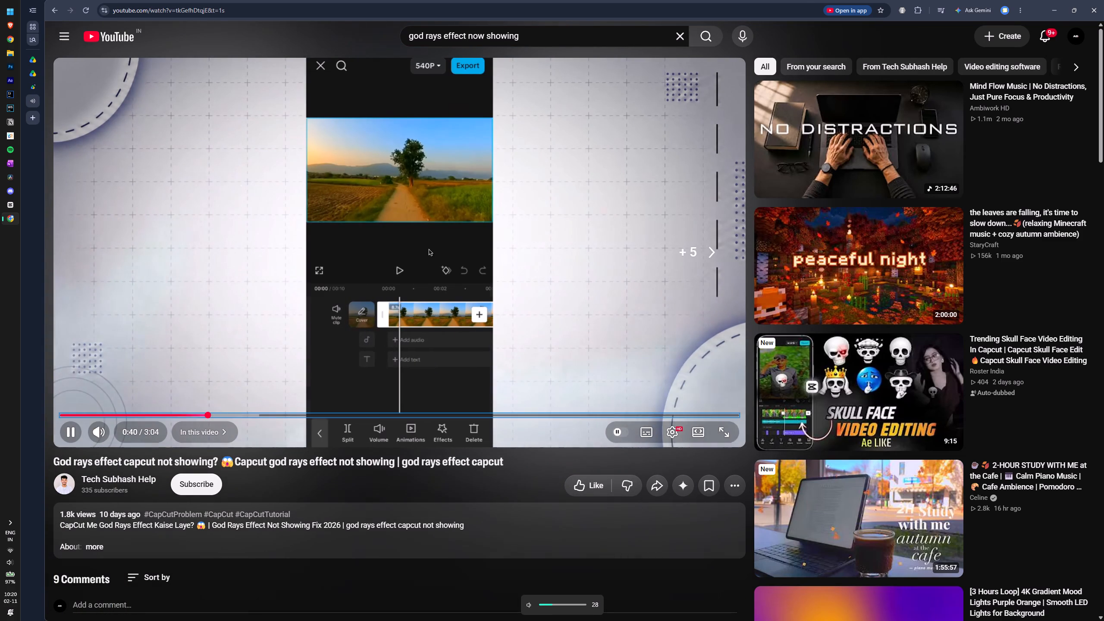
key("Right")
key("Right")
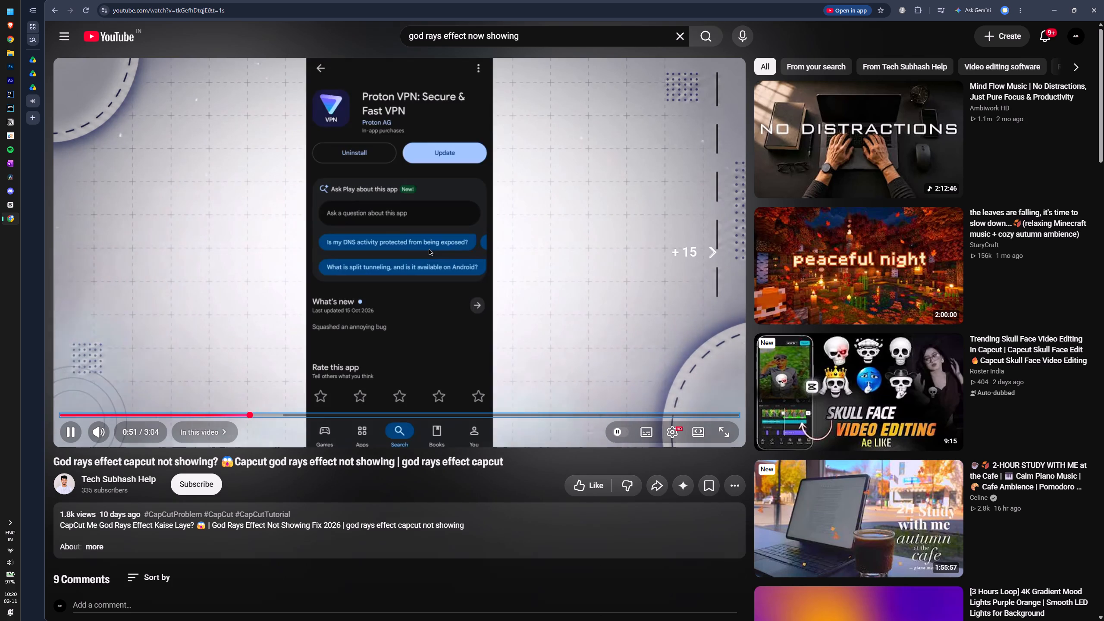
key("Right")
key("Right")
key("Right")
key("Right")
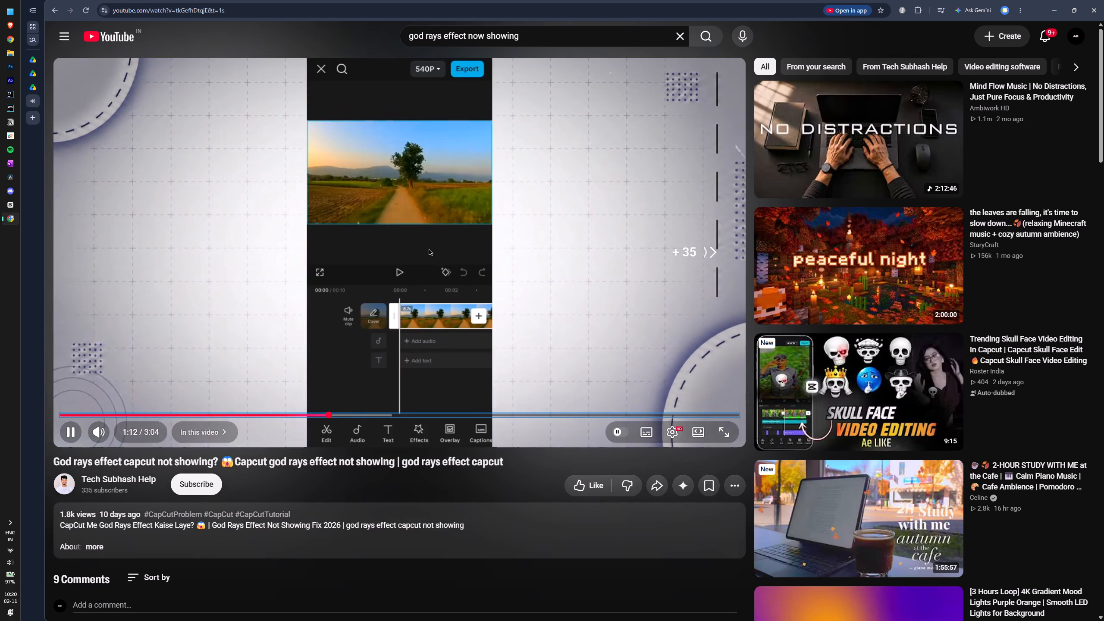
key("Right")
key("Right")
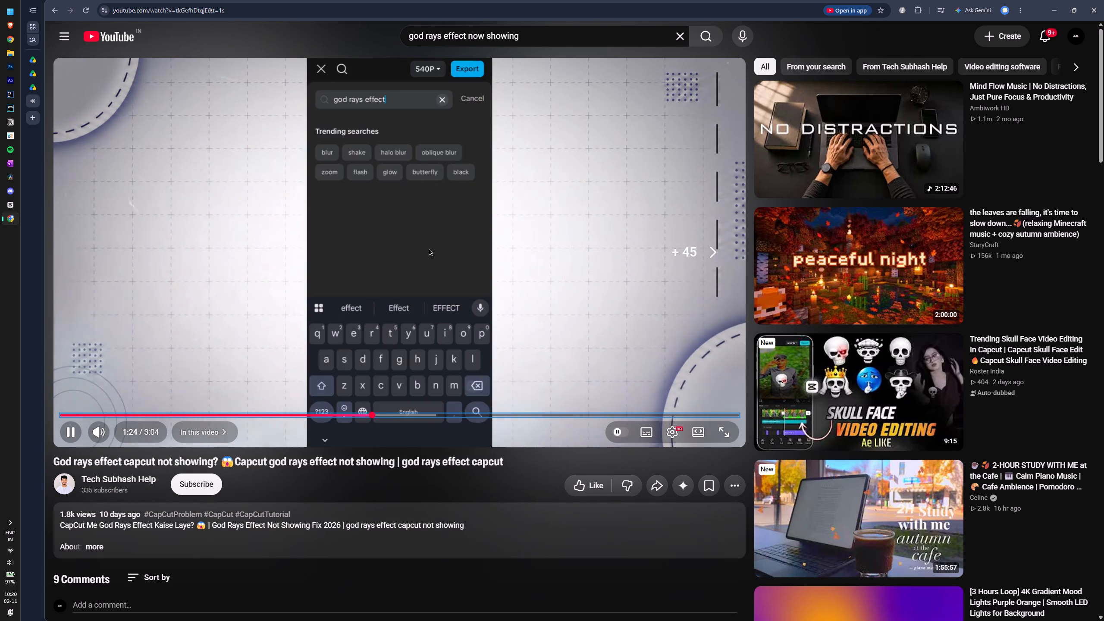
key("Right")
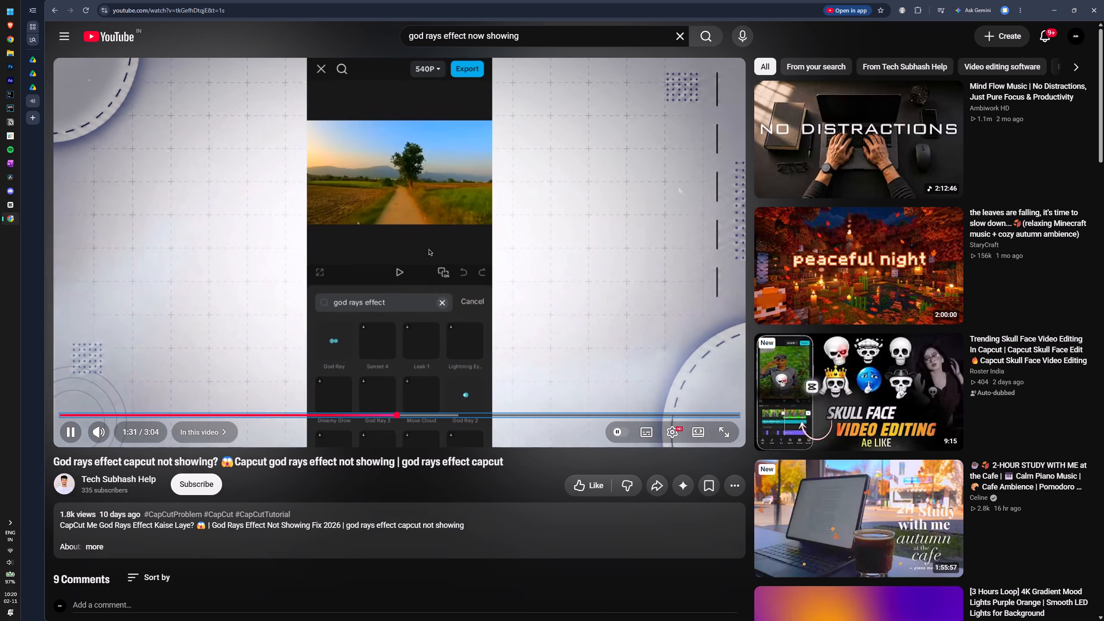
key("Right")
key("Right")
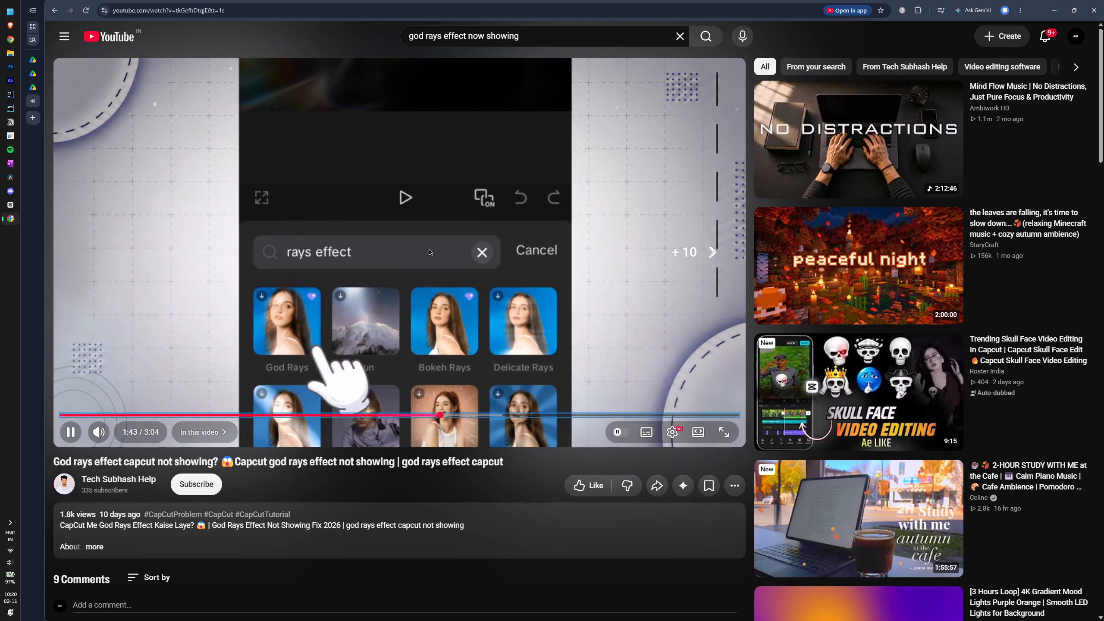
key("Left")
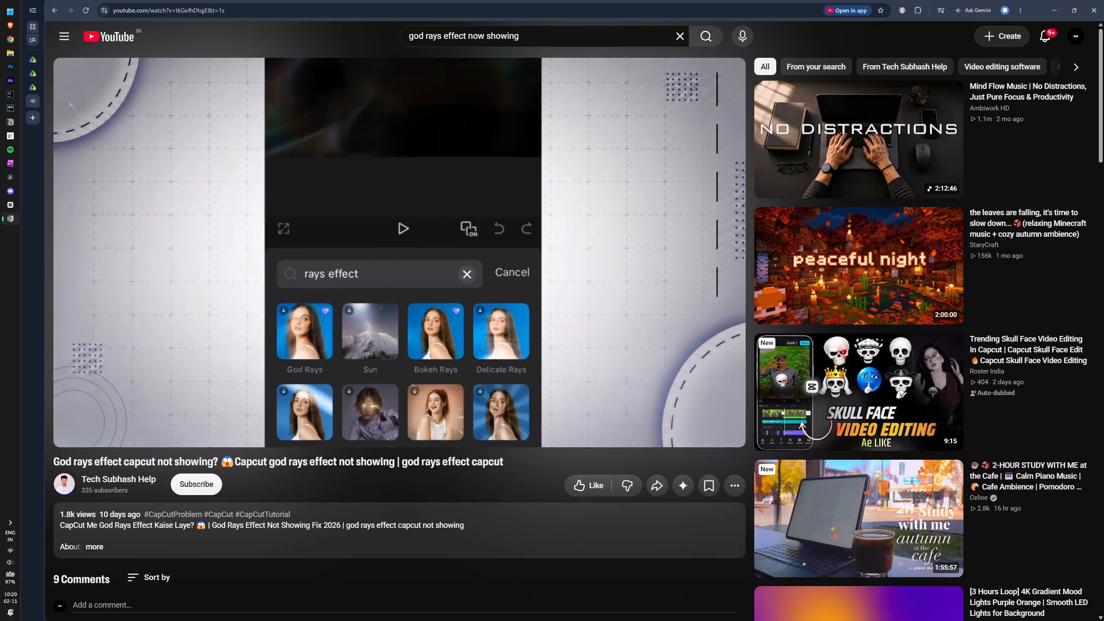
Skip through the rest of the tutorial, pause it and read its comments for a fix for the missing god rays effect.
key("Right")
key("Right")
key("Right")
key("Right")
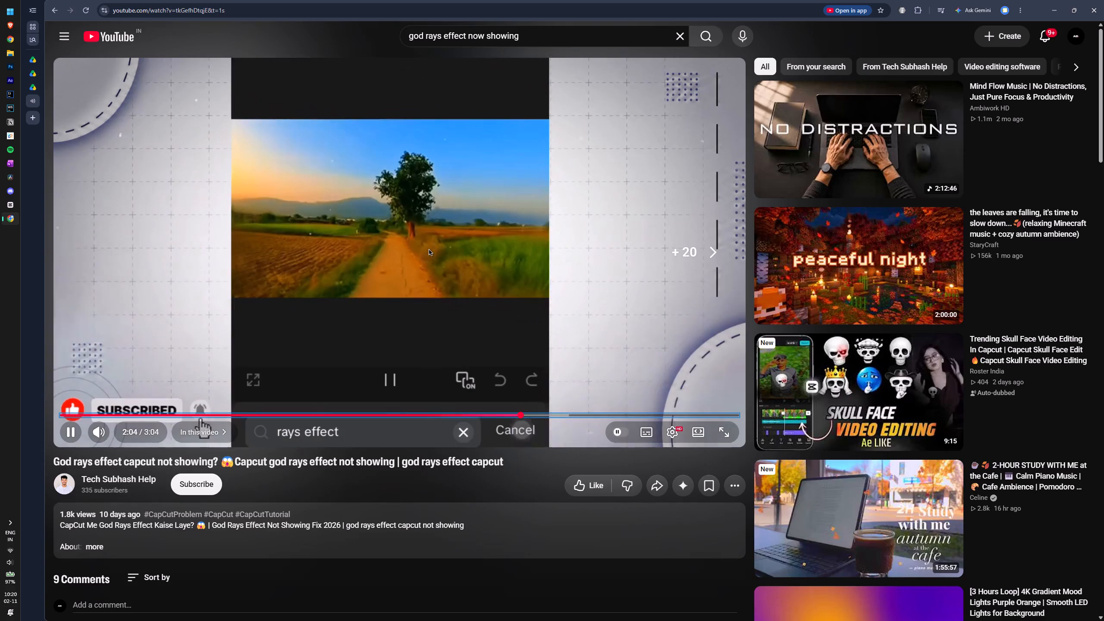
key("Right")
key("Right")
left_click(427, 251)
scroll(257, 405, "down", 2)
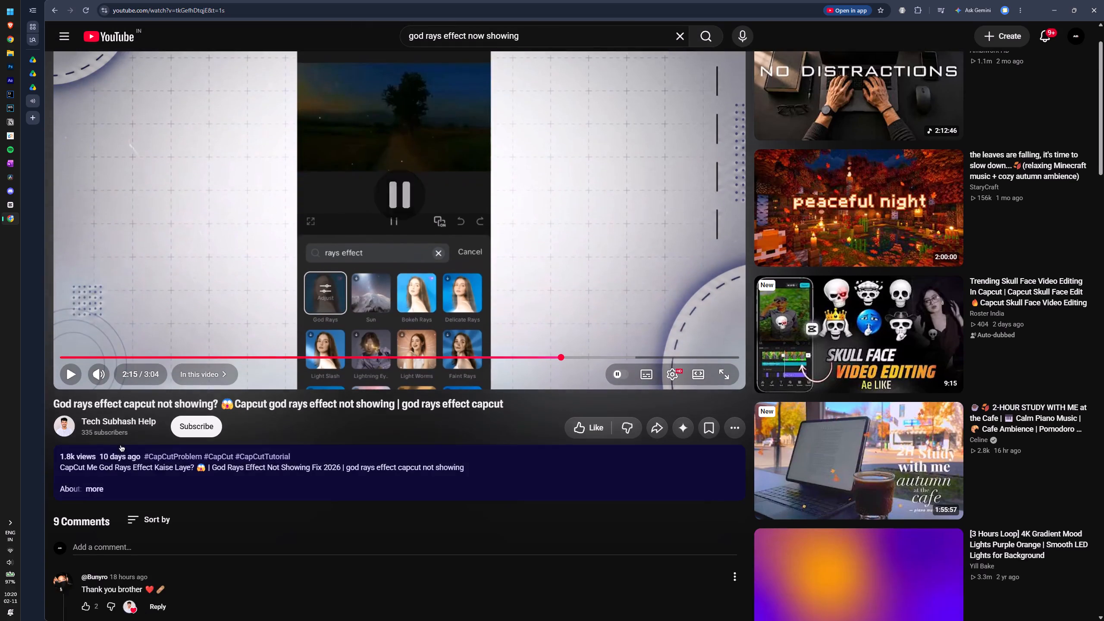
scroll(120, 445, "down", 5)
scroll(125, 500, "down", 3)
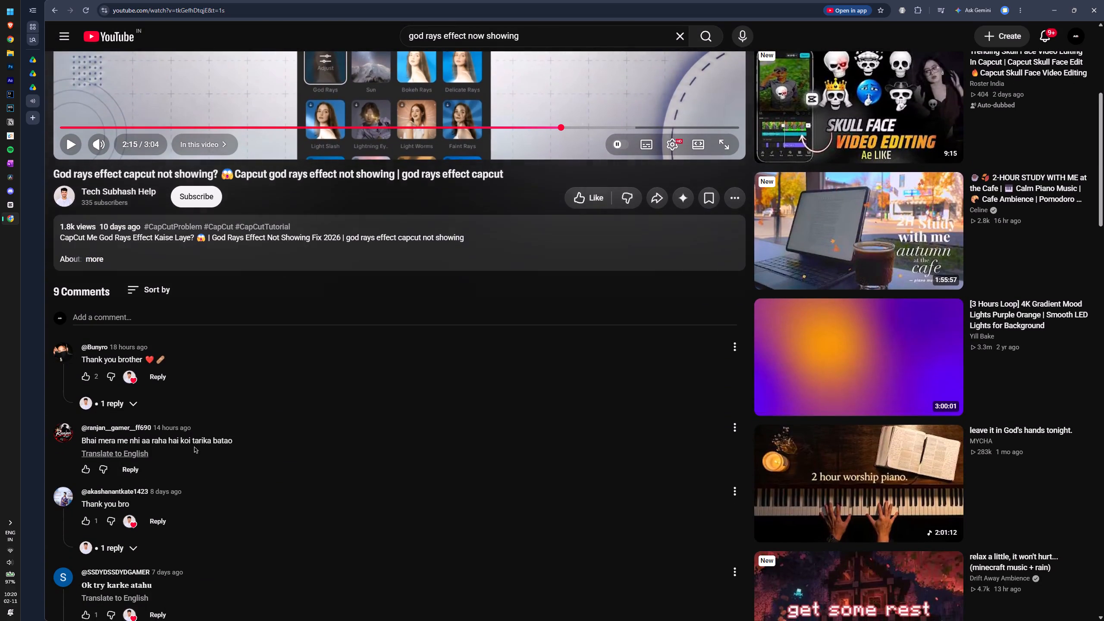
scroll(194, 445, "down", 2)
scroll(218, 407, "up", 2)
scroll(236, 392, "down", 1)
scroll(245, 386, "up", 2)
Search Google for "god rays not showing reddit", check the r/blenderhelp thread on god rays and return to the results.
left_click(256, 5)
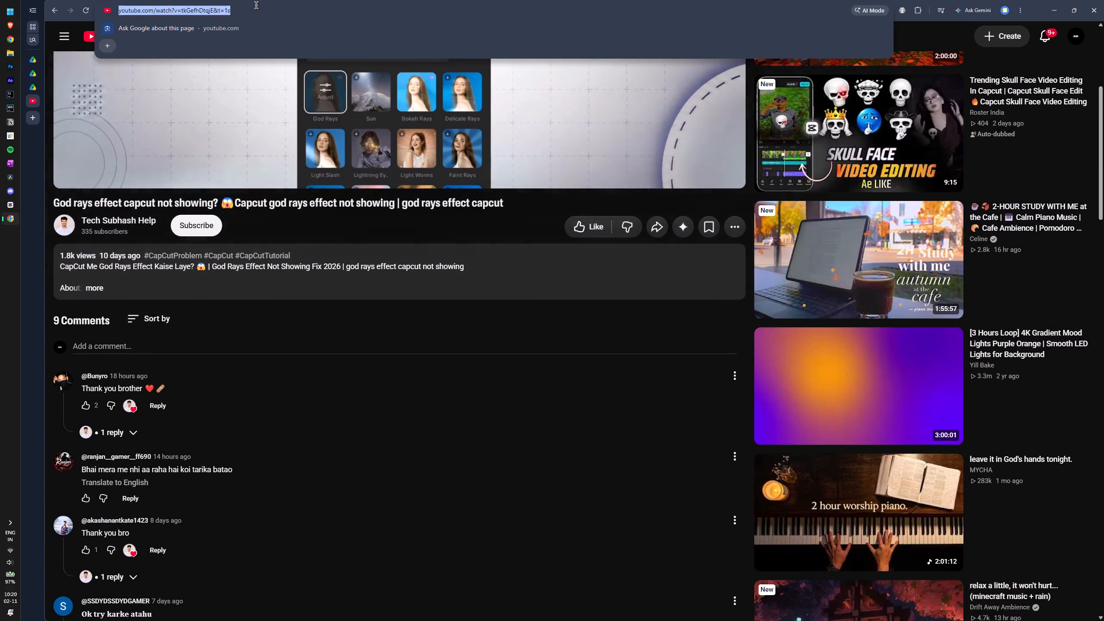
type("god rays not showing")
key("space")
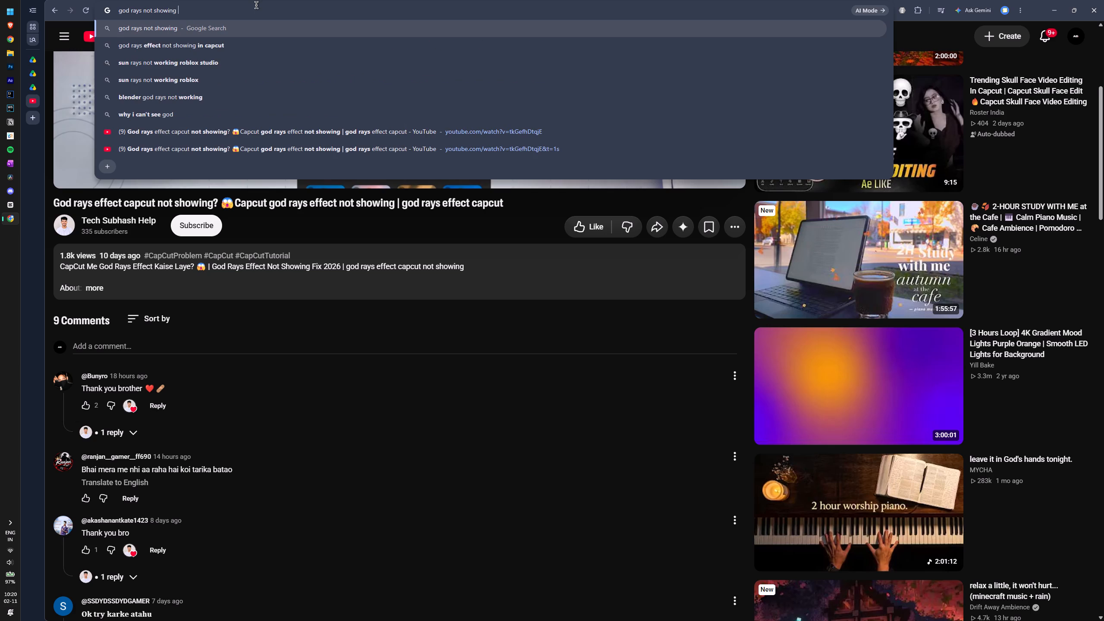
type("reddit")
key("Return")
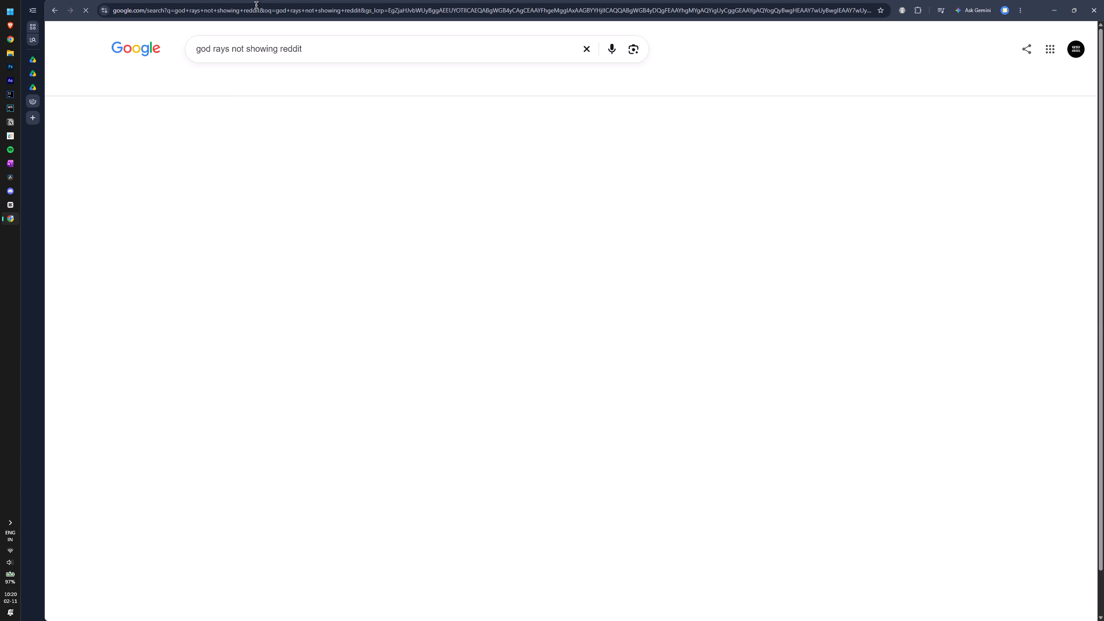
left_click(314, 383)
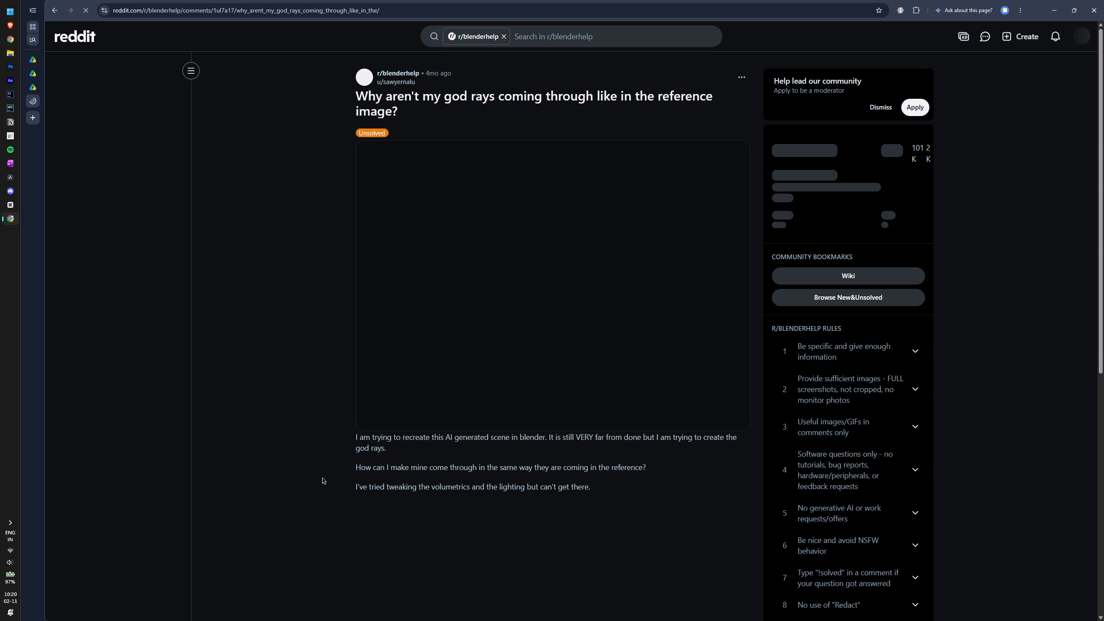
left_click(470, 304)
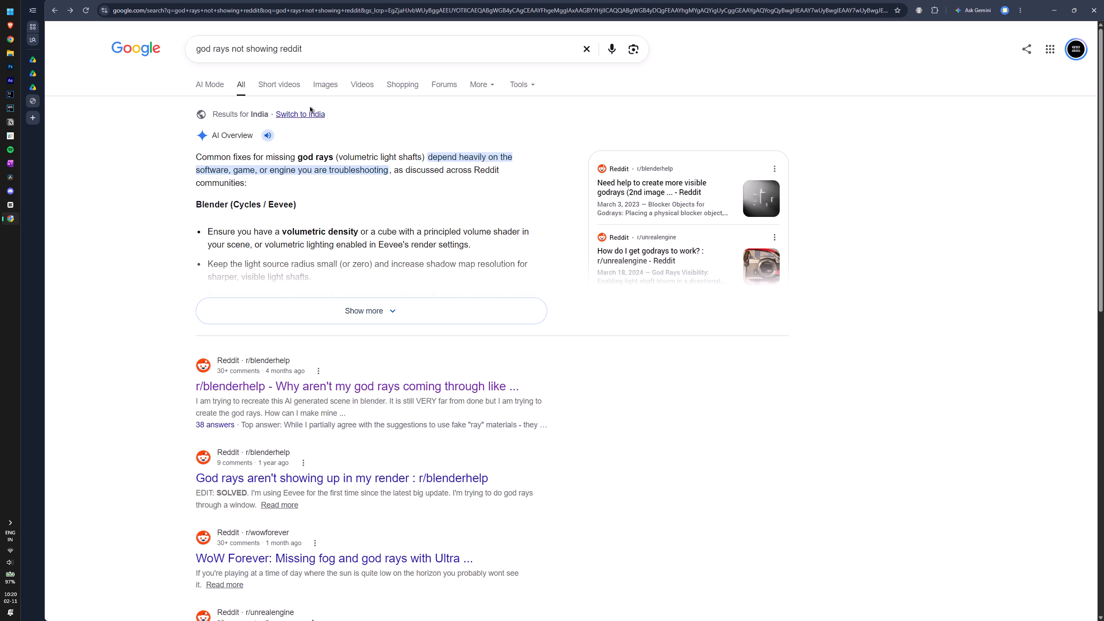
Refine the search to "god rays not showing reddit capcut" and check the r/CapCut thread about relocating the God Rays effect.
left_click(315, 52)
key("space")
type("capcut")
key("Return")
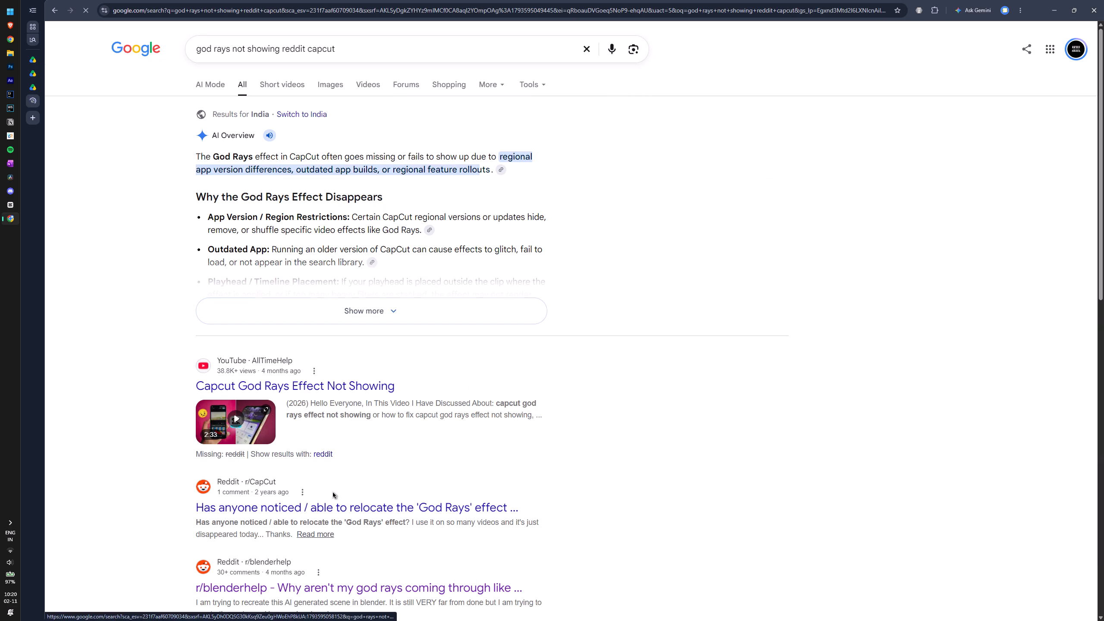
left_click(329, 511)
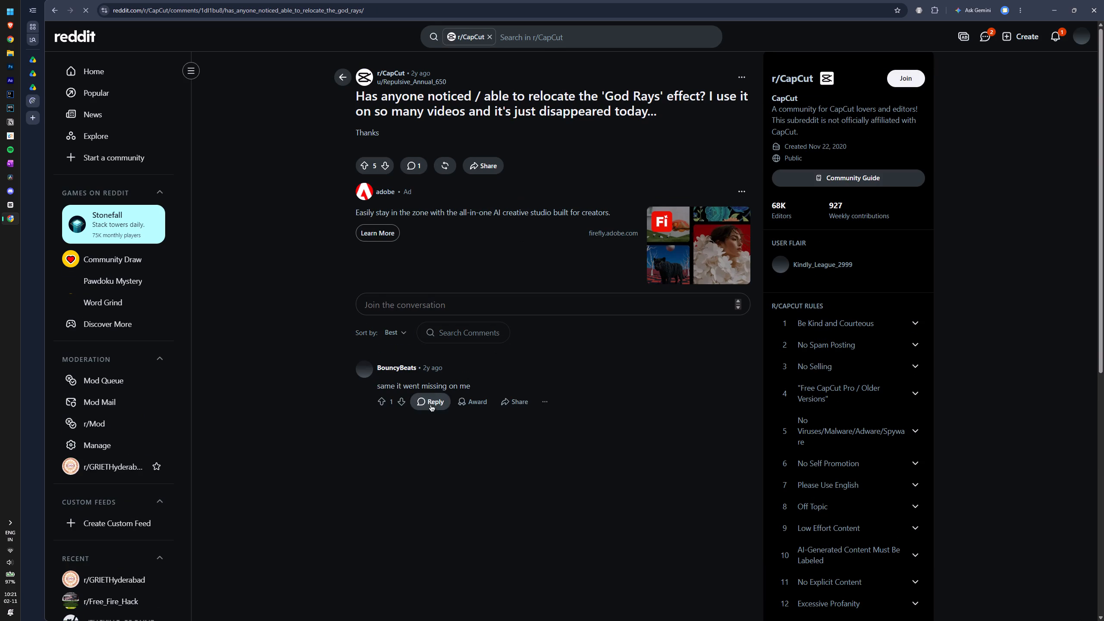
left_click(426, 387)
Read the full AI overview and look through the remaining results and god rays threads for a CapCut fix.
left_click(342, 306)
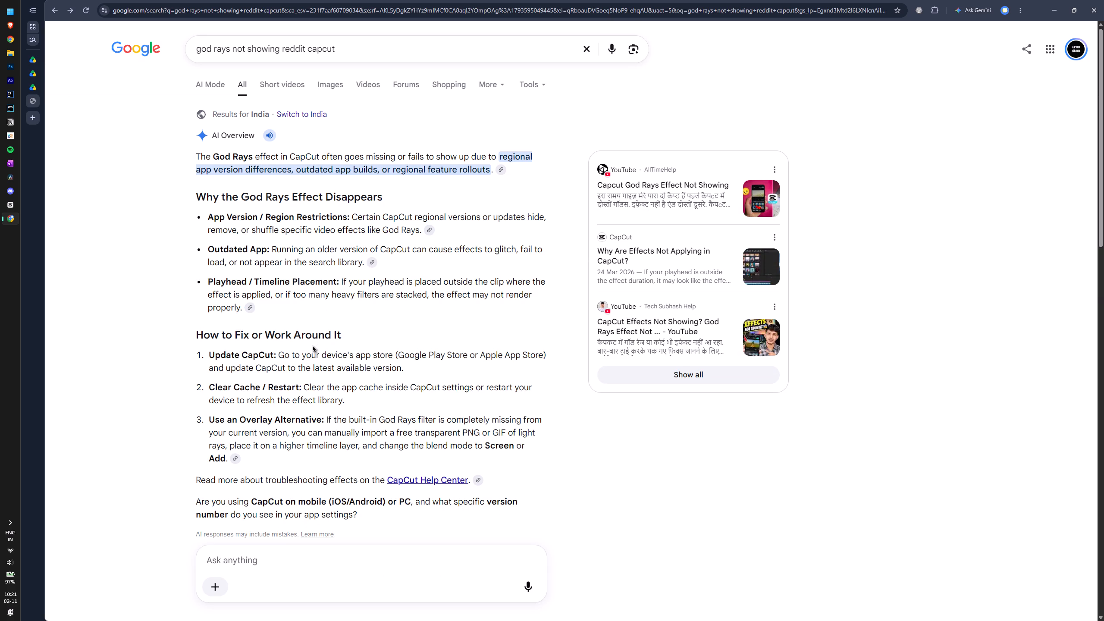
scroll(322, 420, "down", 19)
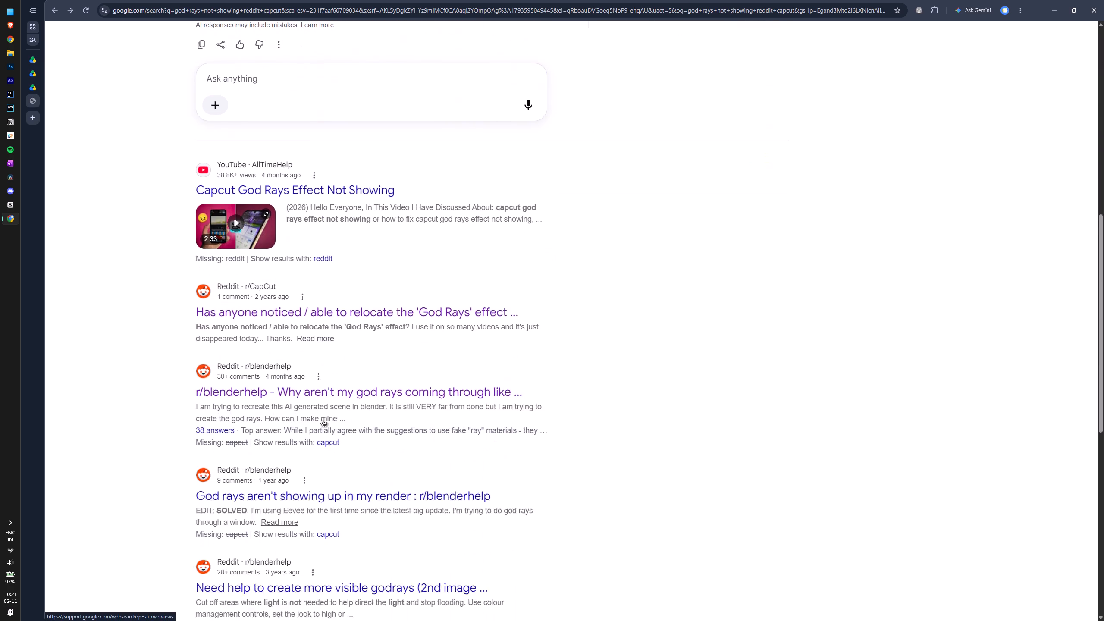
scroll(322, 420, "down", 4)
scroll(322, 420, "up", 1)
scroll(322, 420, "down", 1)
left_click(288, 347)
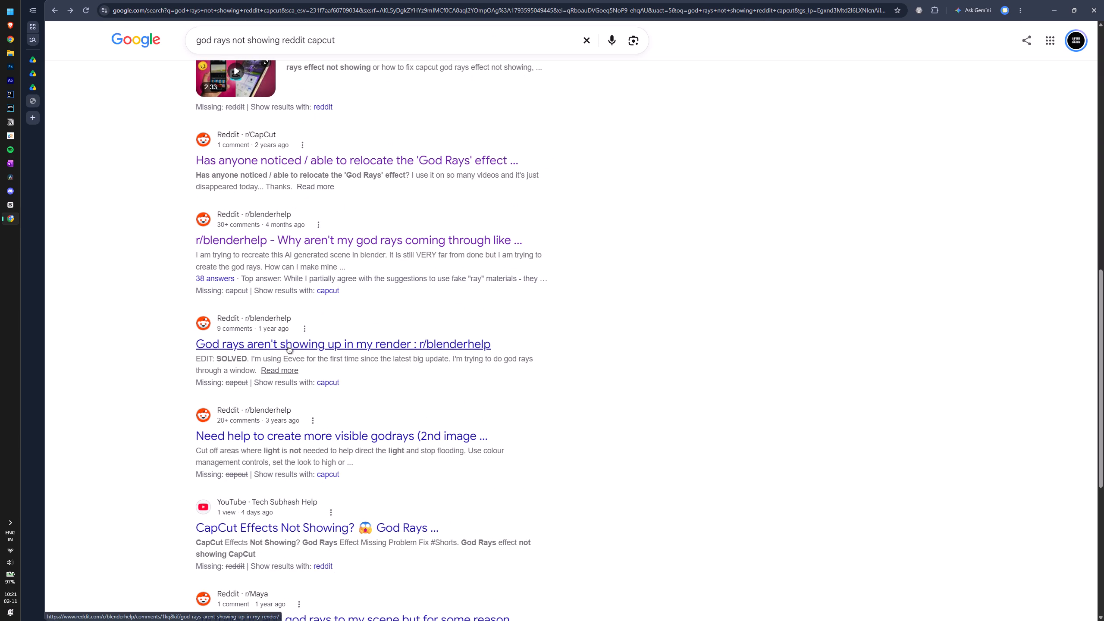
left_click_drag(297, 345, 317, 345)
left_click(272, 431)
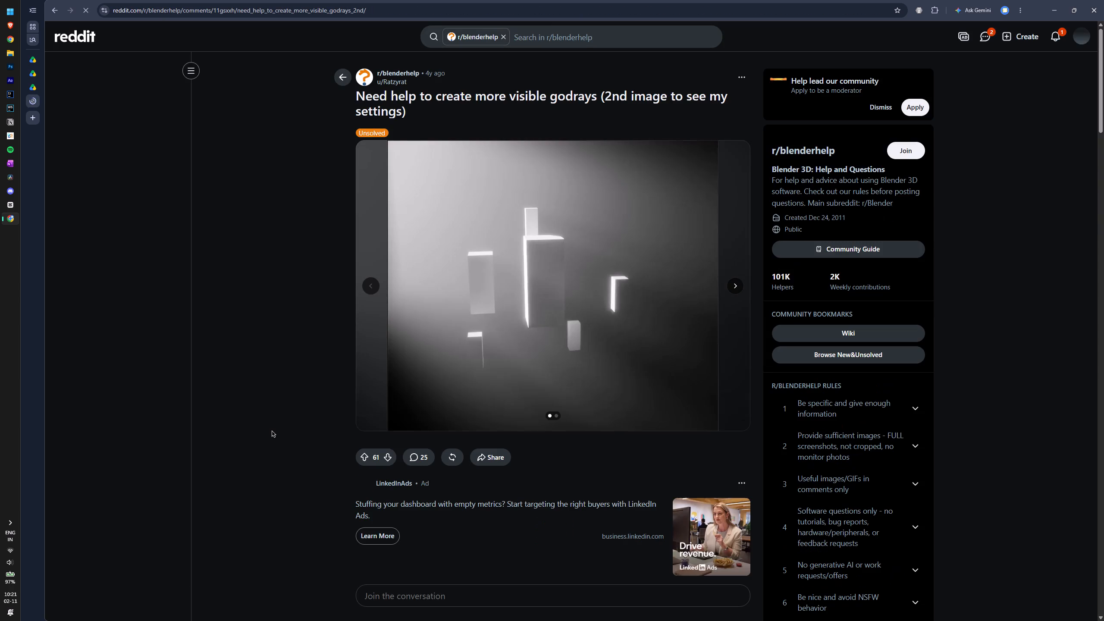
left_click(272, 431)
left_click(264, 161)
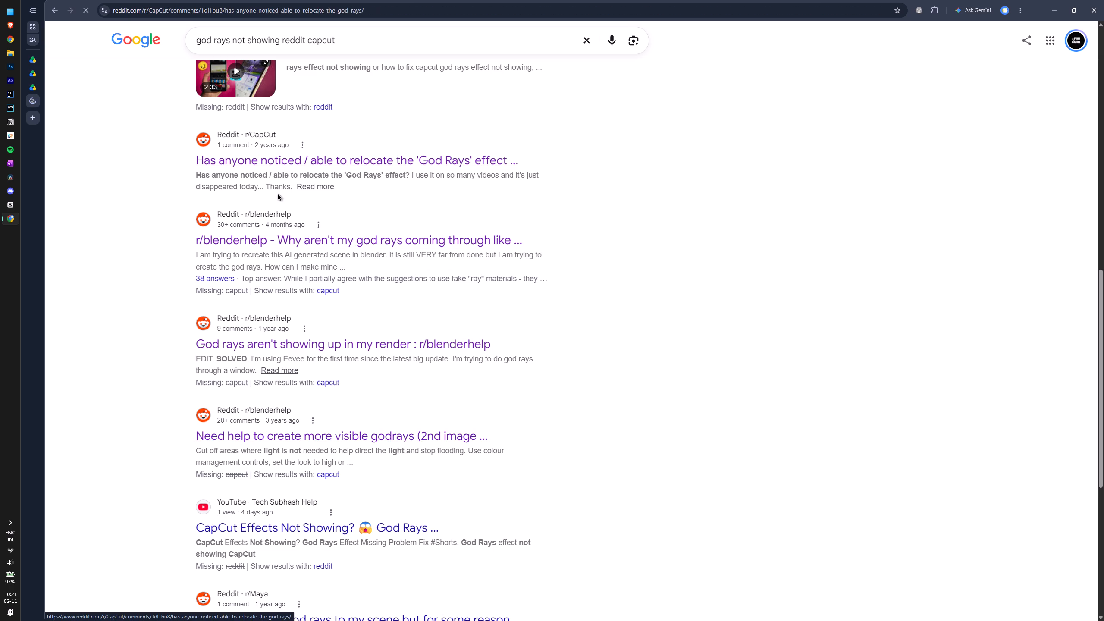
left_click(284, 206)
scroll(271, 245, "down", 6)
scroll(284, 317, "down", 3)
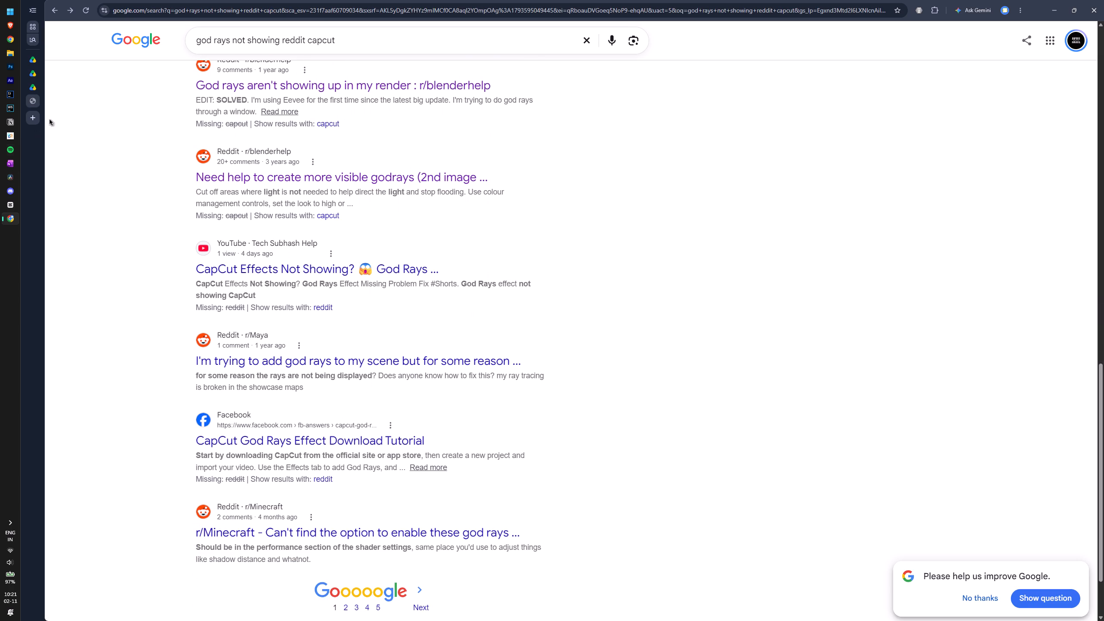
Close the search results tab and switch to the REEL1 folder in Google Drive.
left_click(110, 104)
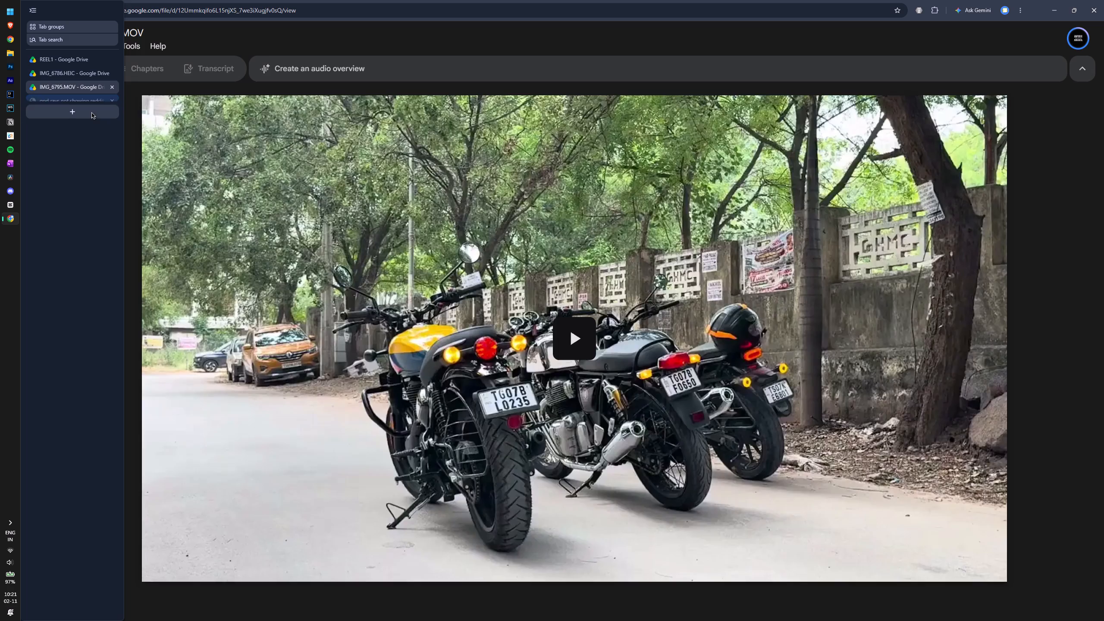
left_click(69, 107)
left_click(54, 57)
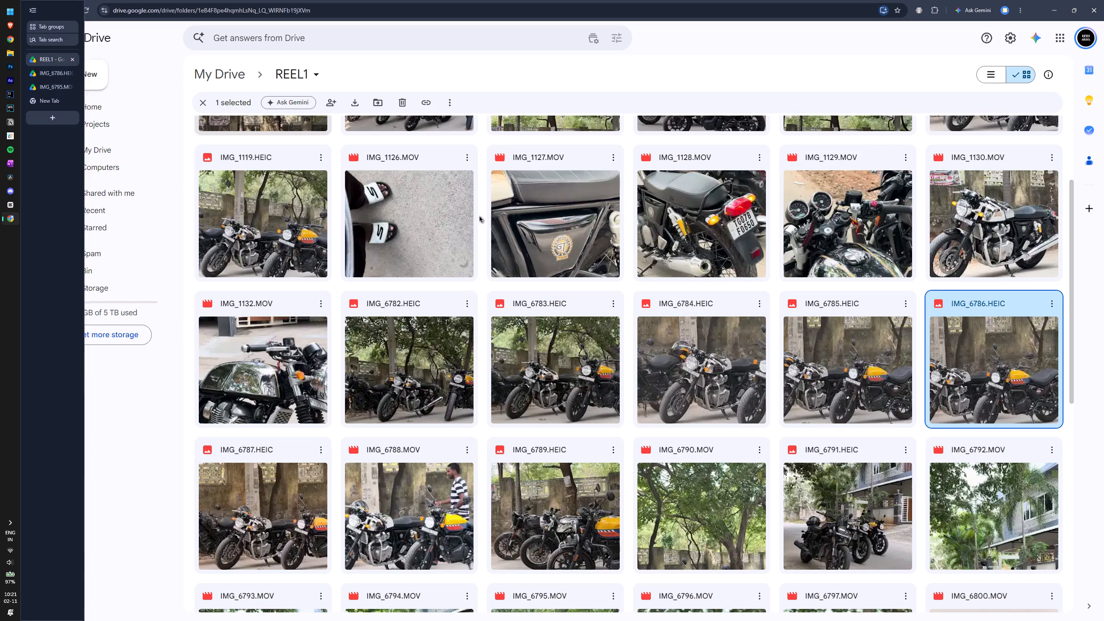
Look through the motorcycle clips and photos in the REEL1 folder.
scroll(572, 435, "down", 9)
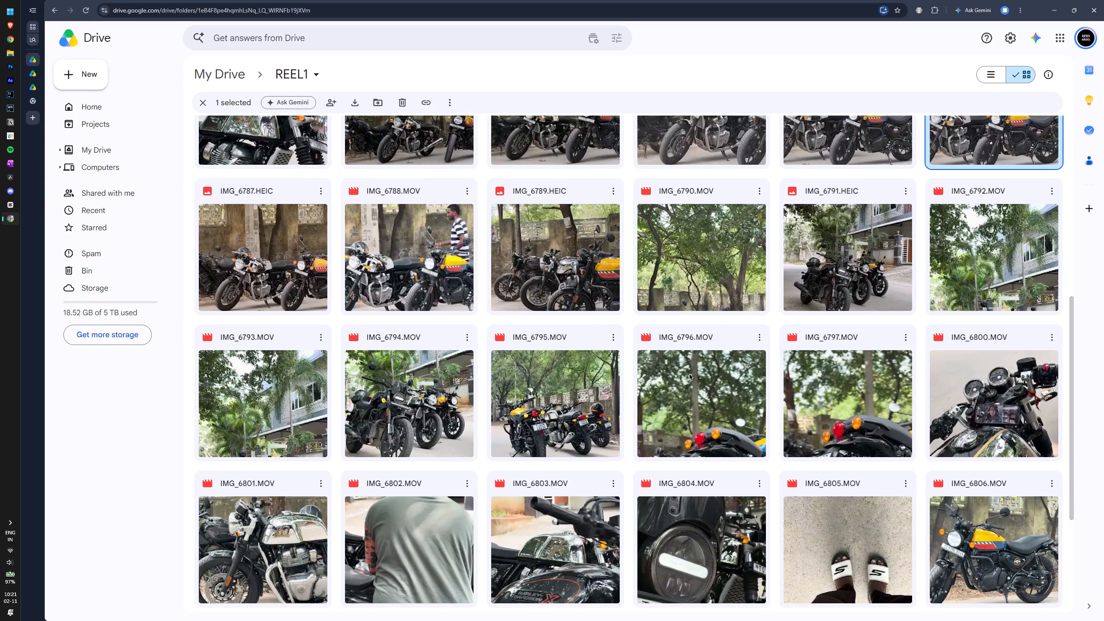
scroll(1014, 473, "down", 3)
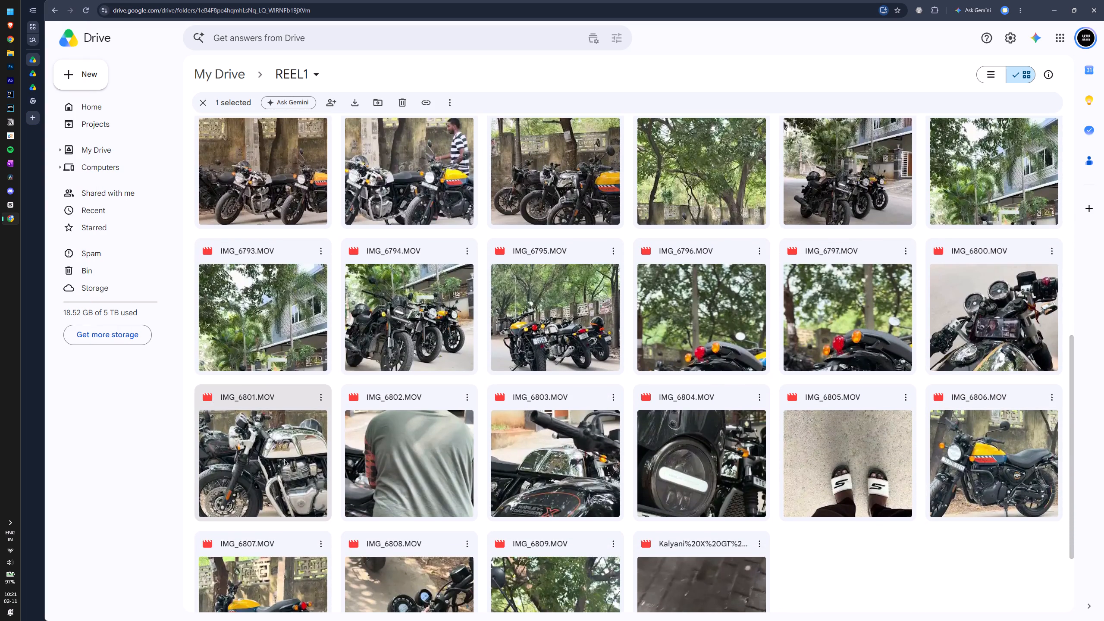
scroll(452, 459, "down", 4)
scroll(546, 471, "up", 4)
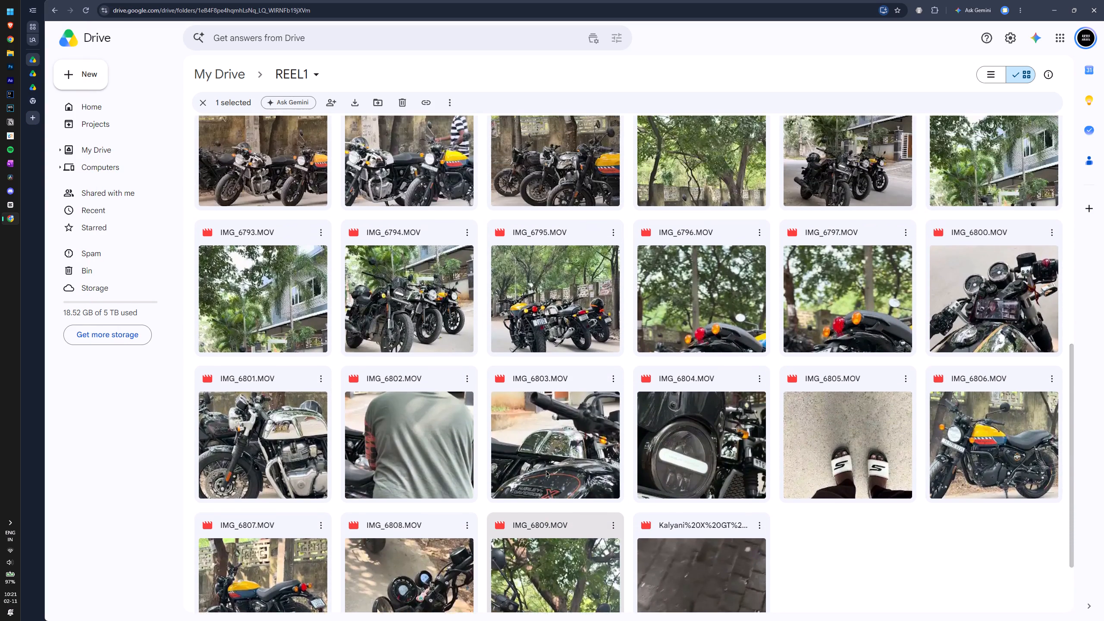
scroll(546, 471, "up", 1)
scroll(546, 471, "down", 2)
scroll(546, 471, "up", 11)
scroll(546, 471, "down", 1)
scroll(546, 471, "up", 2)
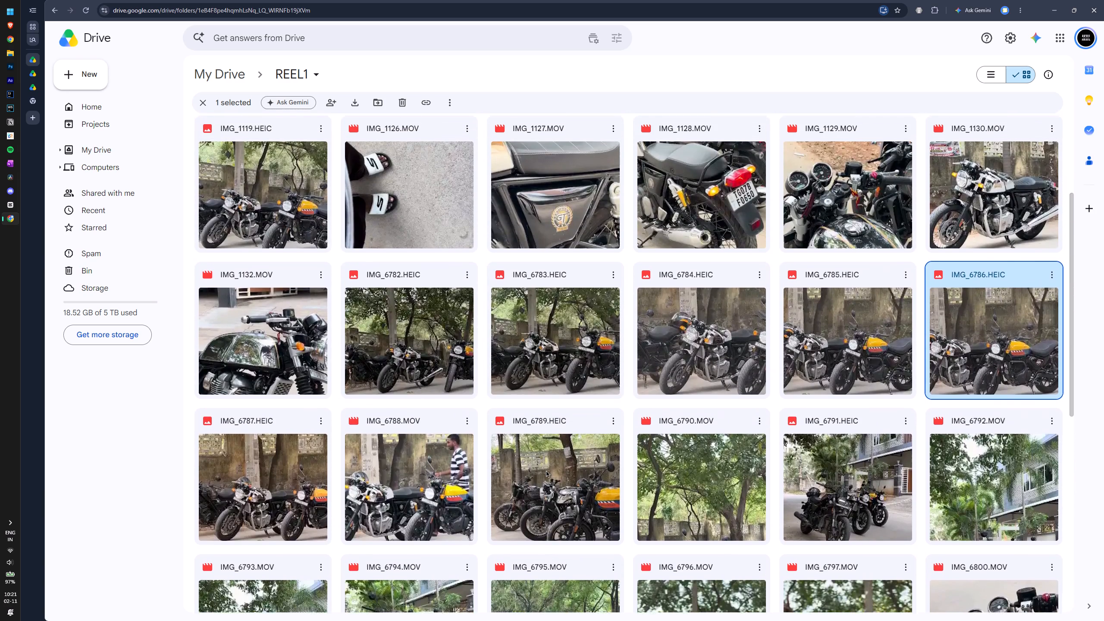
scroll(546, 471, "up", 5)
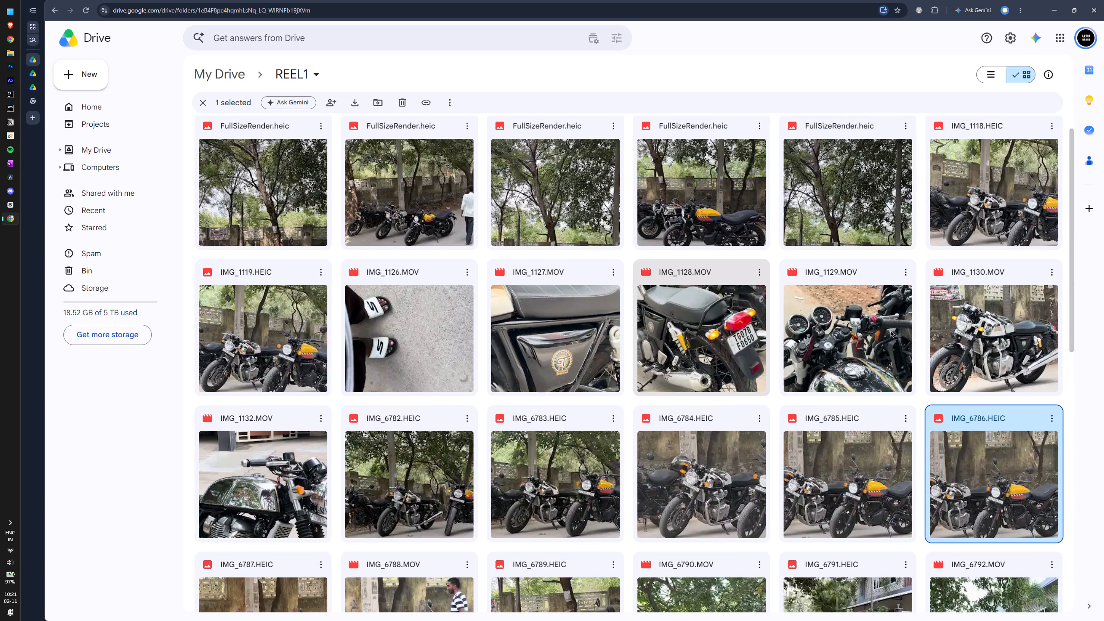
scroll(896, 325, "up", 3)
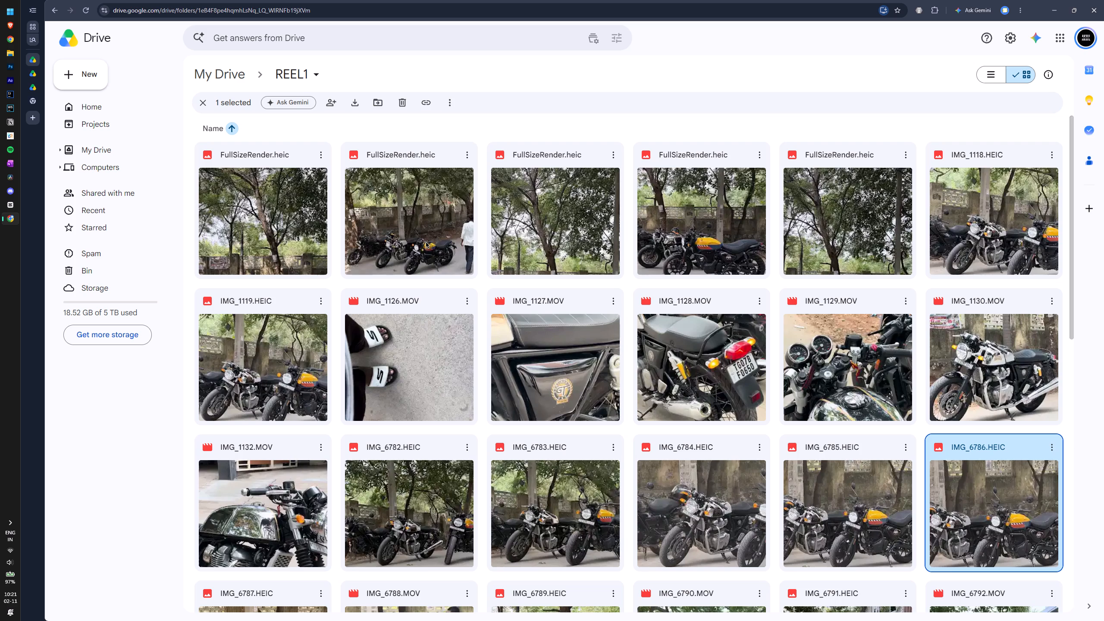
Close the REEL1 Google Drive tab.
key("alt+Tab")
key("alt+Tab")
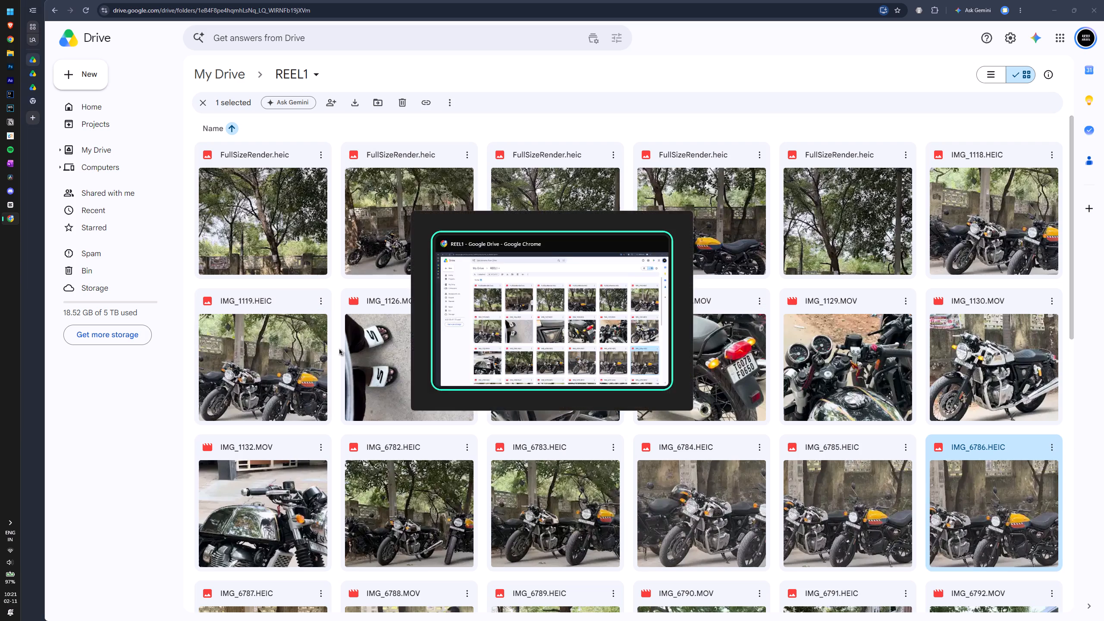
left_click(112, 59)
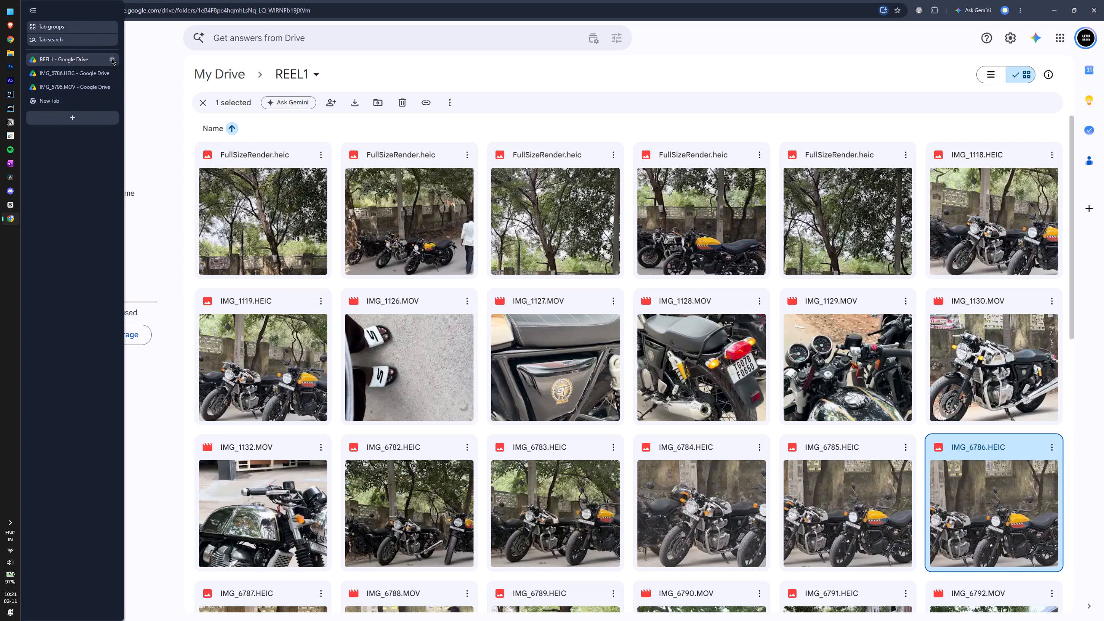
key("alt+Tab")
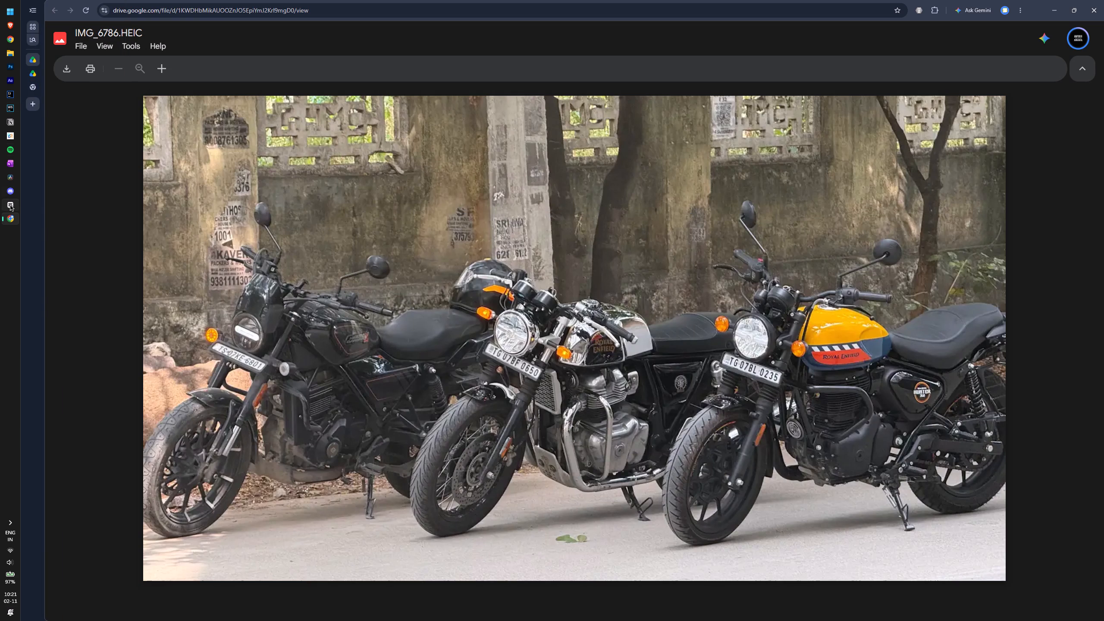
Launch CapCut, dismiss the Pro trial offer and open the 1101 (2) project.
left_click(10, 205)
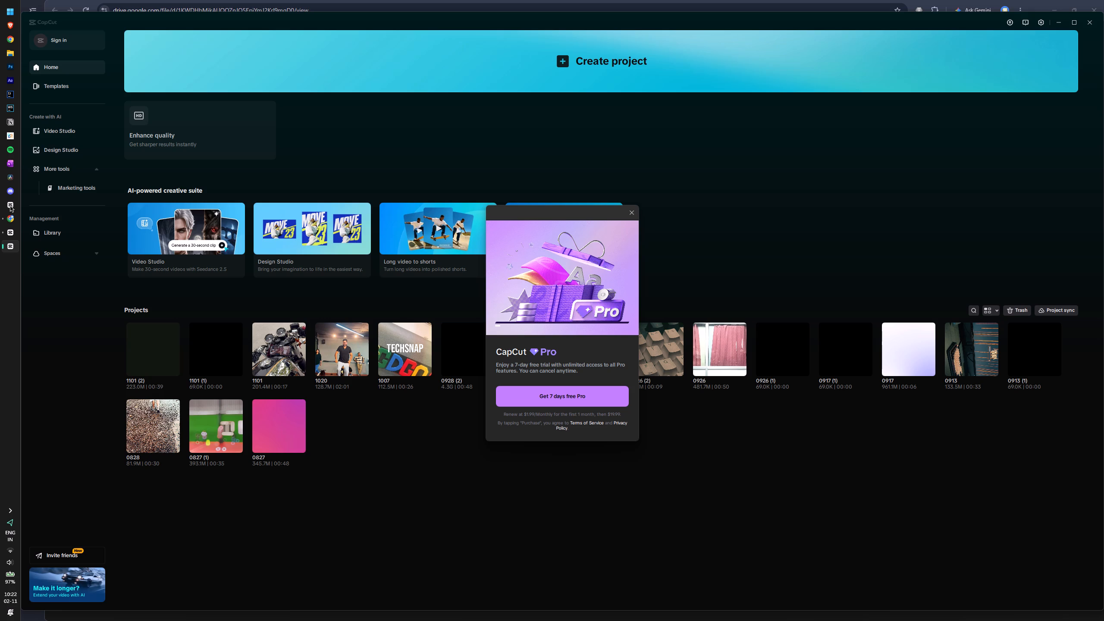
left_click(632, 214)
left_click(138, 354)
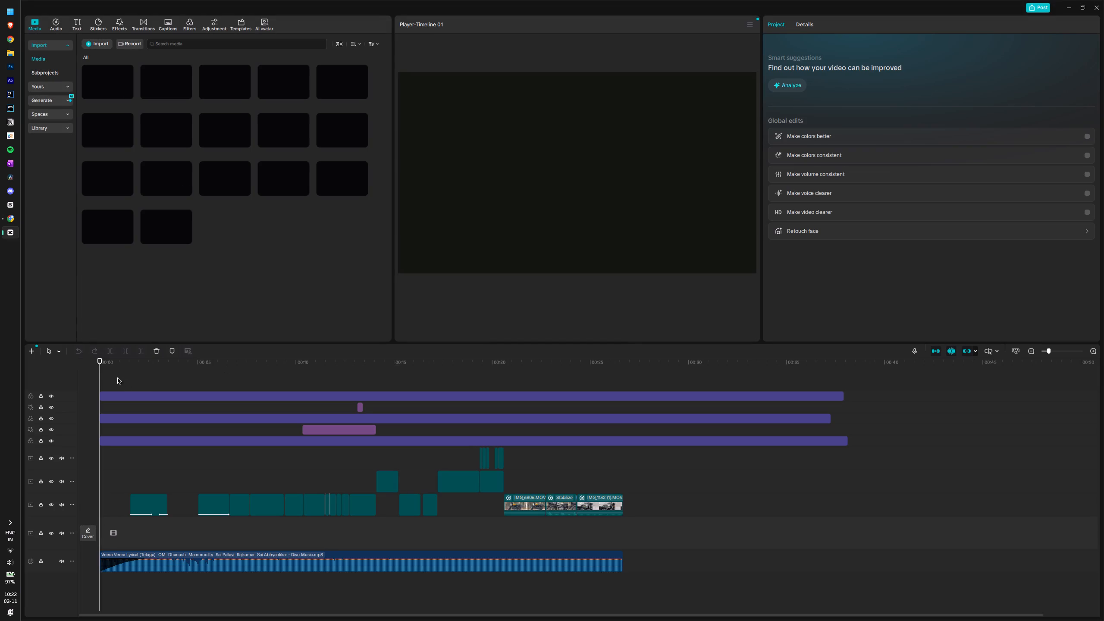
Scrub through the closing motorcycle clips on the timeline up to the end of the last clip.
left_click_drag(100, 366, 578, 401)
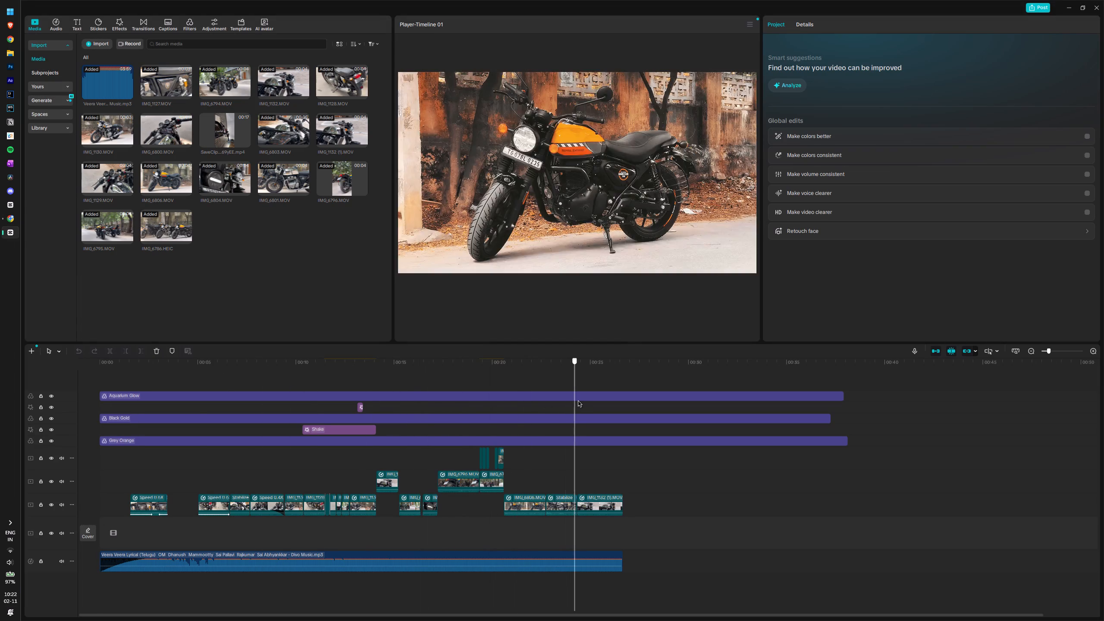
left_click_drag(578, 401, 500, 403)
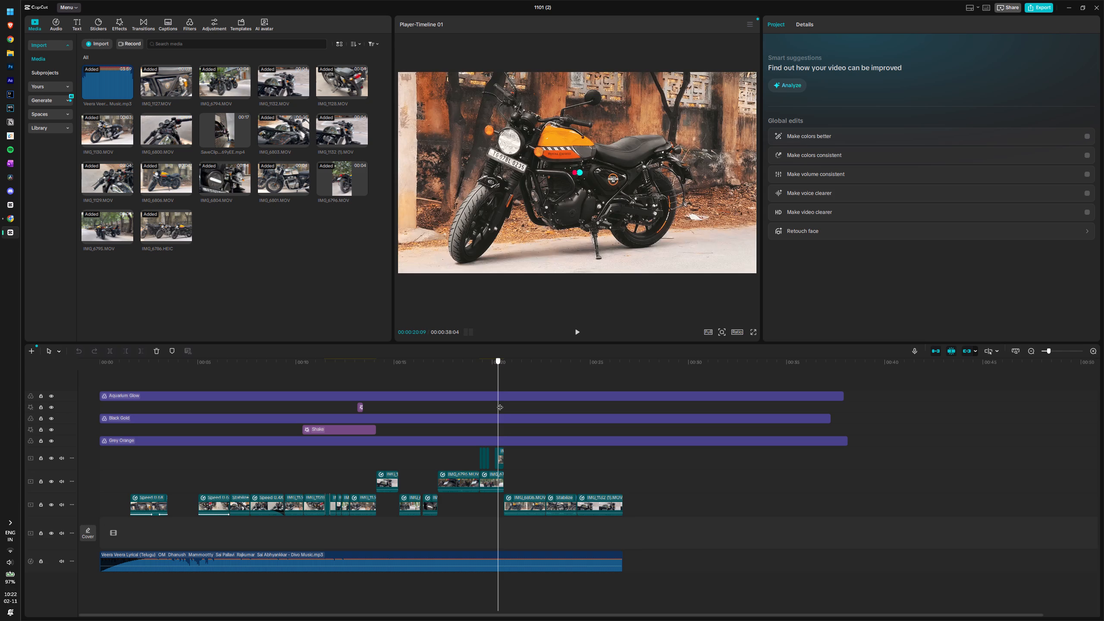
left_click_drag(500, 403, 514, 403)
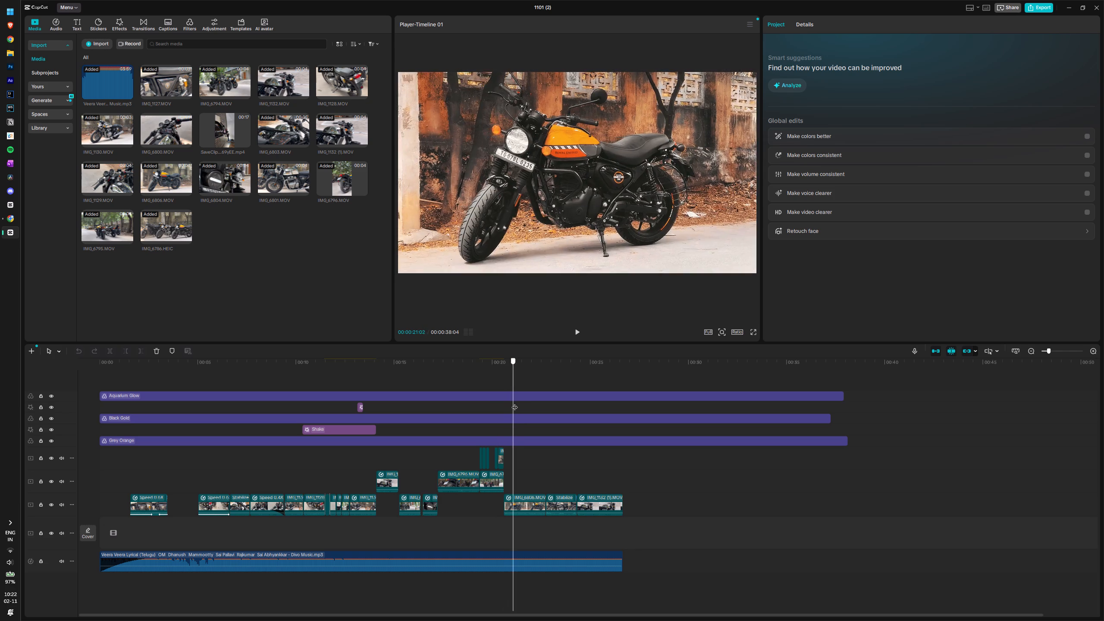
left_click_drag(514, 403, 623, 403)
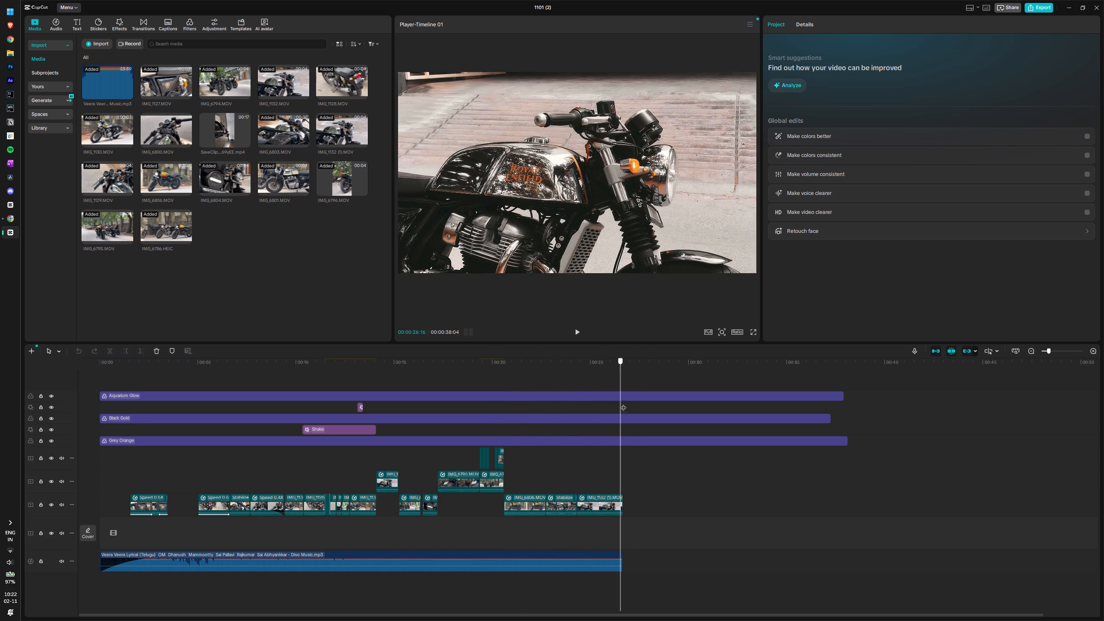
Apply the Fade Out exit animation from the Basic category to the last motorcycle clip on the timeline.
left_click_drag(623, 403, 612, 397)
left_click(606, 505)
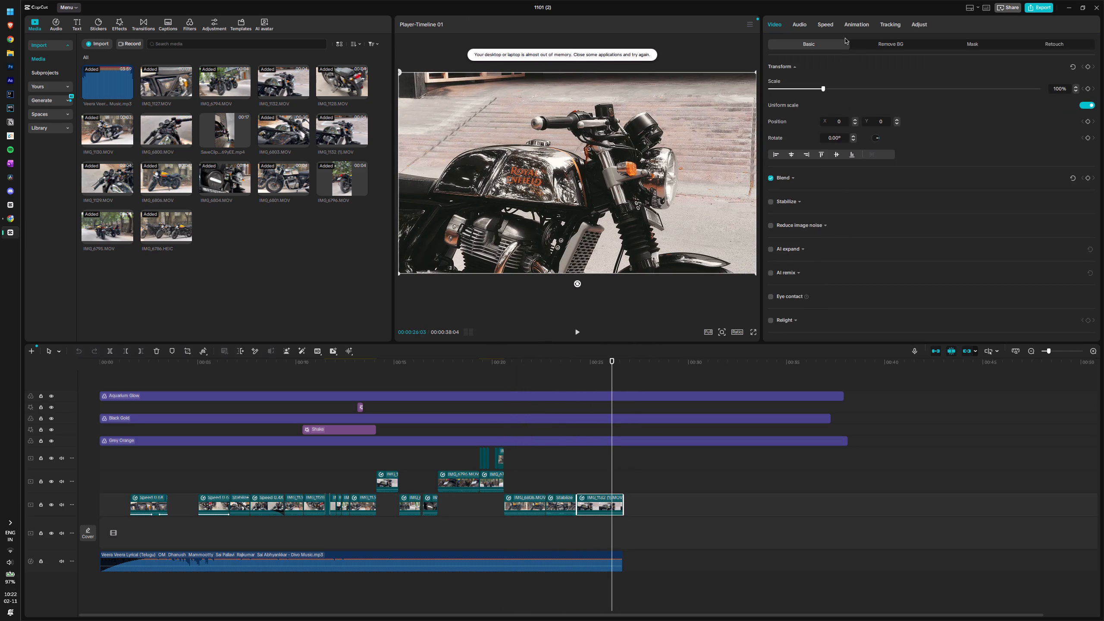
left_click(858, 28)
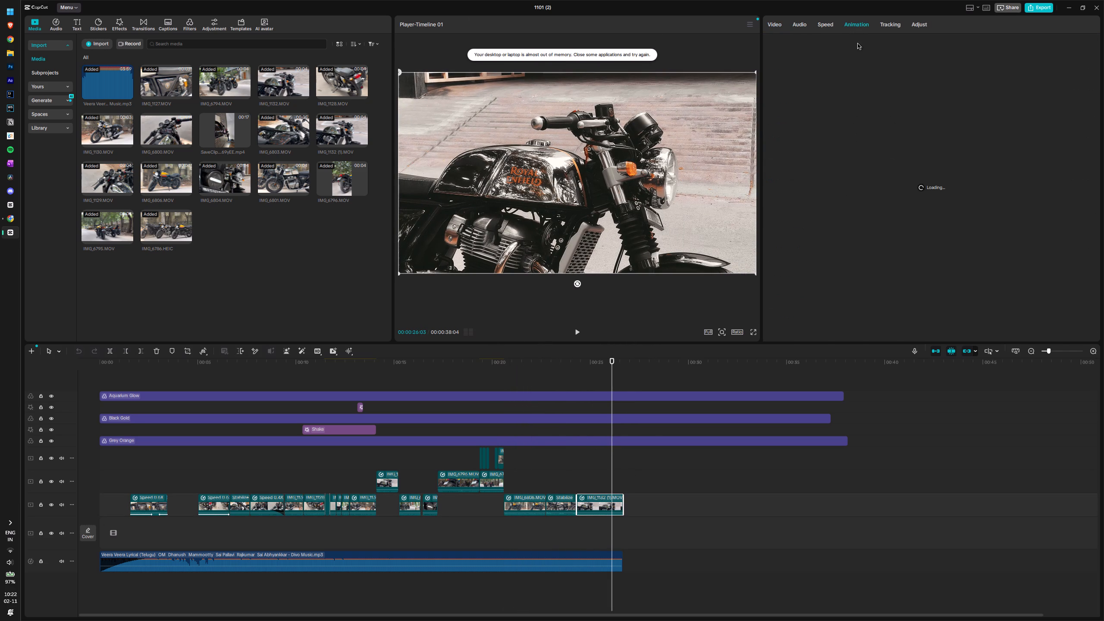
left_click(903, 47)
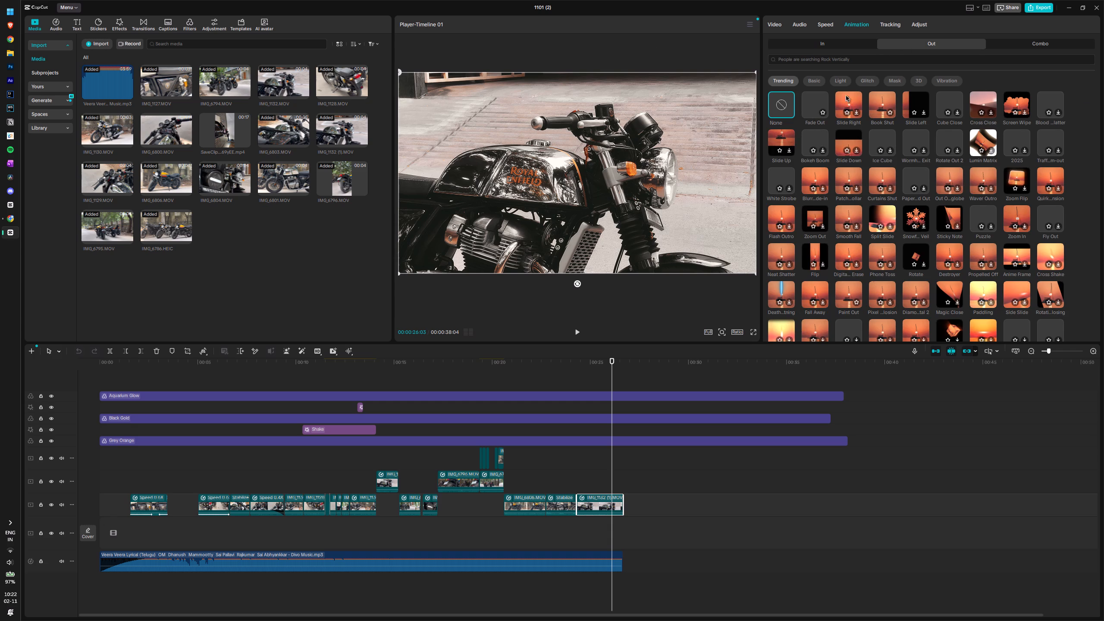
left_click(823, 80)
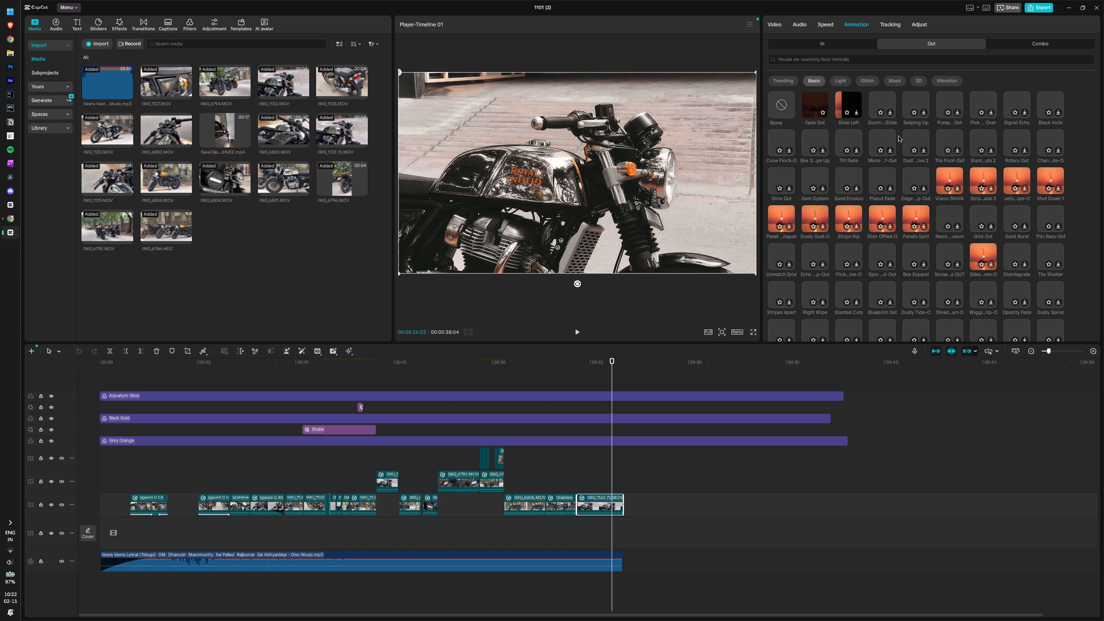
left_click(818, 106)
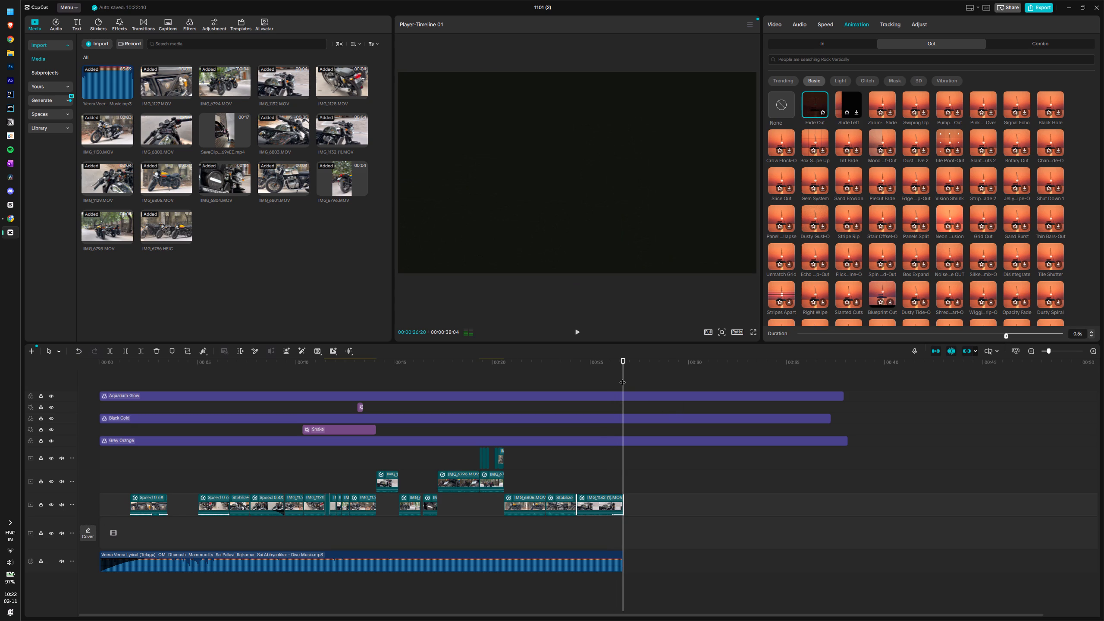
Play the montage from the start through to the final clip to review the edit.
left_click_drag(622, 377, 89, 447)
key("space")
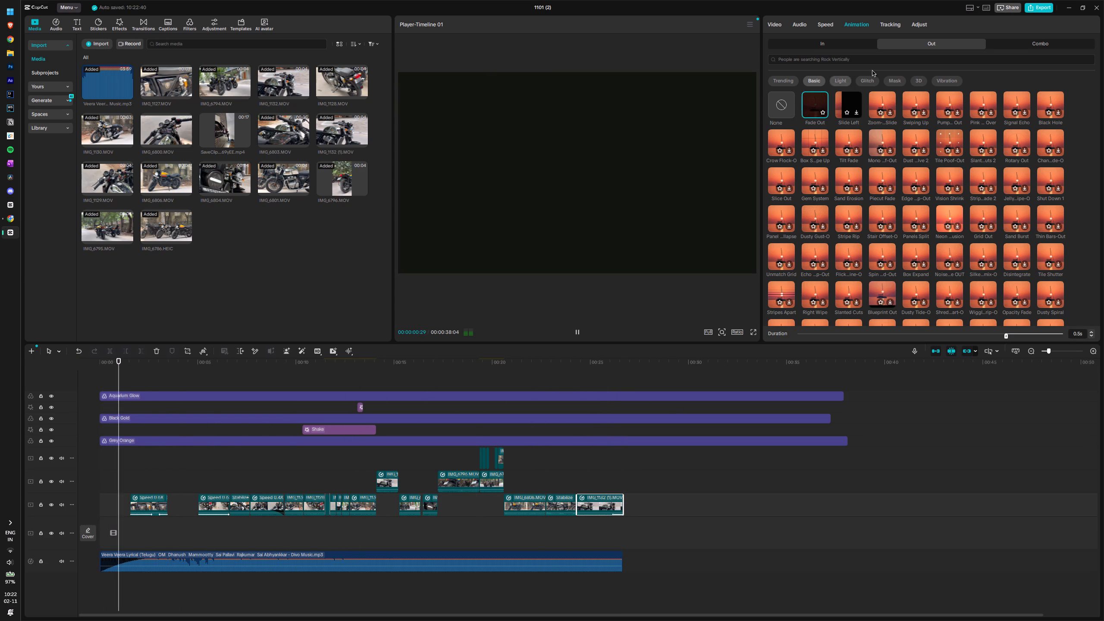
left_click(780, 25)
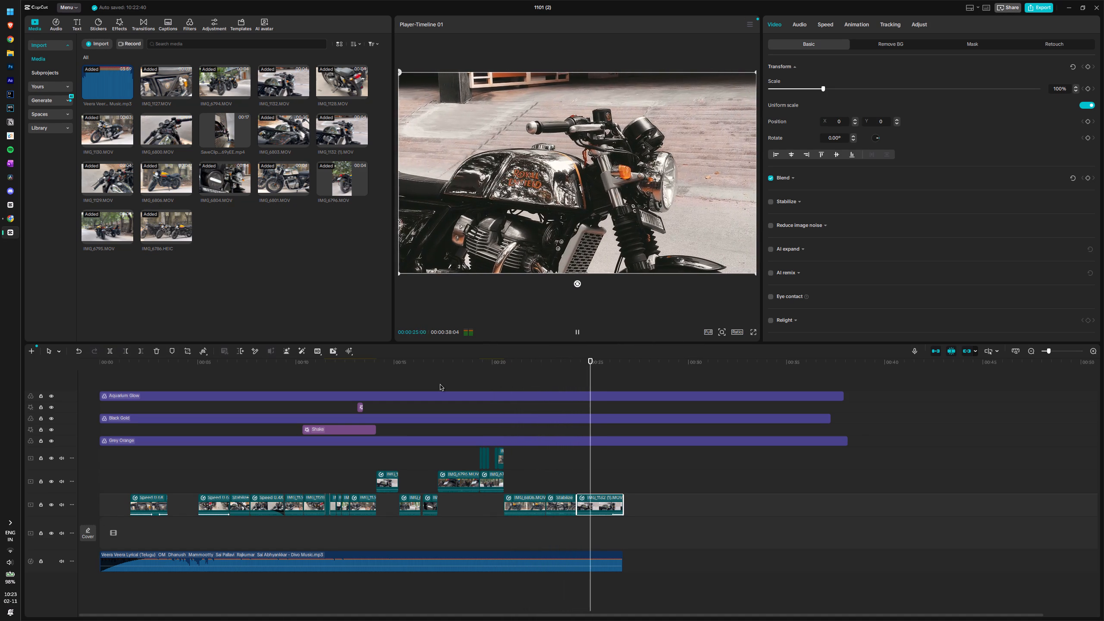
key("space")
left_click(596, 370)
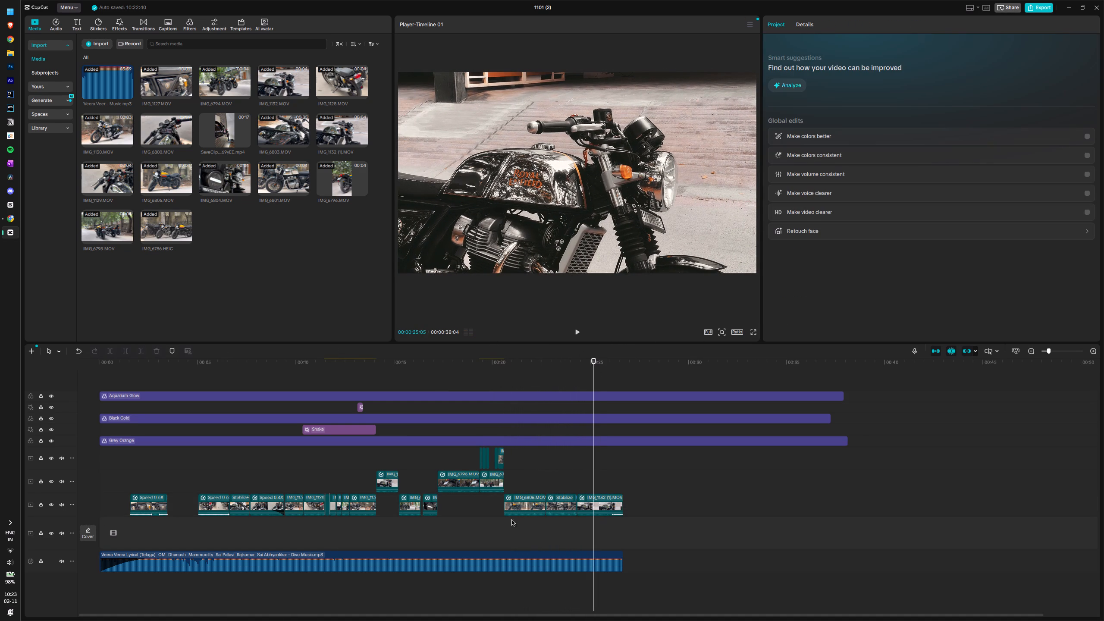
Stabilize the first of the three closing clips on the lowest video track, using the Most stable level.
left_click(517, 507)
scroll(910, 88, "down", 3)
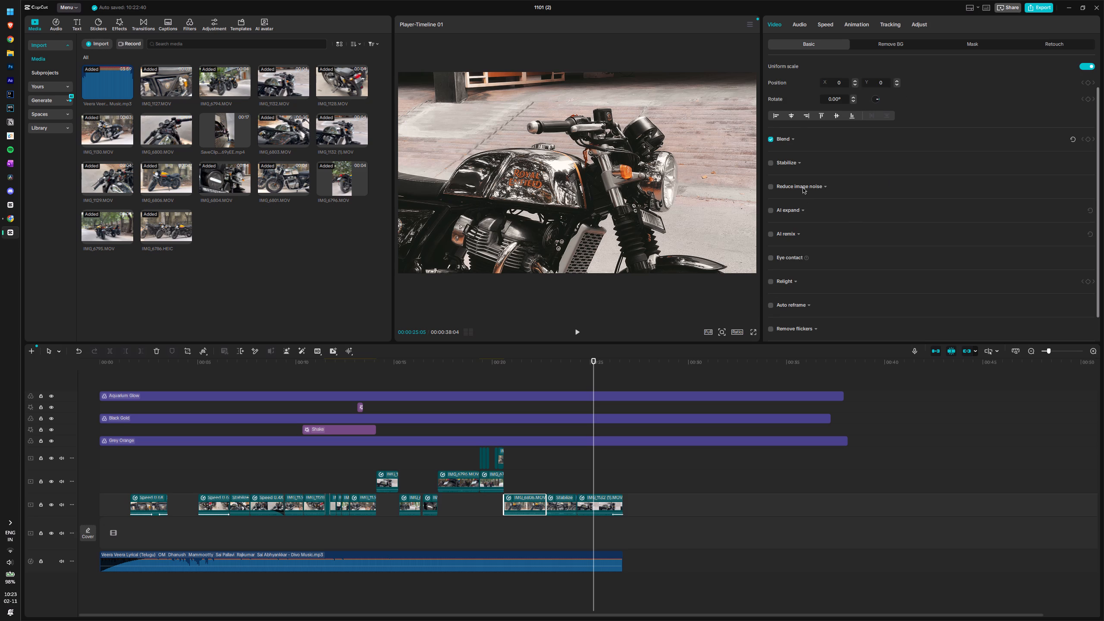
left_click(772, 138)
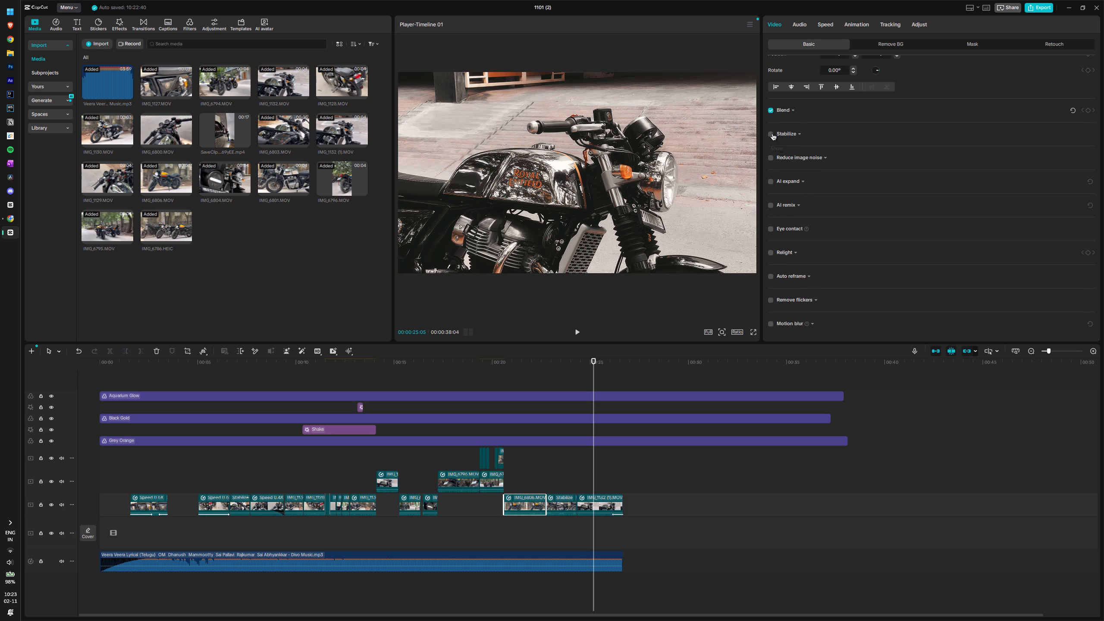
left_click(772, 134)
left_click(795, 137)
left_click(798, 138)
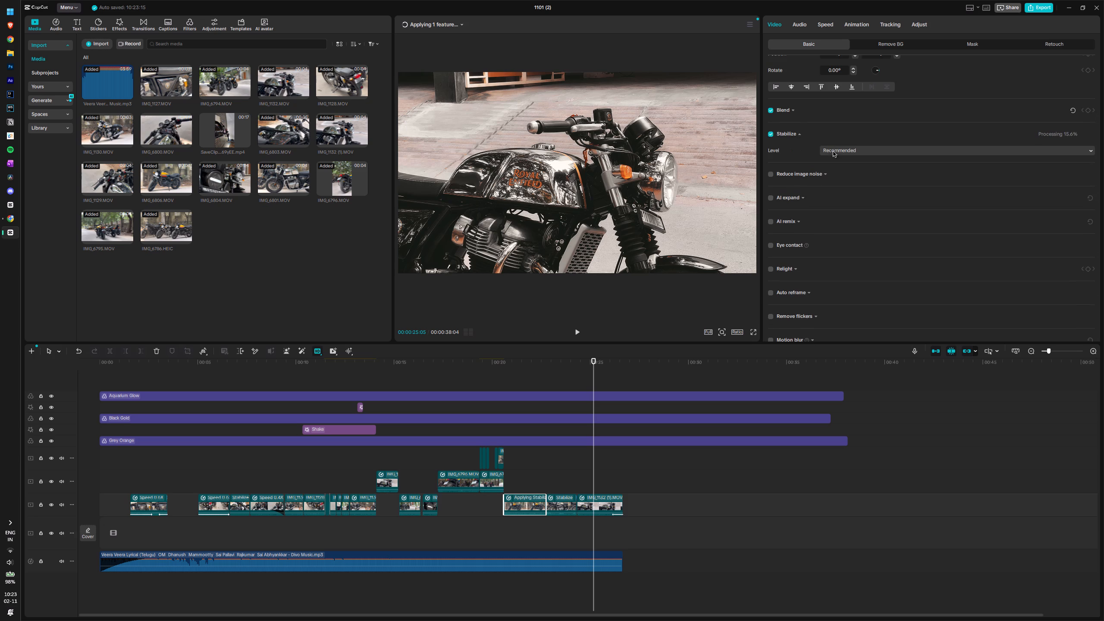
left_click(833, 151)
left_click(848, 195)
Replay the closing clips and the montage from the start, scrubbing the early motorcycle shots, to check how the cuts play.
left_click_drag(593, 368, 506, 379)
key("space")
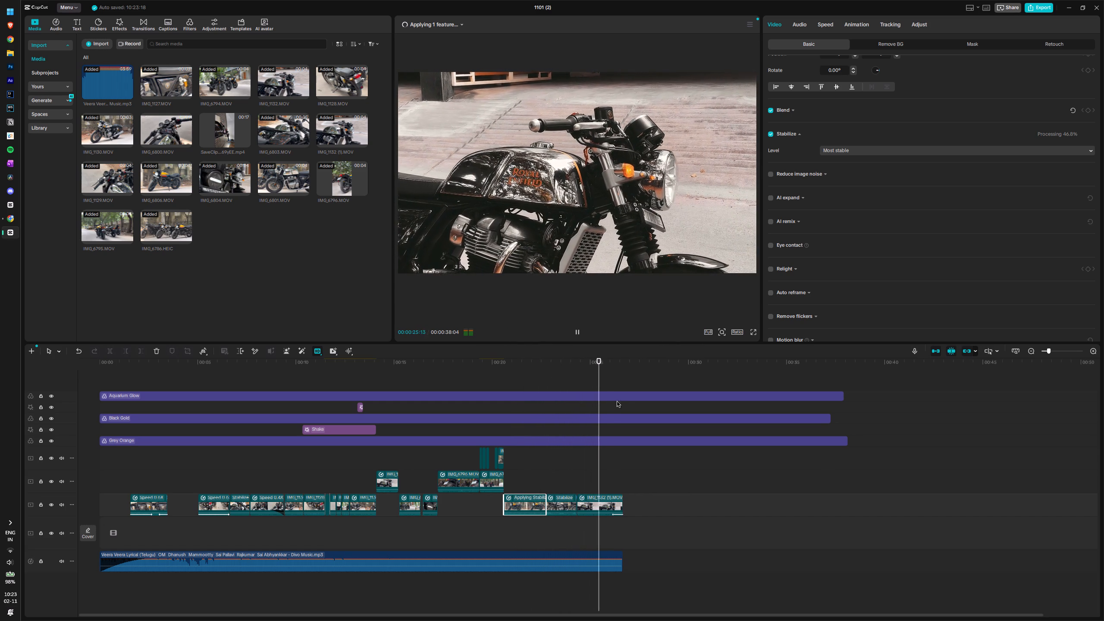
key("space")
left_click_drag(615, 377, 80, 441)
key("space")
key("space")
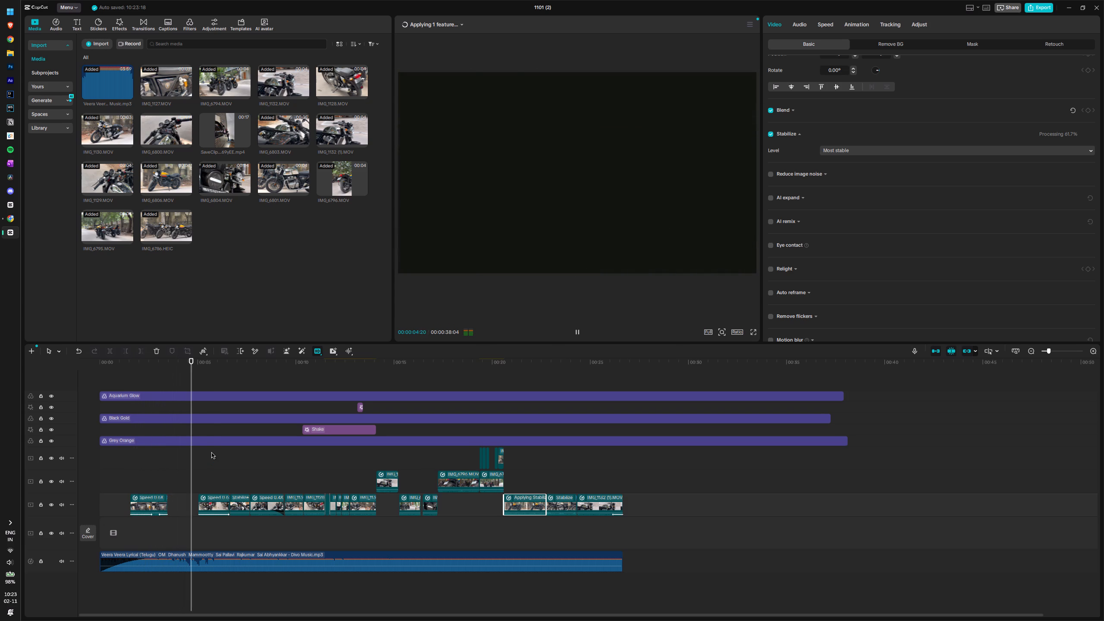
key("space")
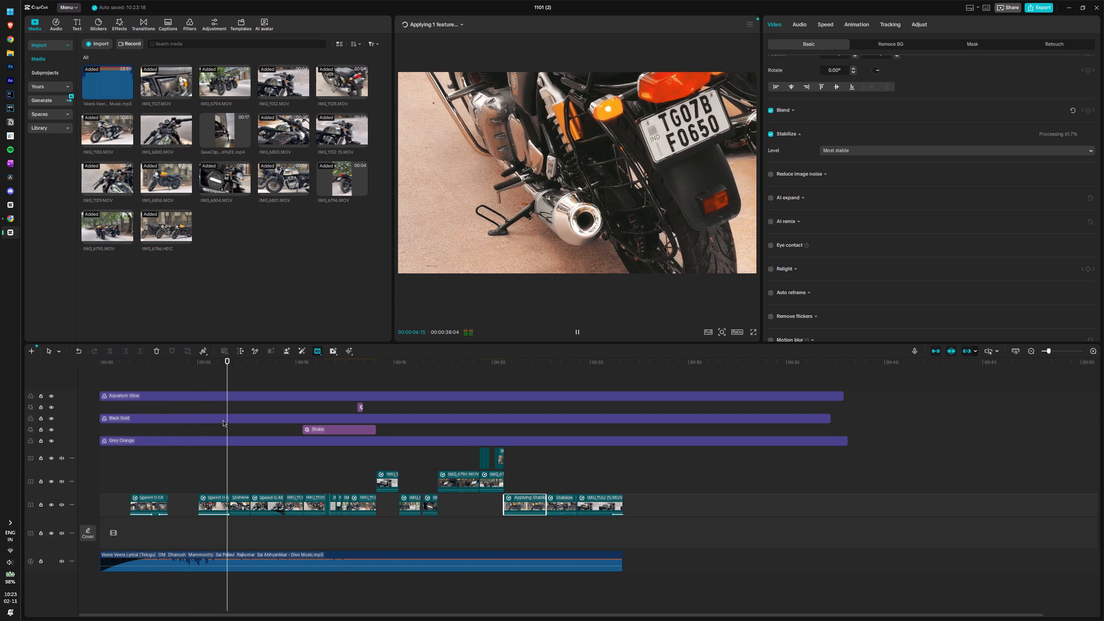
left_click_drag(227, 427, 209, 430)
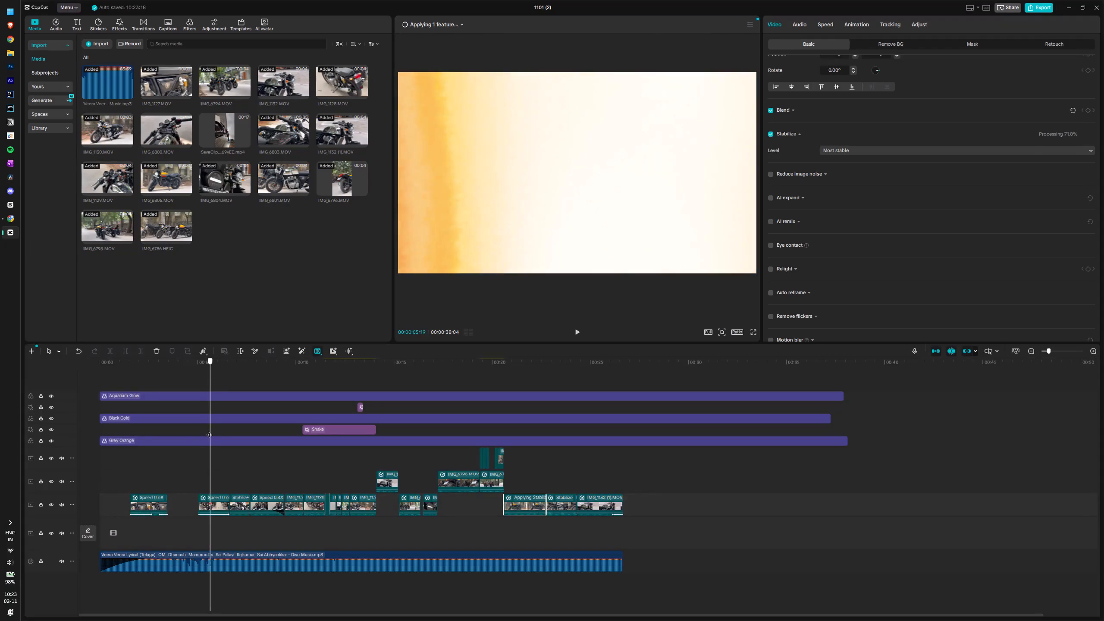
left_click_drag(209, 430, 228, 437)
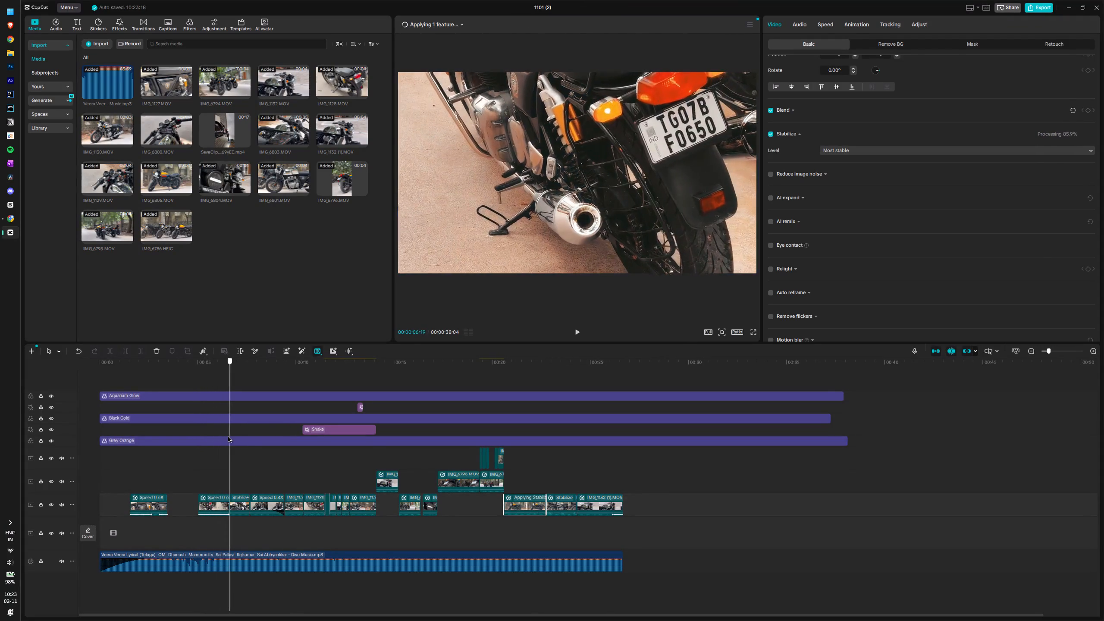
left_click_drag(228, 437, 243, 440)
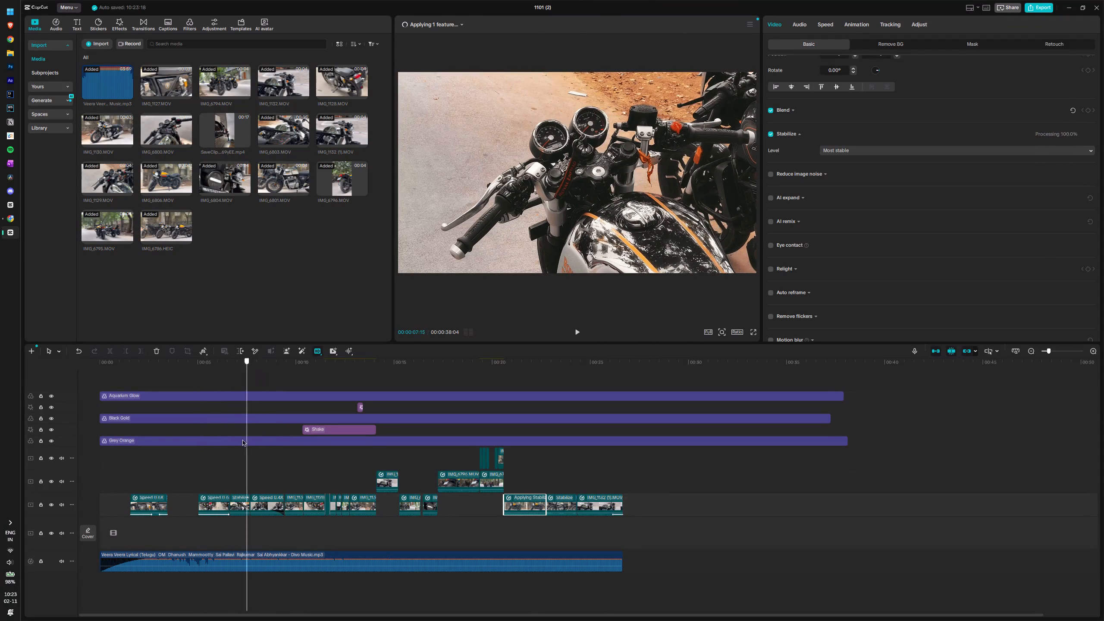
left_click_drag(243, 440, 297, 447)
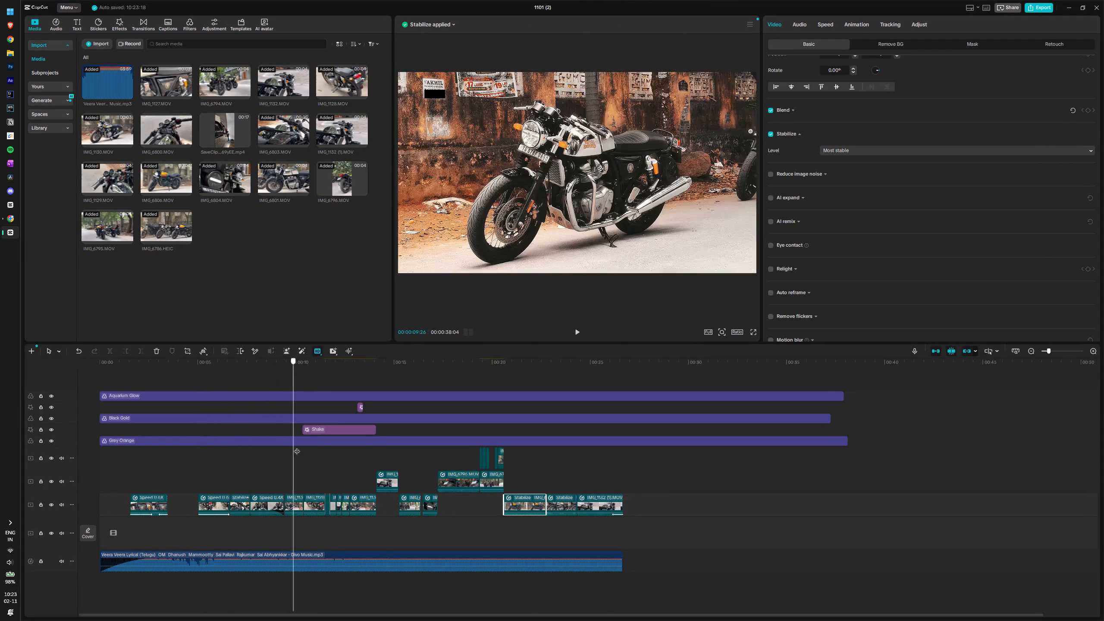
left_click_drag(297, 447, 259, 440)
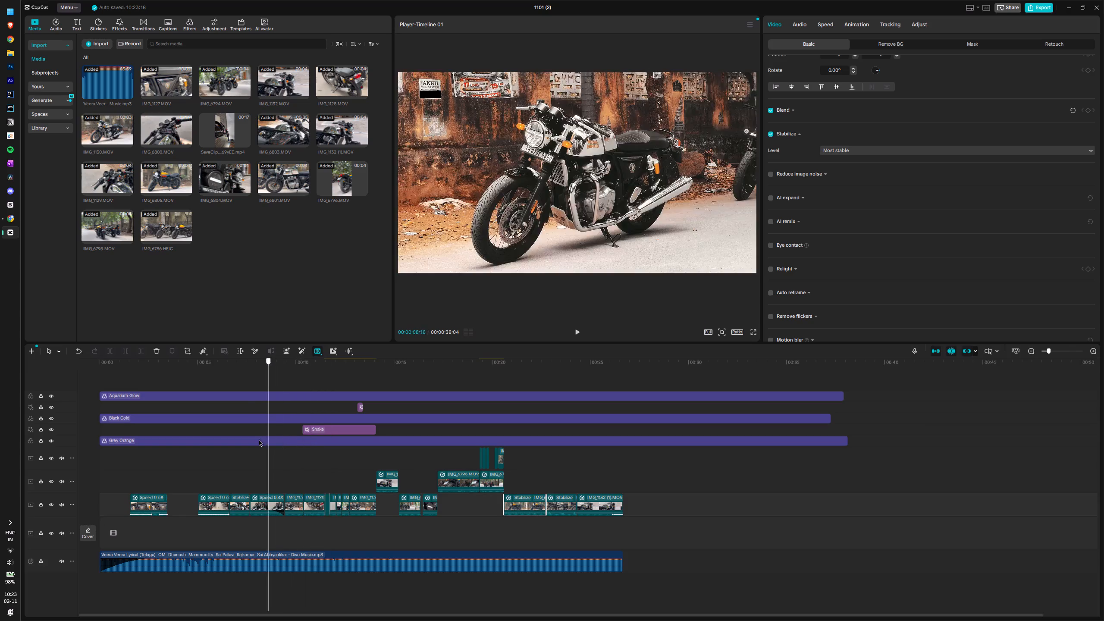
left_click_drag(259, 440, 258, 440)
key("space")
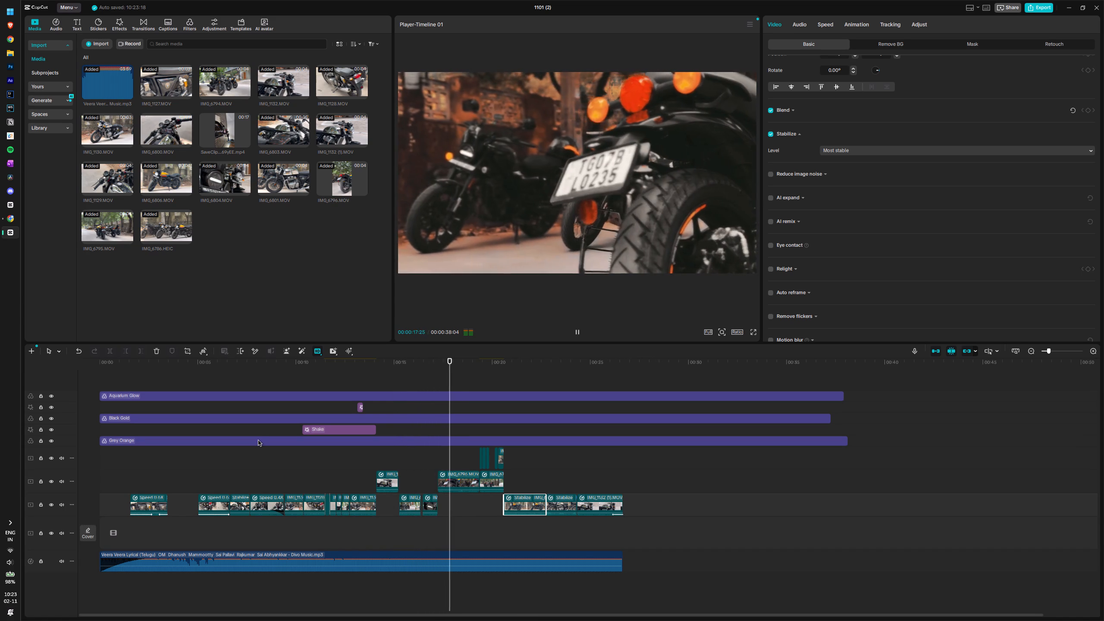
key("space")
scroll(258, 440, "up", 1)
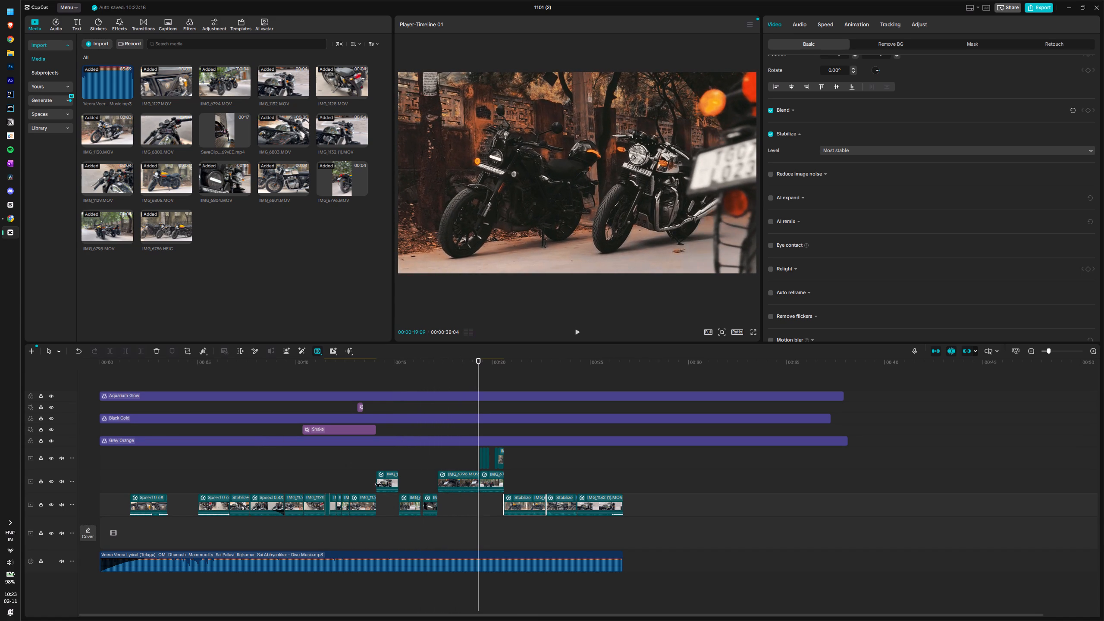
Shift the short headlight clip at about 16 s slightly earlier against the preceding clip and replay the cut.
left_click_drag(430, 507, 426, 509)
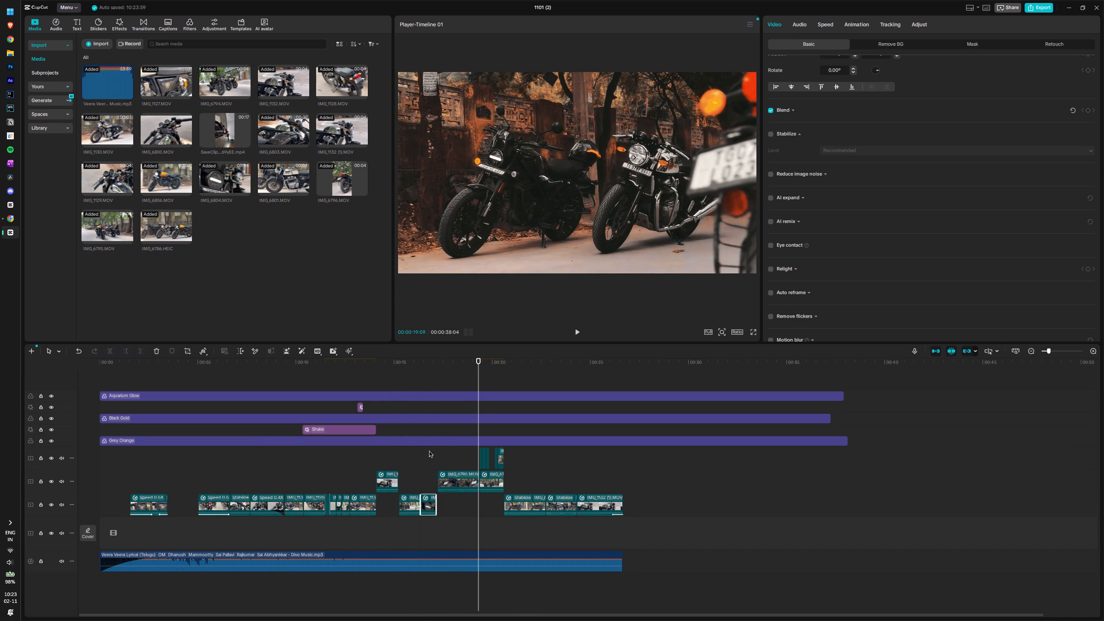
left_click_drag(478, 370, 408, 379)
key("space")
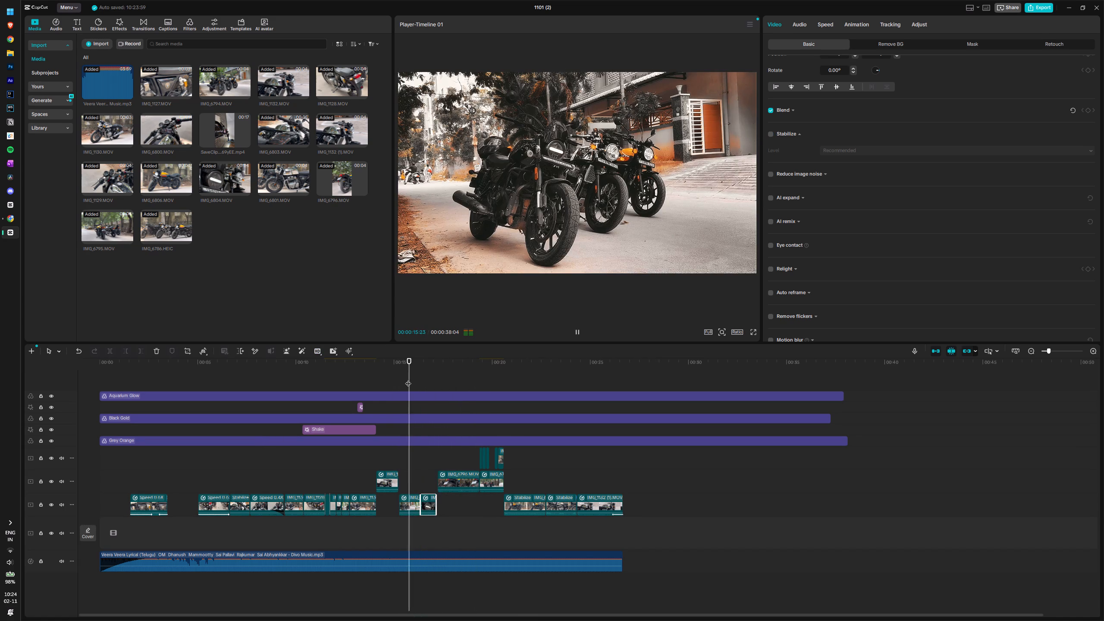
key("space")
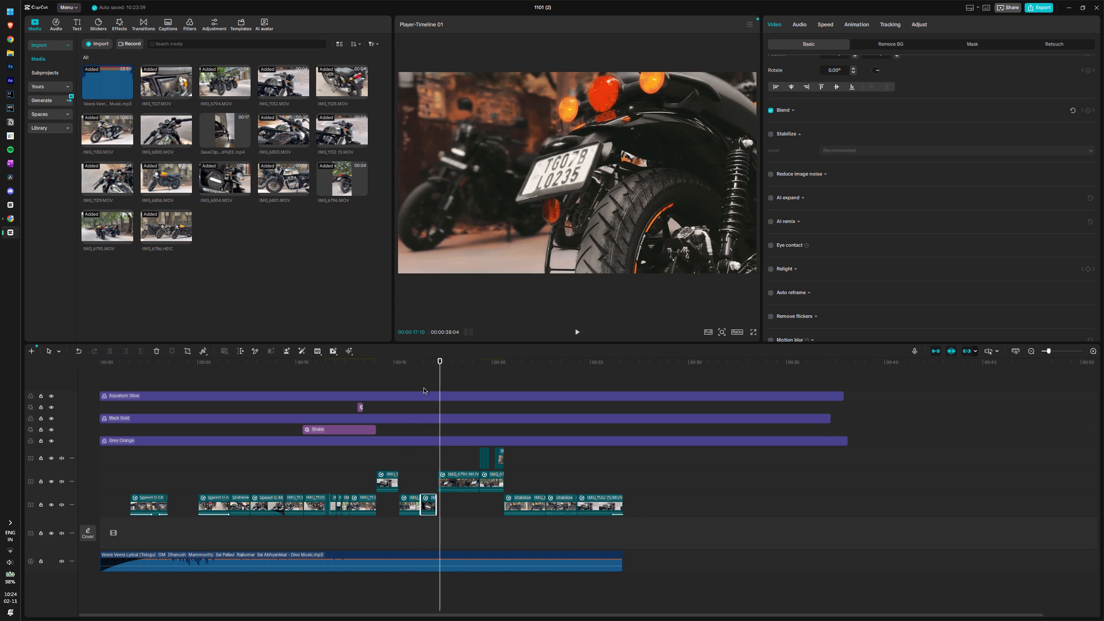
left_click_drag(441, 368, 414, 368)
key("space")
key("space")
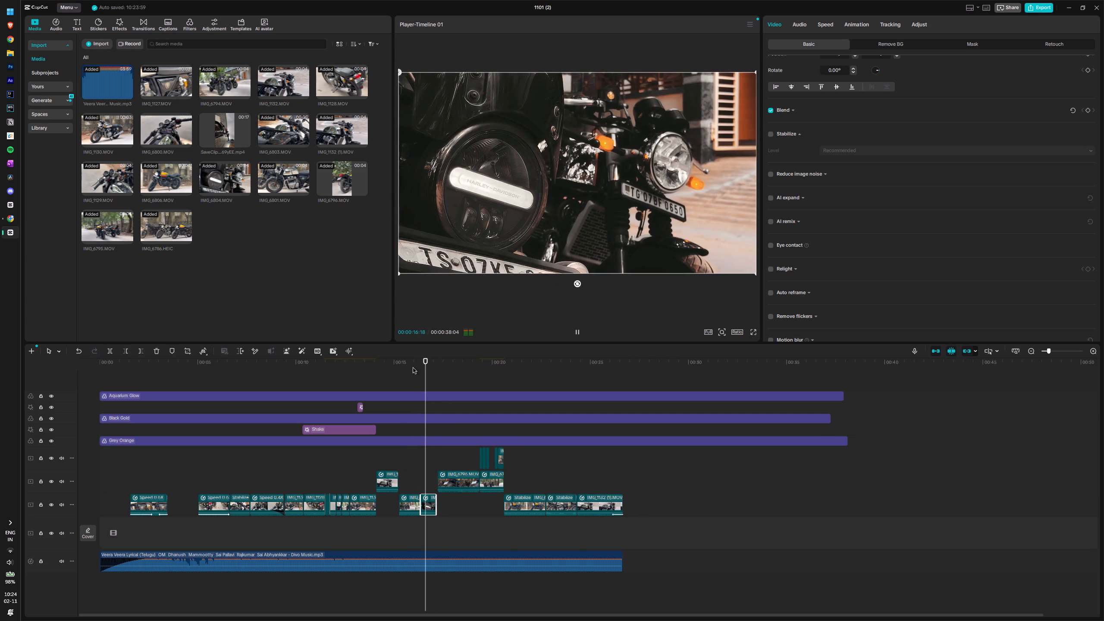
Search the video effects for "zoom" for the clip of three parked motorcycles at 00:00:16:04.
left_click_drag(425, 366, 417, 366)
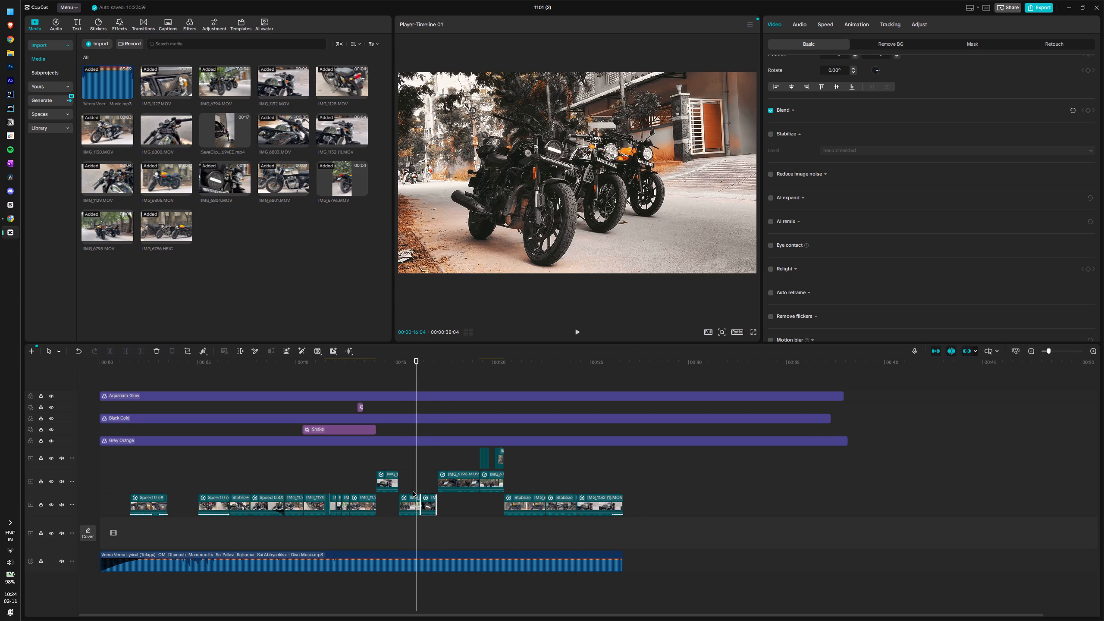
left_click(411, 498)
left_click(164, 45)
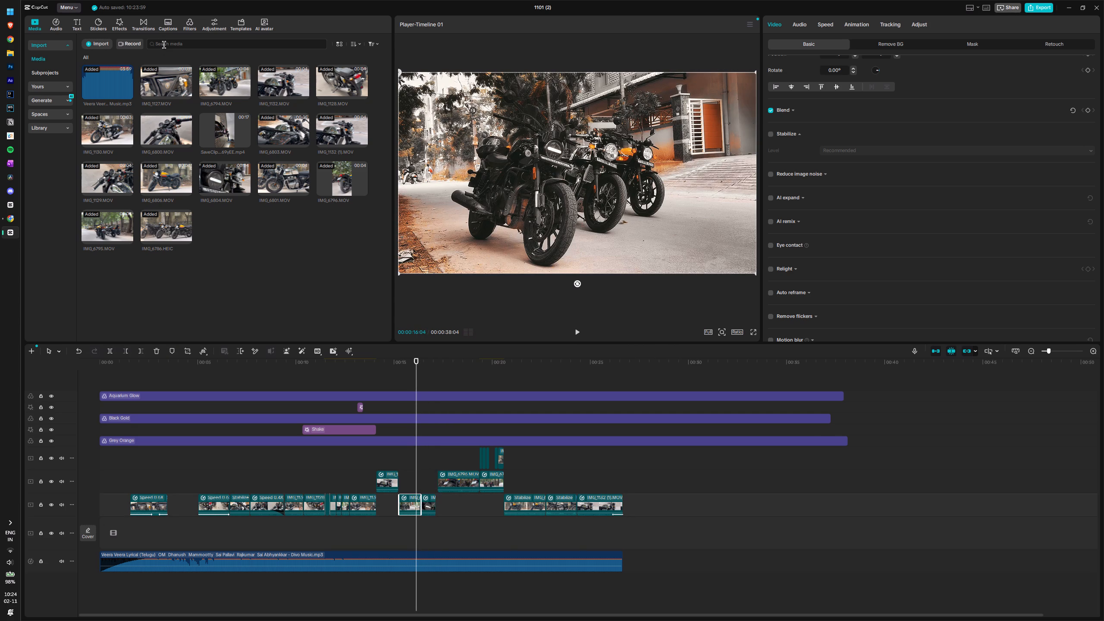
left_click(97, 20)
left_click(118, 22)
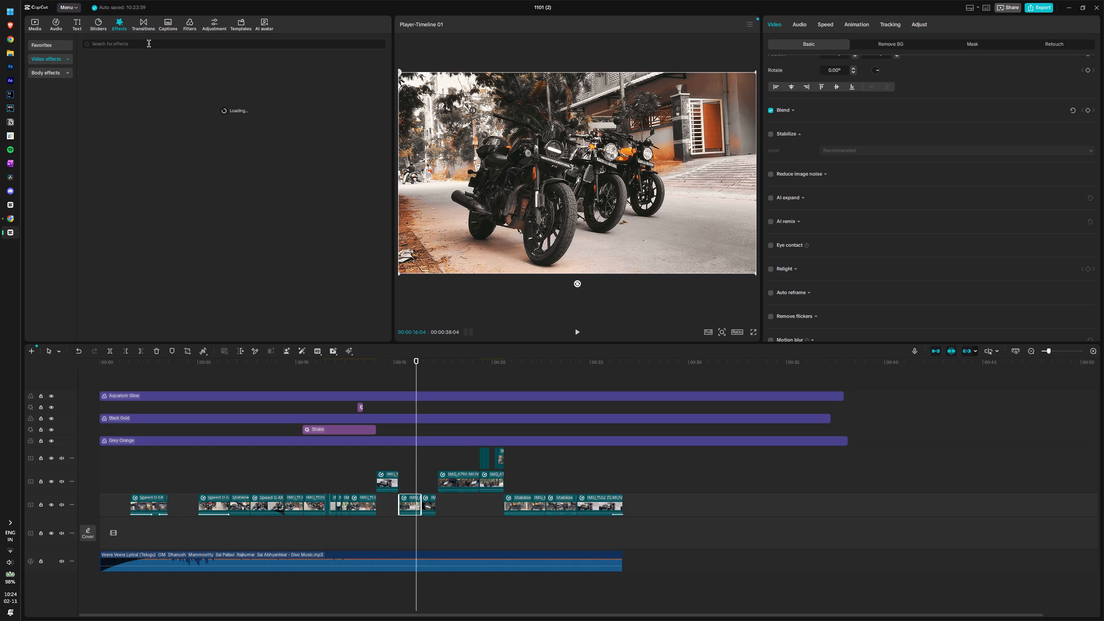
left_click(149, 44)
type("zoom")
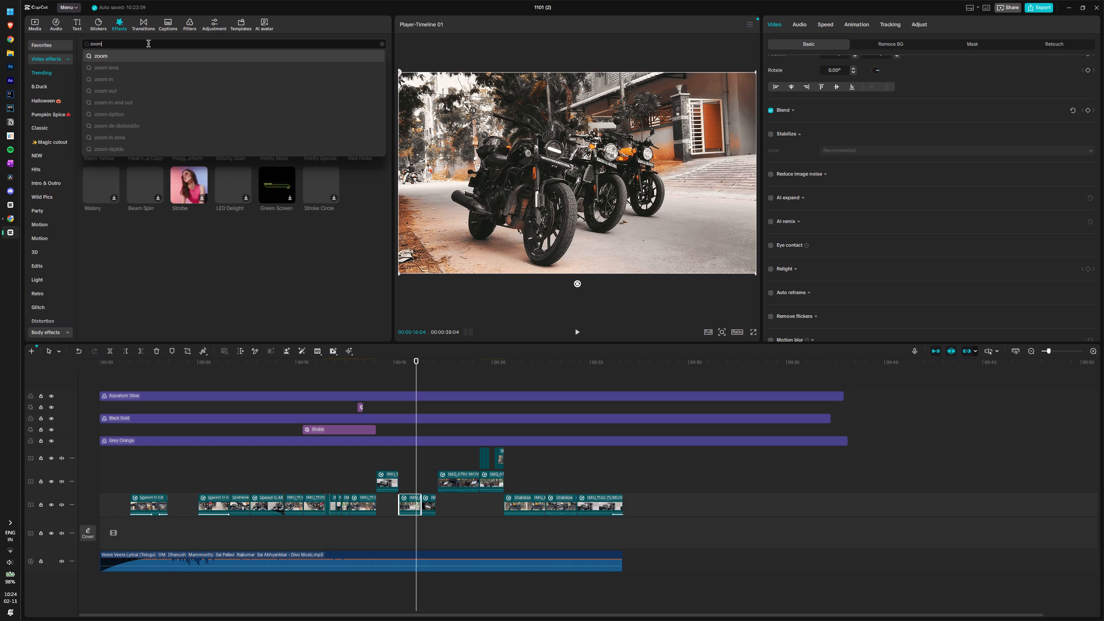
left_click(141, 53)
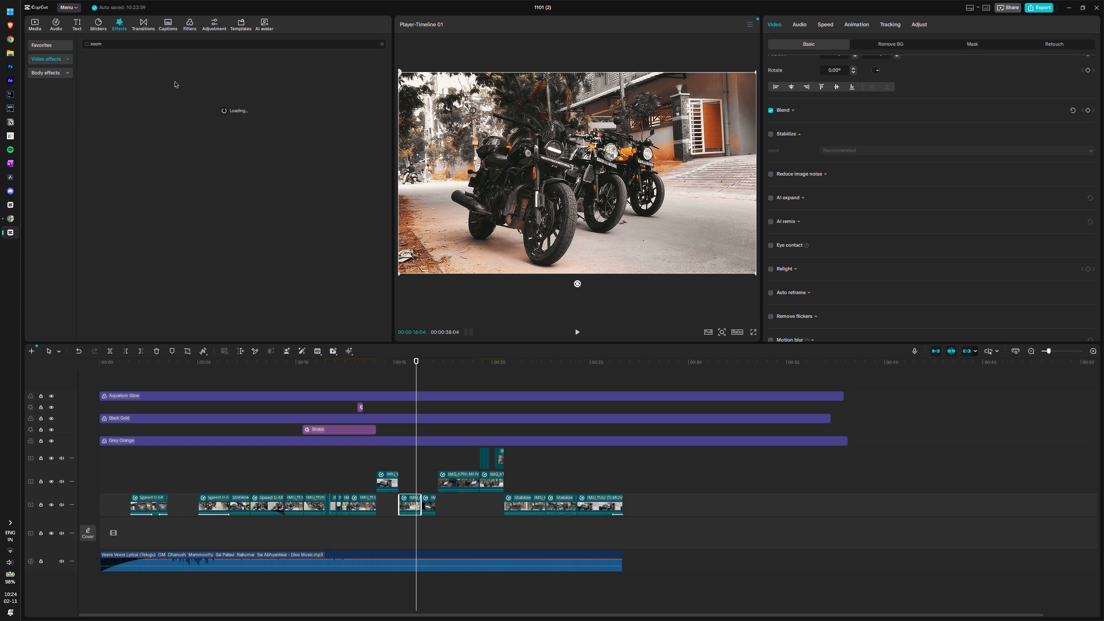
left_click(414, 363)
Keyframe a zoom on the three-motorcycle clip, with scale 100% at 00:00:16:04 and 139% at 00:00:16:11.
scroll(906, 132, "up", 3)
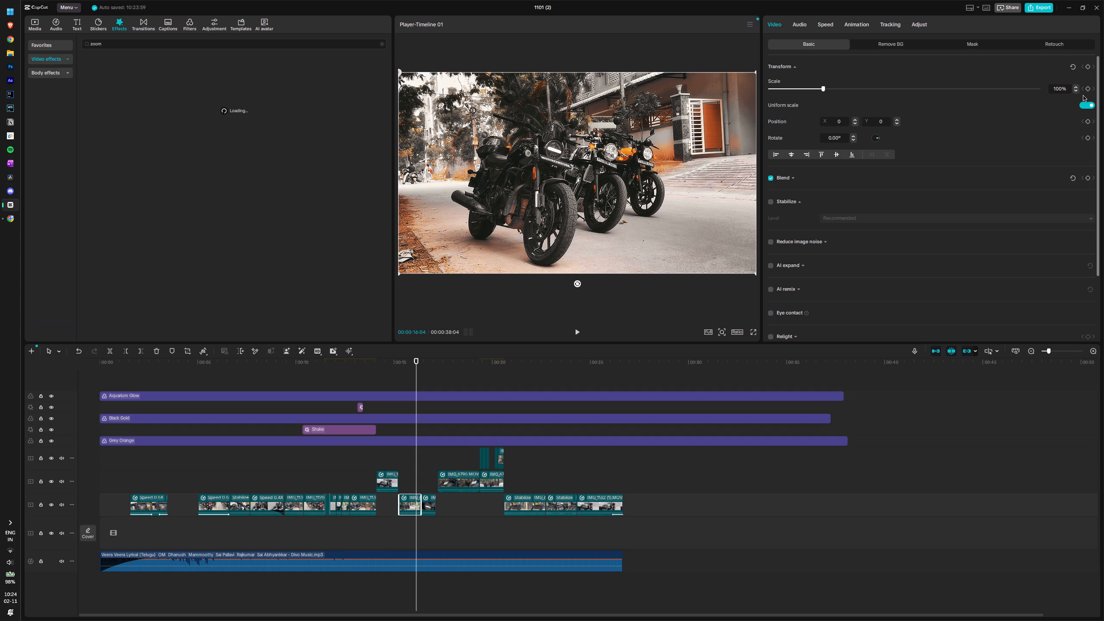
left_click(1087, 91)
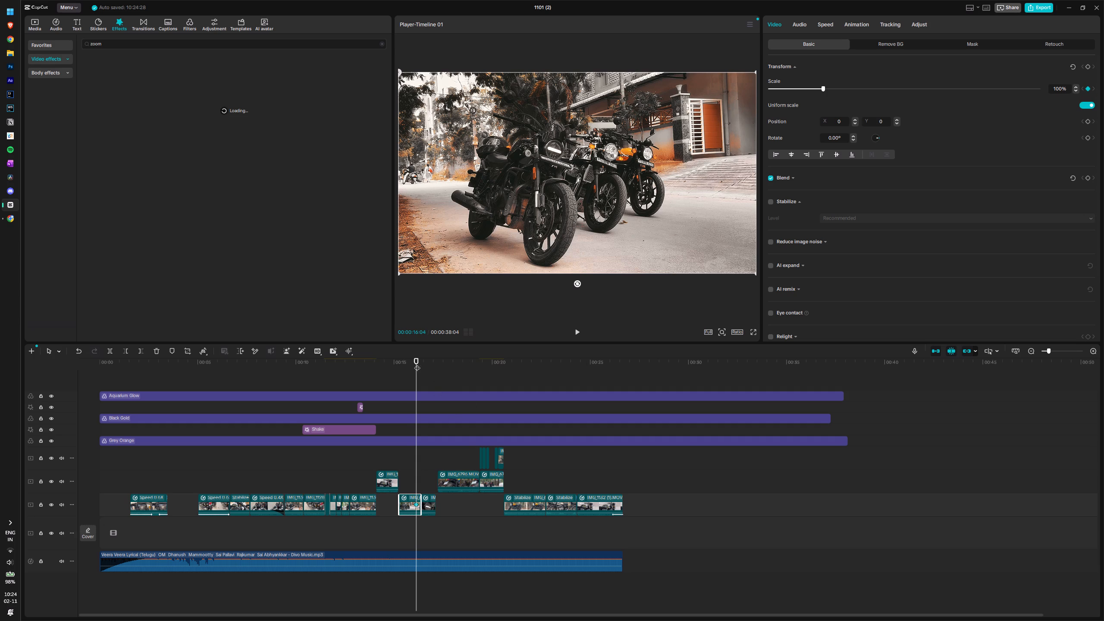
left_click_drag(417, 363, 421, 364)
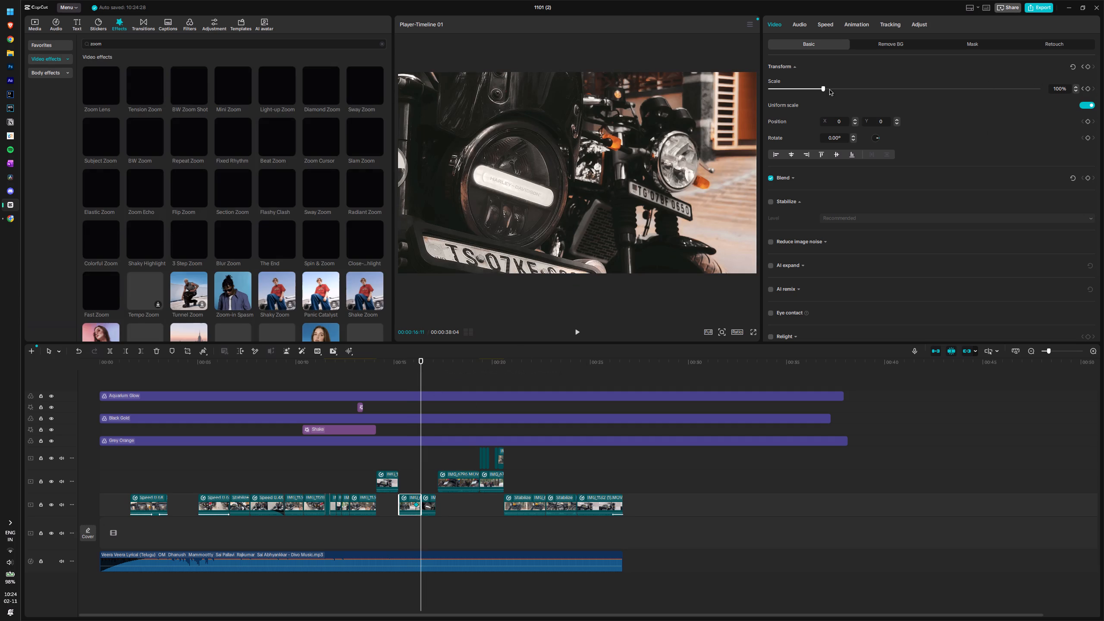
left_click_drag(826, 89, 844, 89)
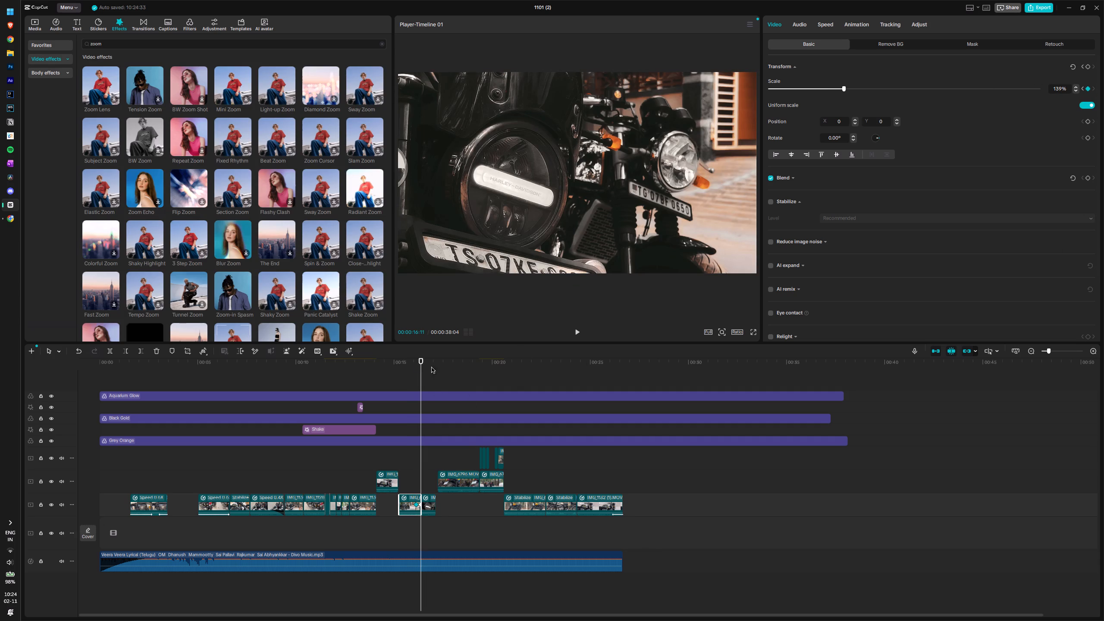
Replay the zoom and scrub closely between its scale keyframes to check how the scaling progresses.
left_click_drag(420, 364, 414, 364)
key("space")
key("space")
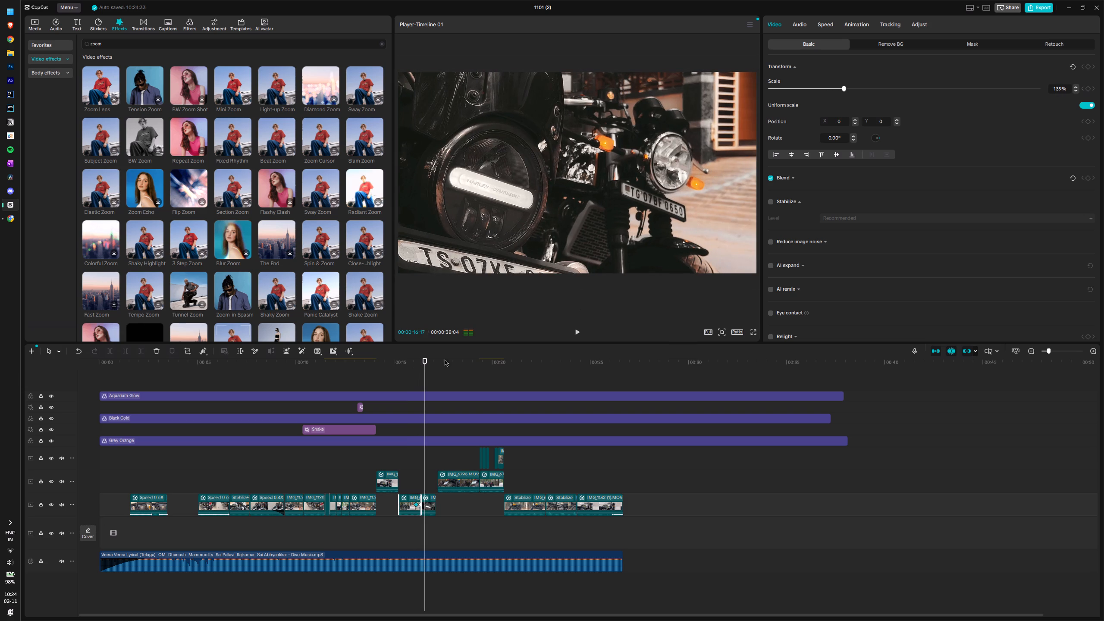
left_click_drag(426, 368, 416, 367)
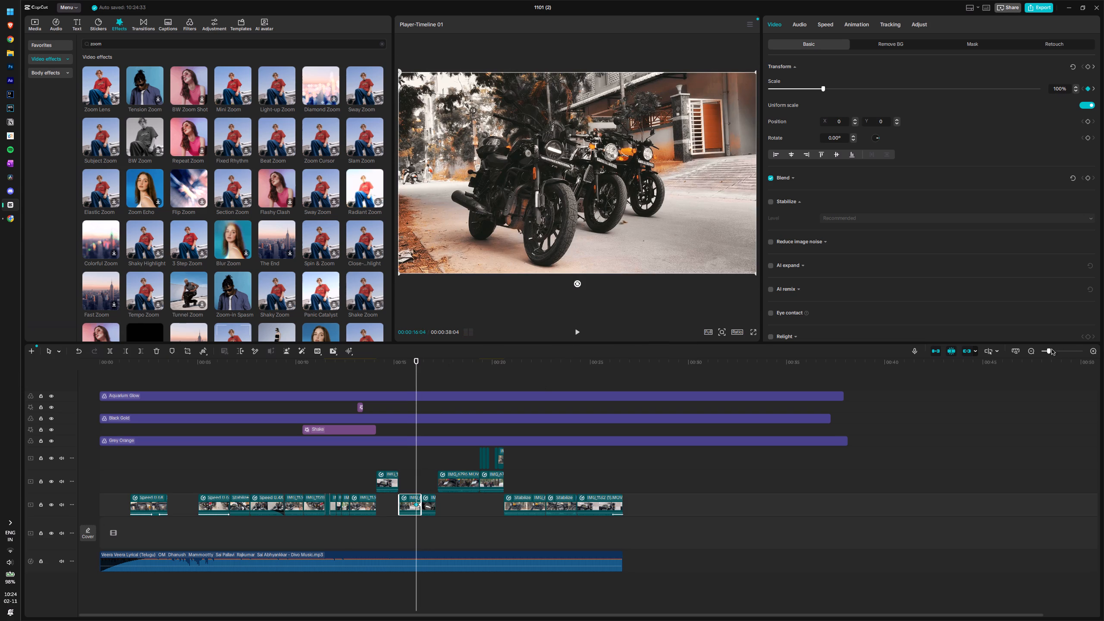
left_click_drag(1051, 351, 1065, 355)
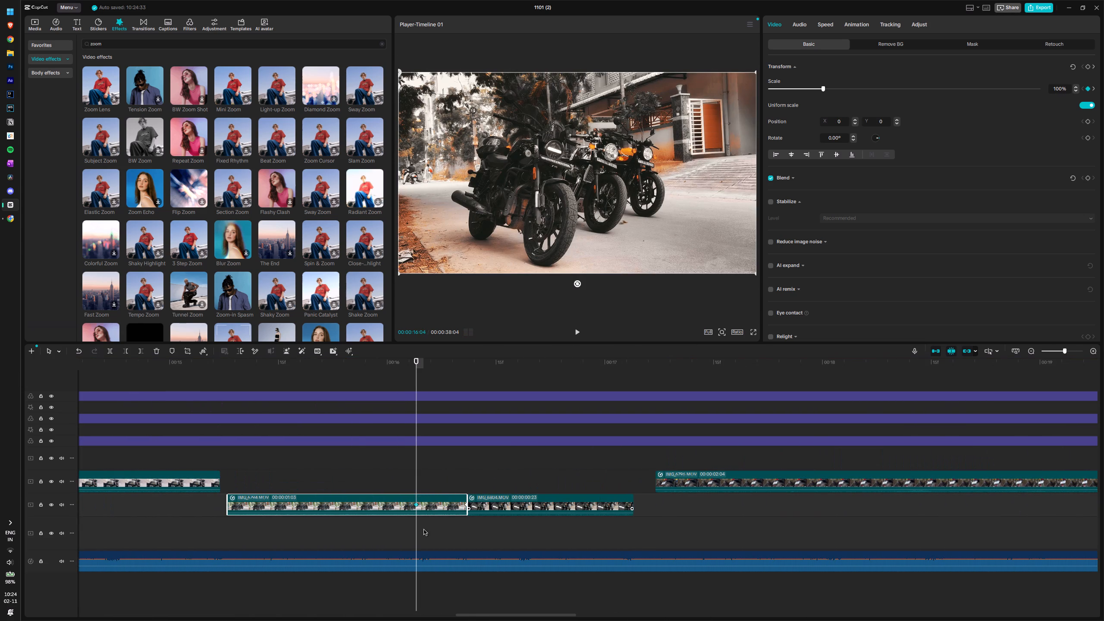
left_click_drag(416, 373, 422, 376)
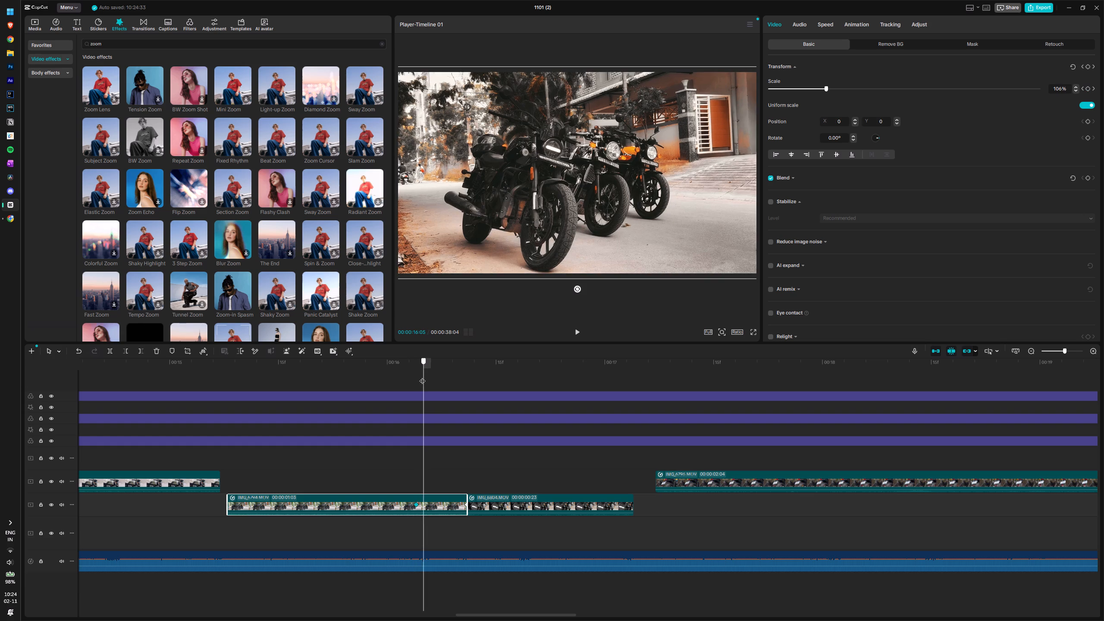
left_click_drag(422, 376, 429, 381)
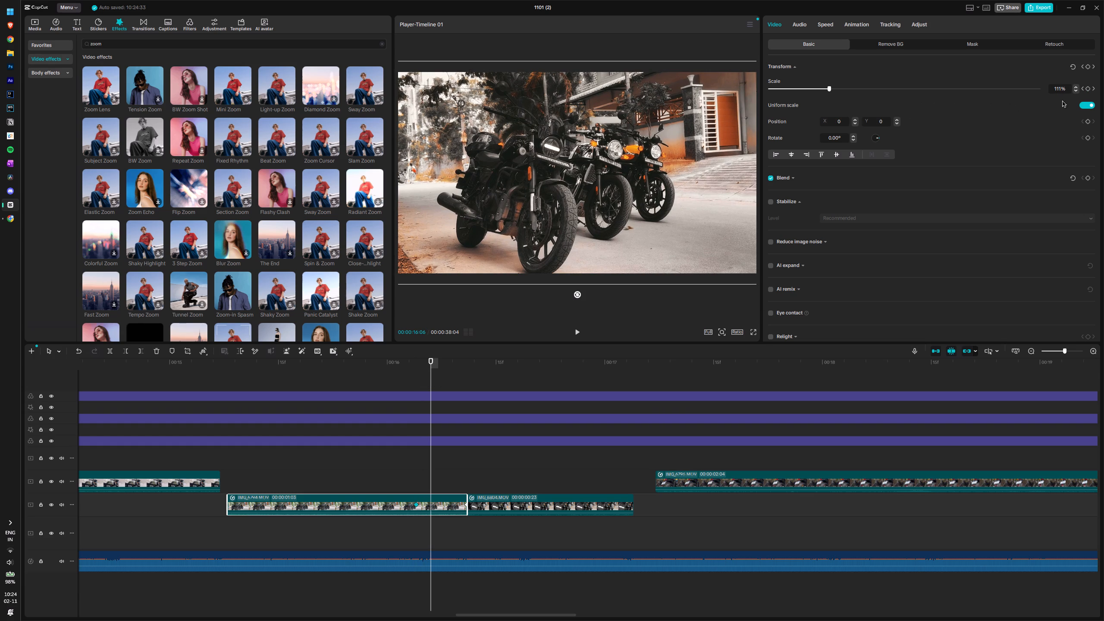
left_click_drag(431, 362, 423, 362)
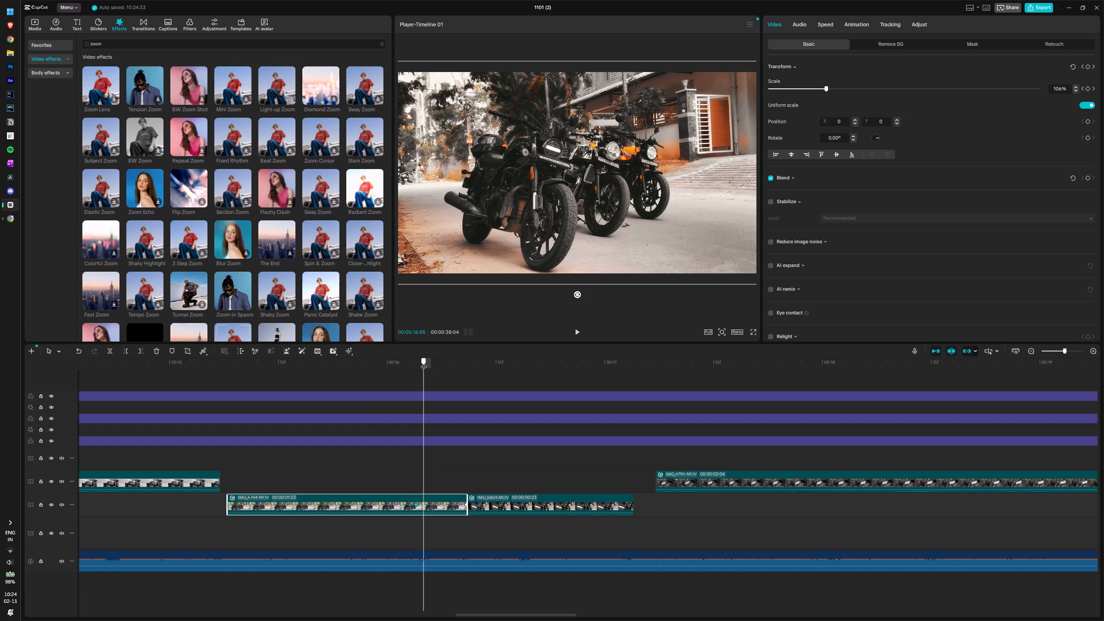
left_click_drag(423, 362, 417, 363)
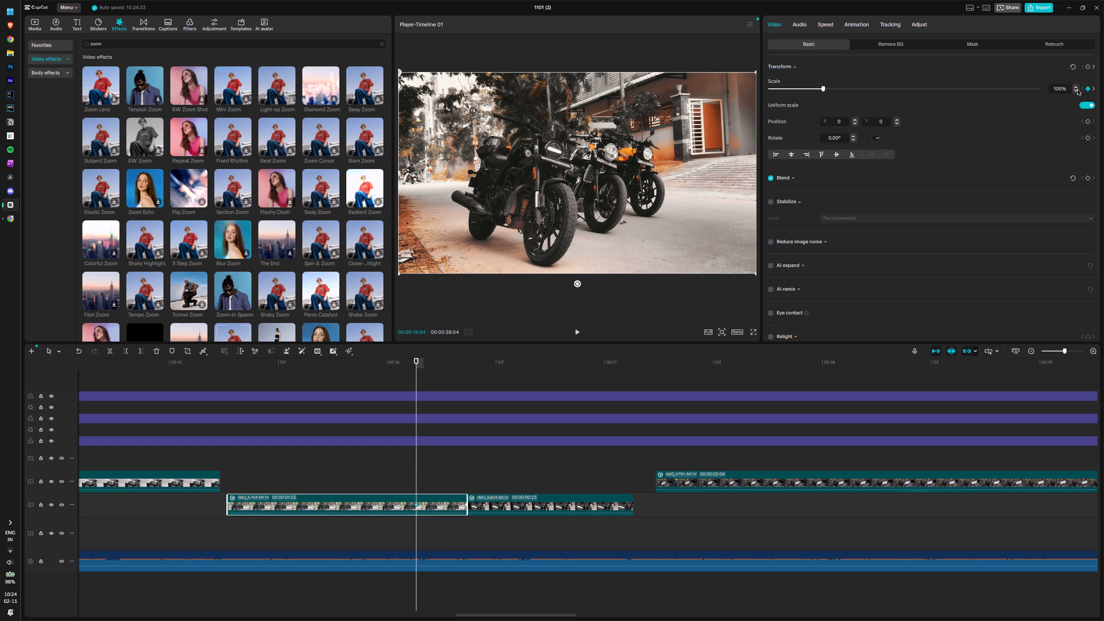
Look through the clip's basic settings, including the uniform scale option, and its scale keyframe for a way to curve the zoom.
scroll(852, 254, "down", 4)
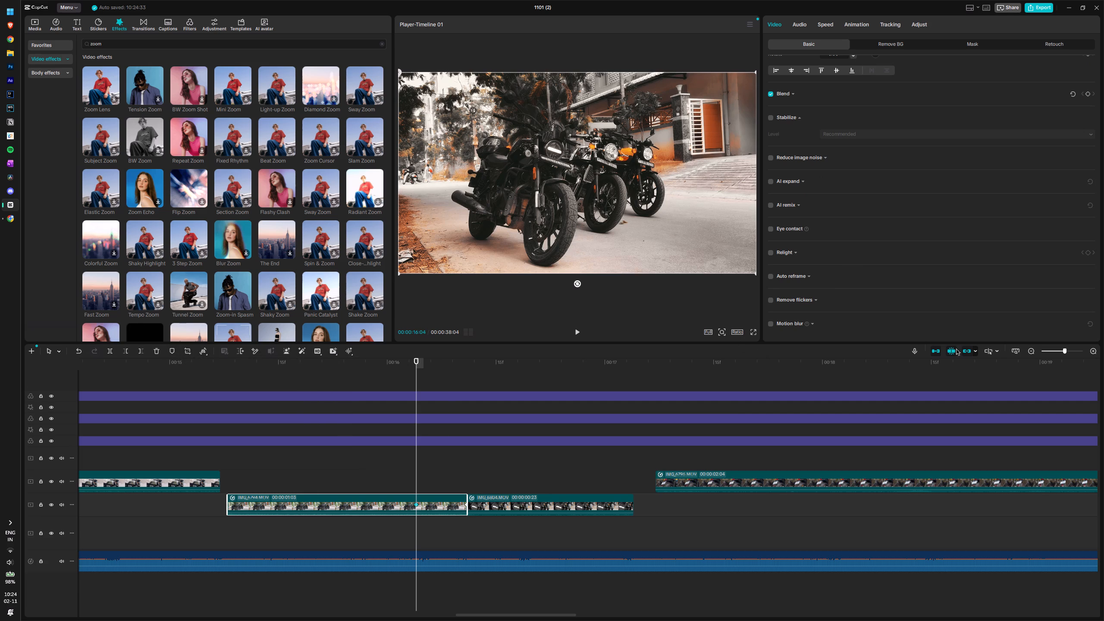
left_click(999, 353)
left_click(999, 353)
scroll(865, 167, "up", 4)
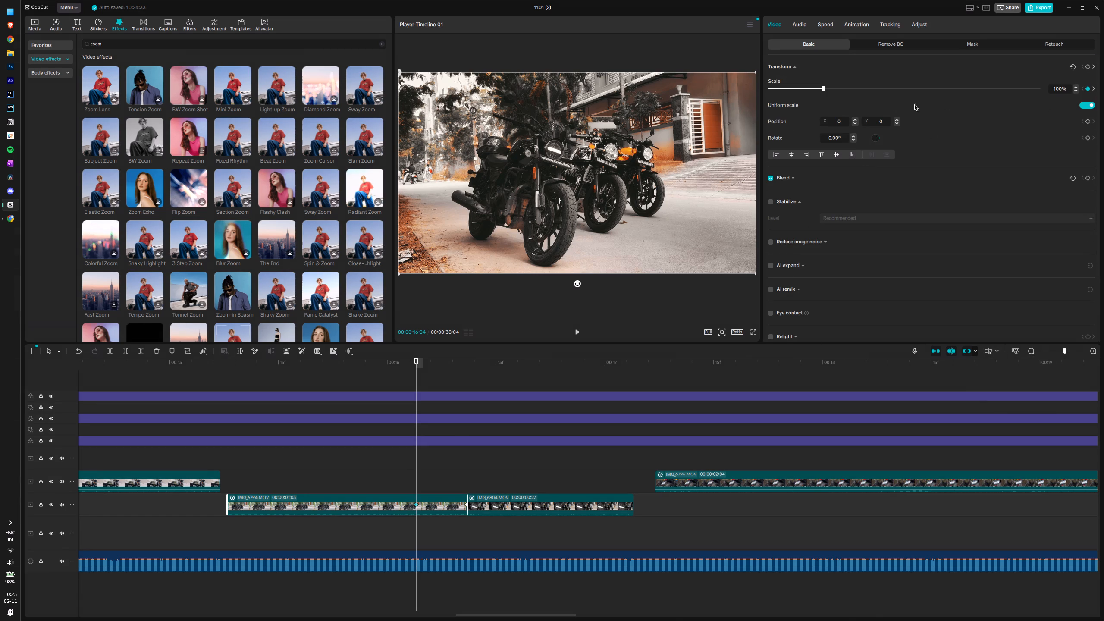
left_click(799, 108)
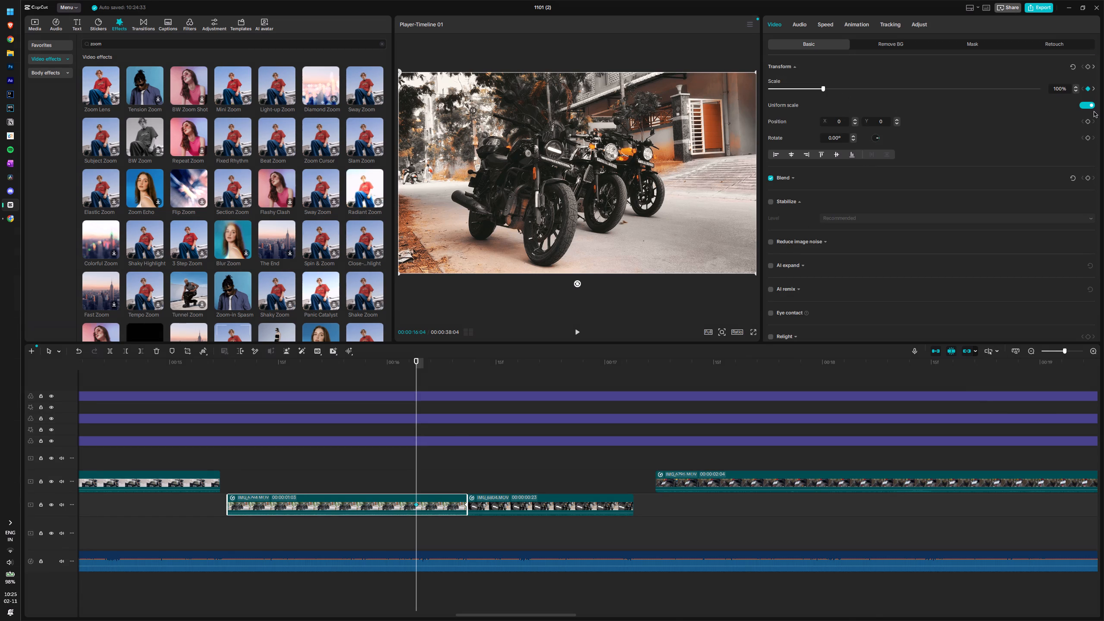
left_click(1090, 109)
left_click(1088, 107)
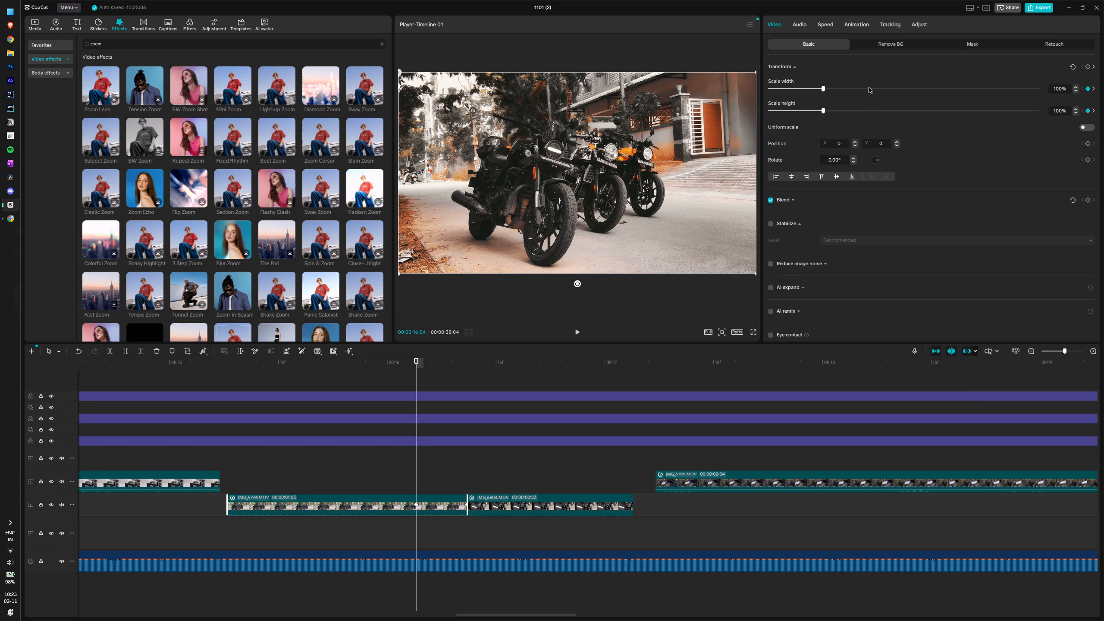
scroll(882, 148, "up", 2)
left_click(1088, 129)
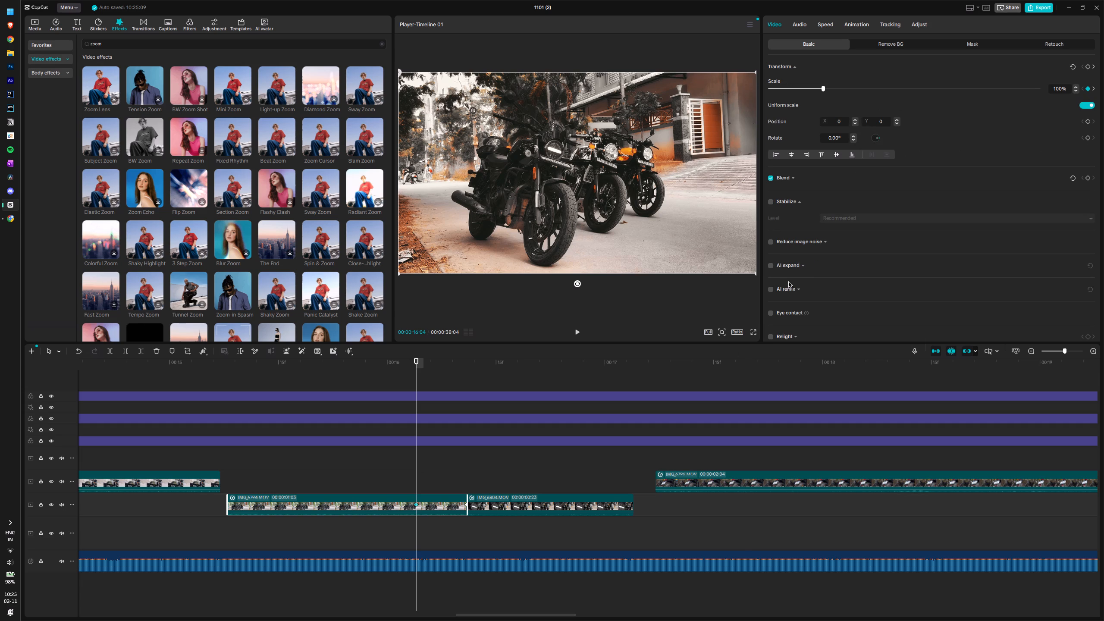
left_click(889, 43)
left_click(806, 47)
double_click(416, 504)
double_click(417, 507)
left_click_drag(417, 368, 429, 372)
Switch to Chrome, search the web for "capcut scale curve in pc" and read how to open the keyframe graph.
left_click(13, 216)
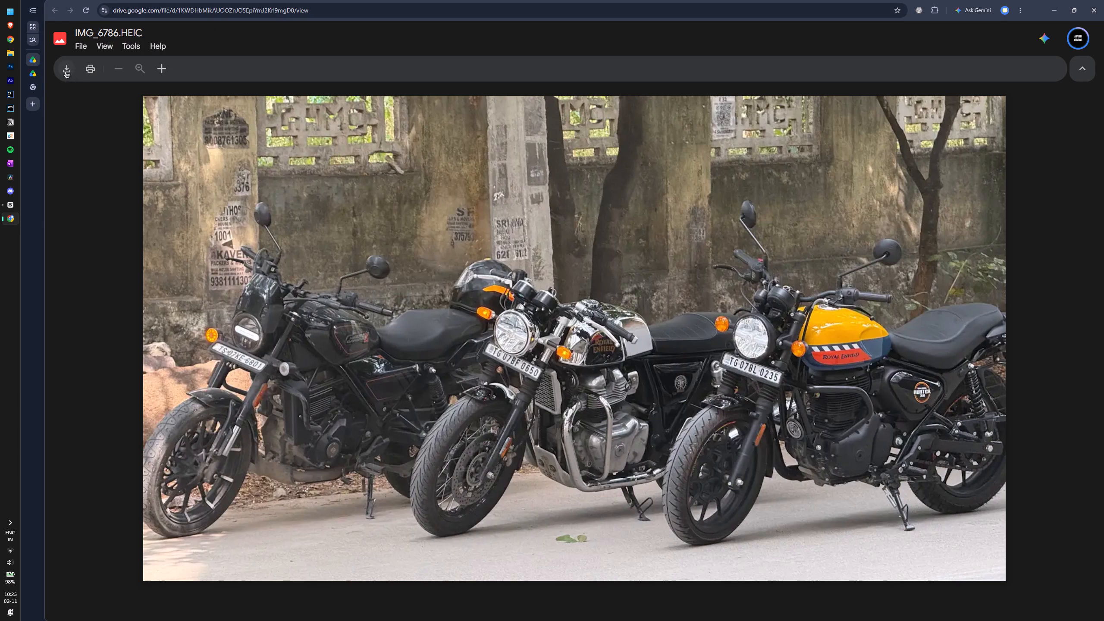
left_click(36, 87)
left_click(181, 11)
type("capcut scale curve iun pc")
key("Return")
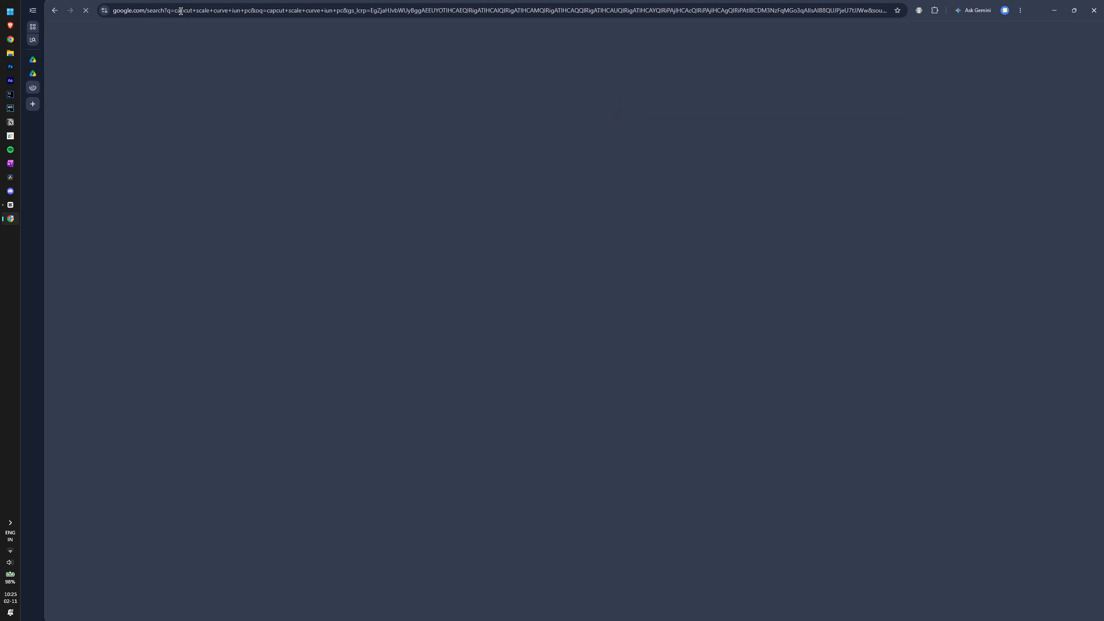
left_click(299, 113)
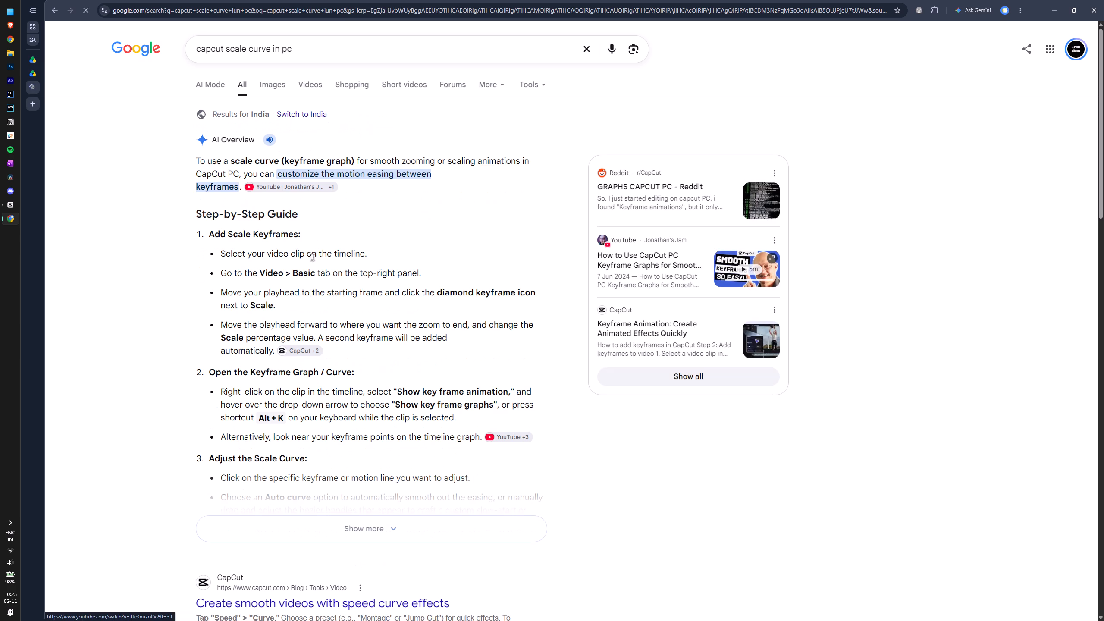
key("alt+Tab")
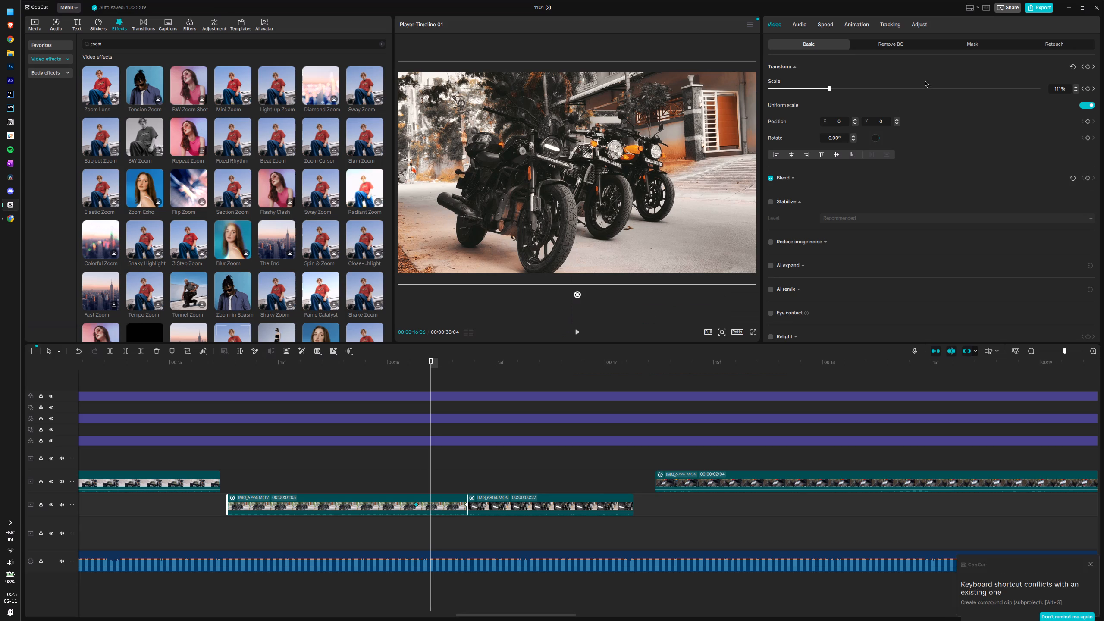
key("alt+Tab")
key("alt+Tab")
key("alt+Tab")
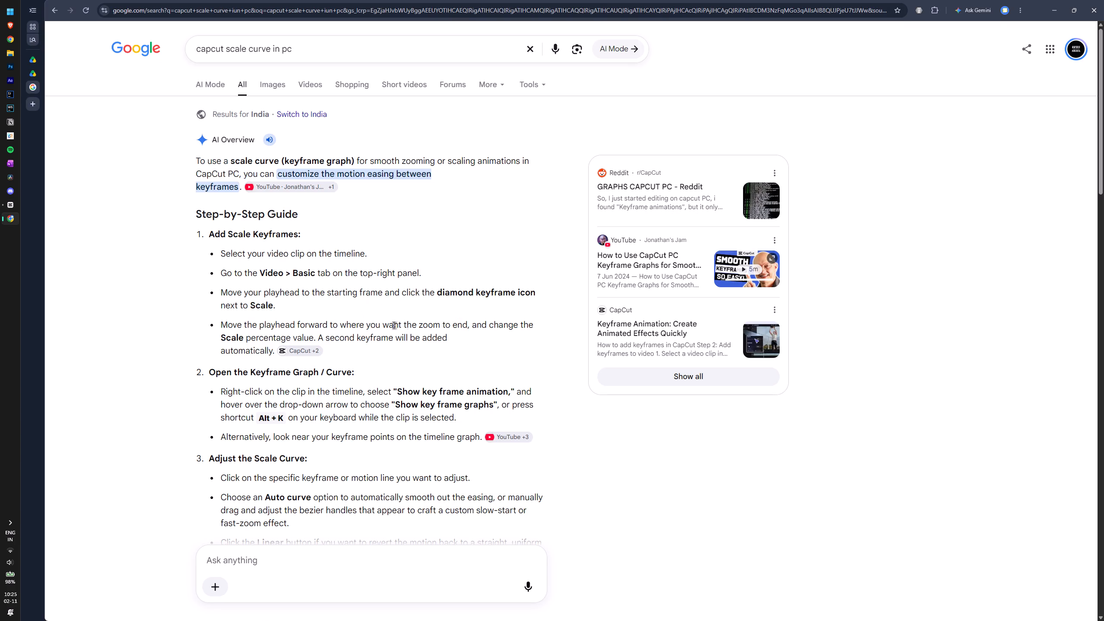
Return to CapCut and show the keyframe graph for the three-motorcycle clip, starting from its 100% scale keyframe.
key("alt+Tab")
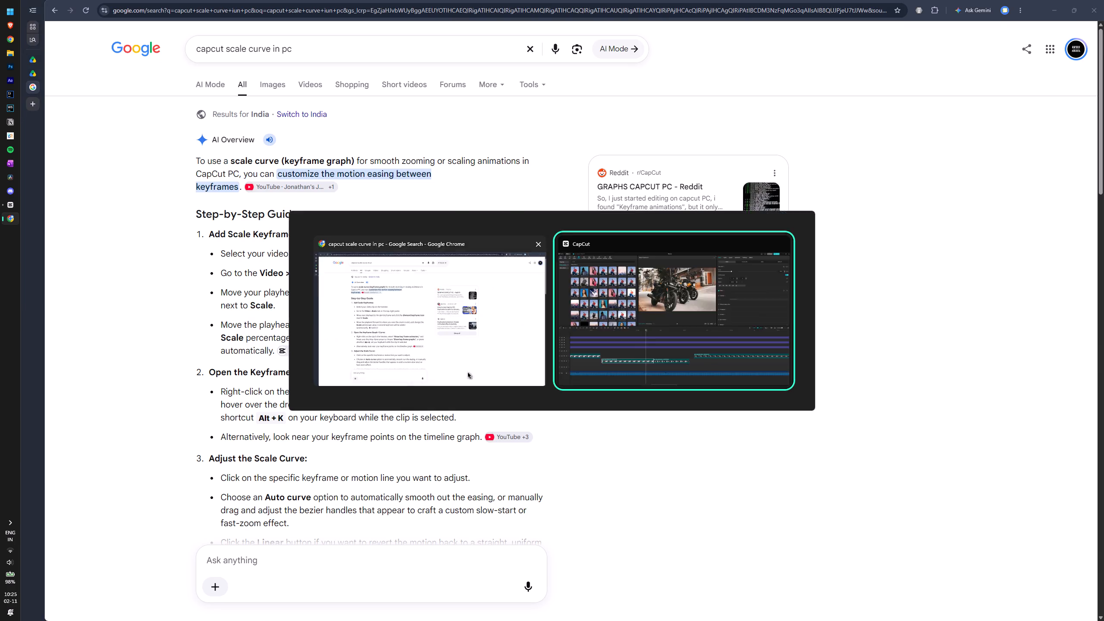
key("alt+k")
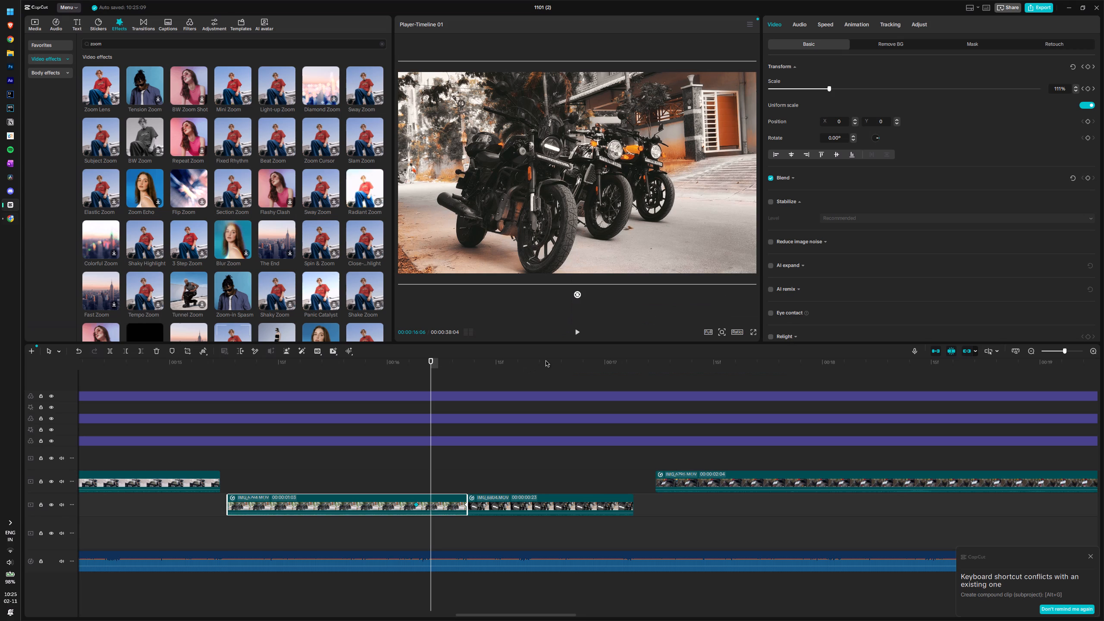
left_click(443, 526)
left_click(425, 505)
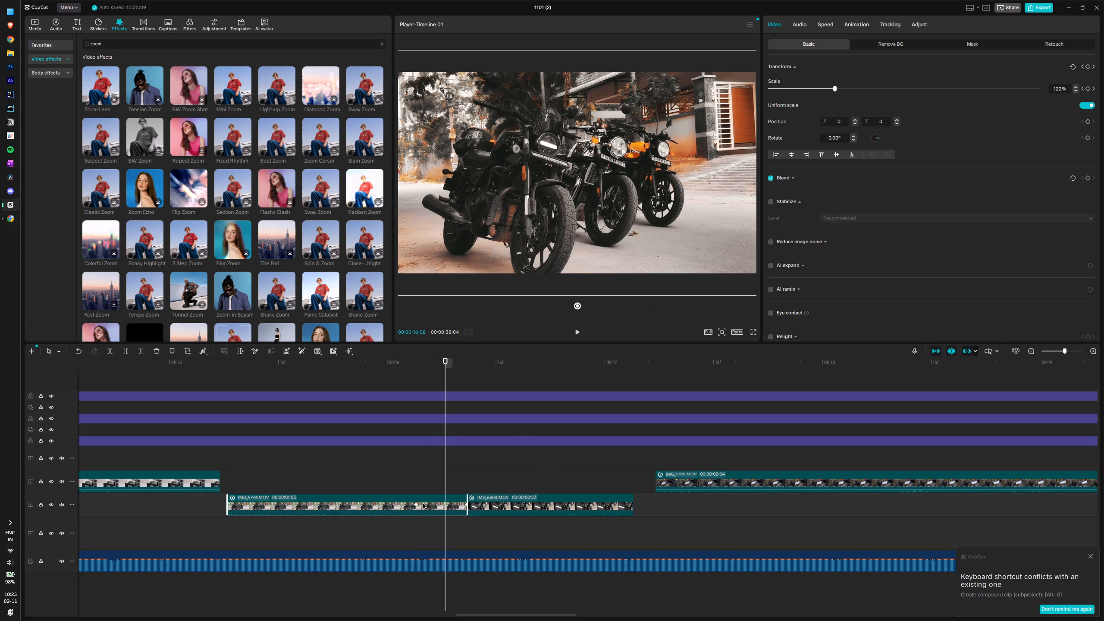
left_click(416, 507)
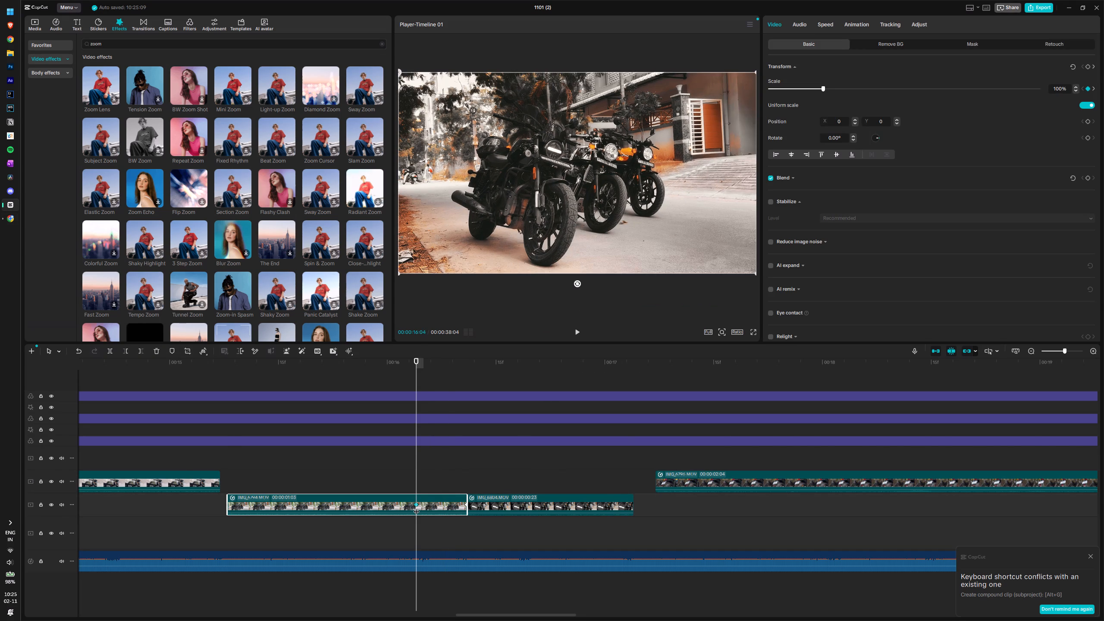
key("alt+k")
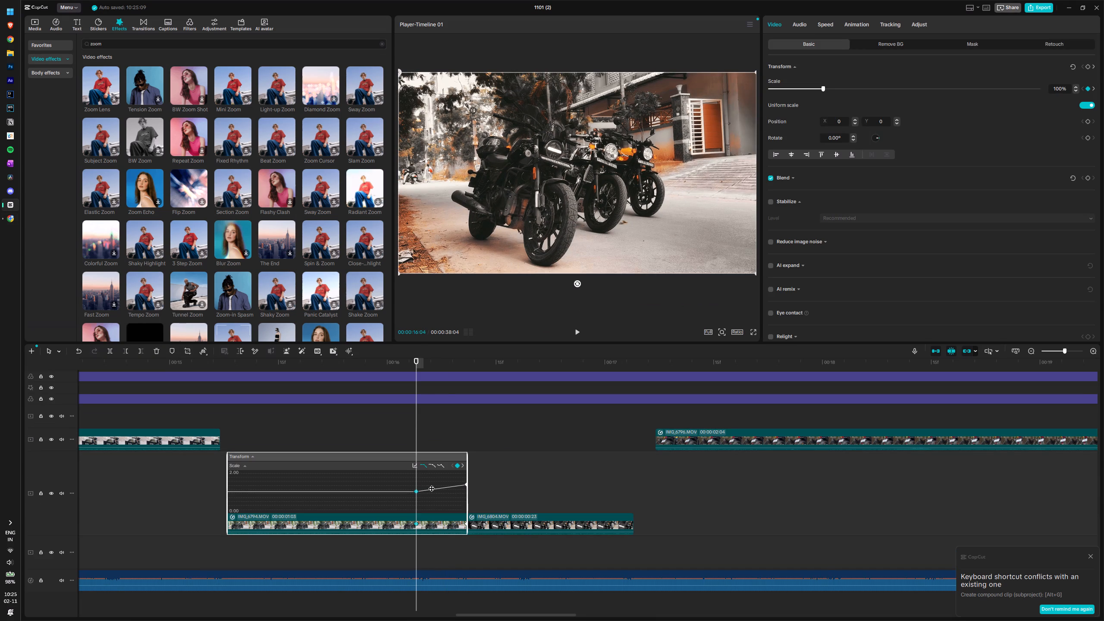
Apply the Ease In preset curve to the scale segment between the clip's two keyframes.
left_click(436, 491)
left_click(438, 489)
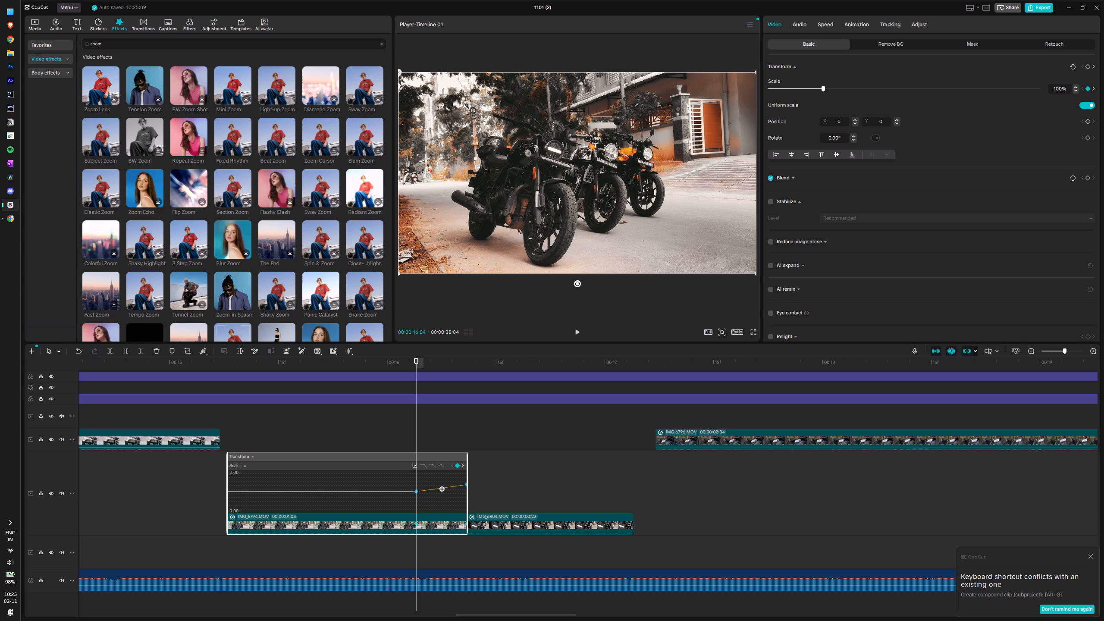
left_click(442, 489)
left_click(417, 465)
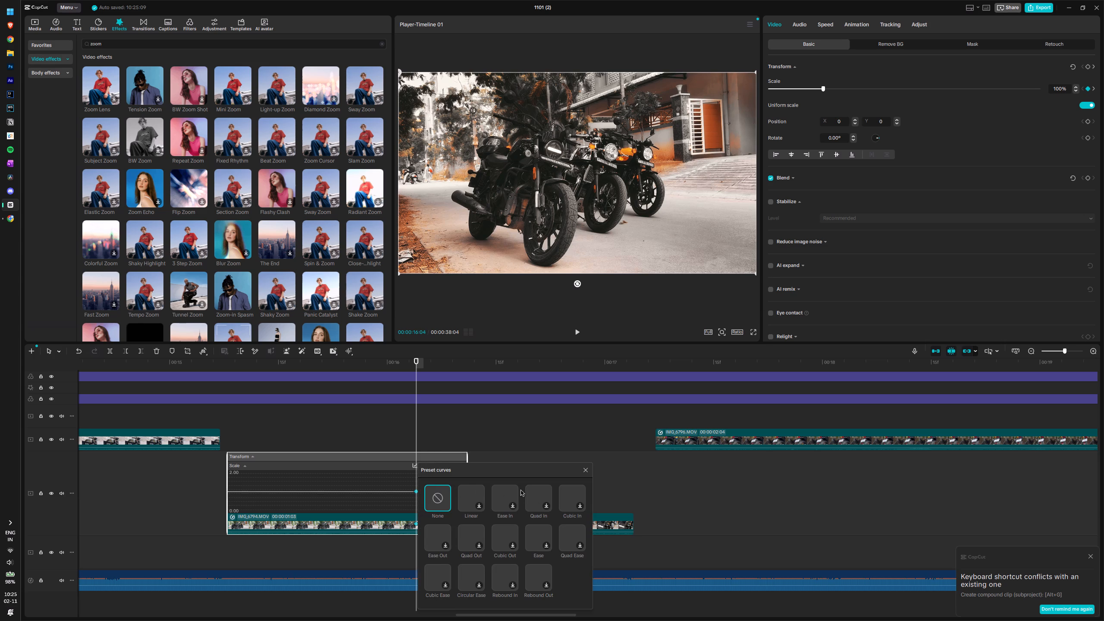
left_click(505, 496)
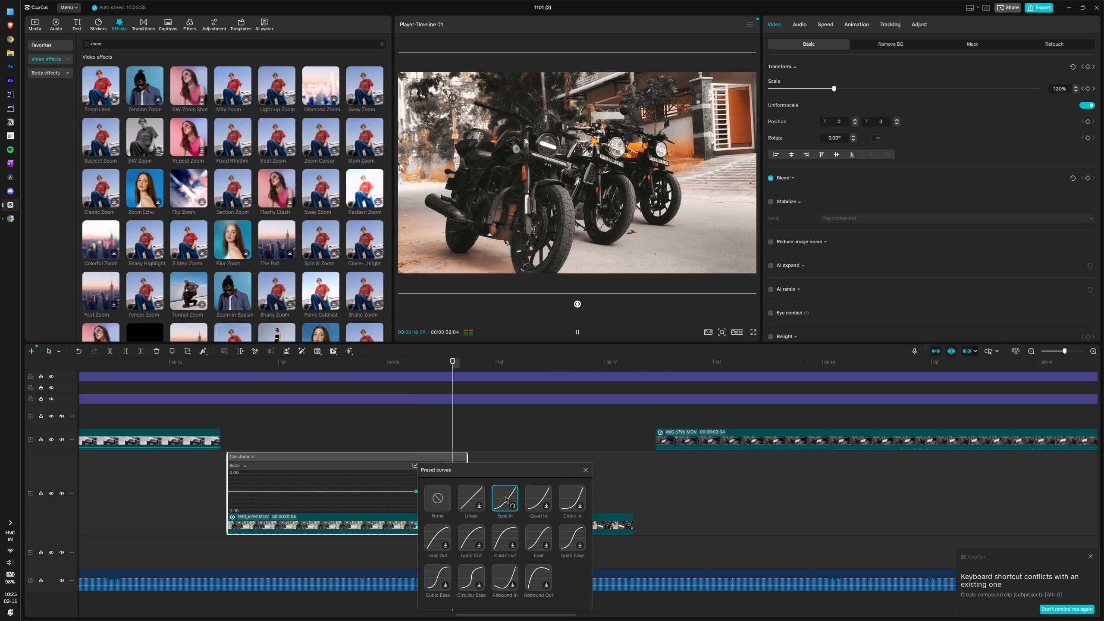
Scrub and replay from the start of the eased zoom into the headlight clip to check the motion.
left_click(496, 426)
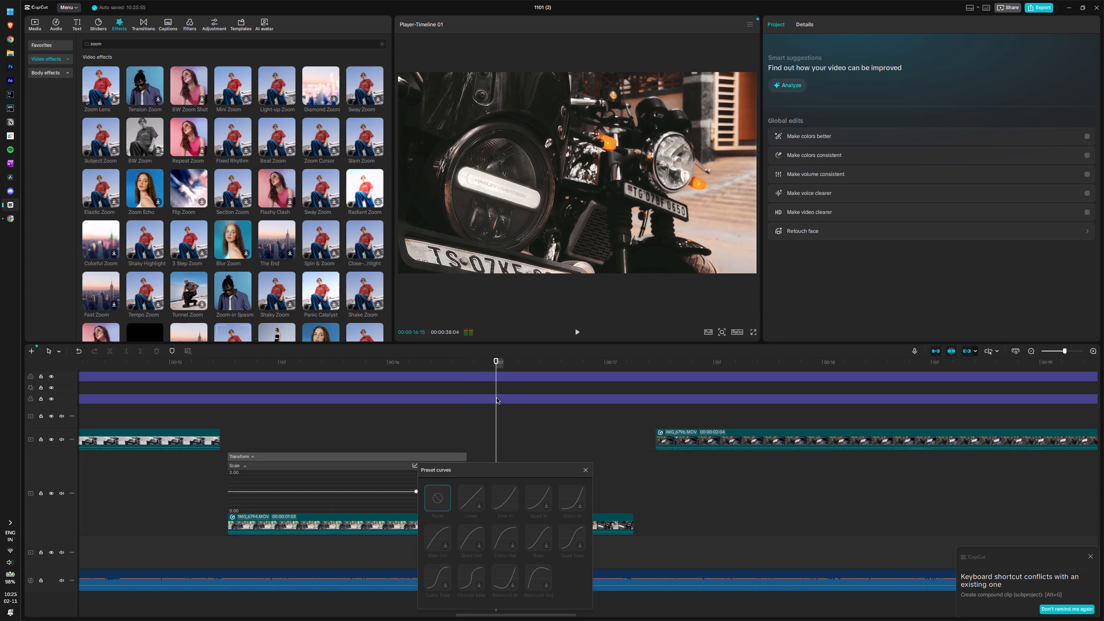
left_click_drag(497, 398, 444, 406)
left_click(470, 433)
left_click_drag(467, 415, 423, 414)
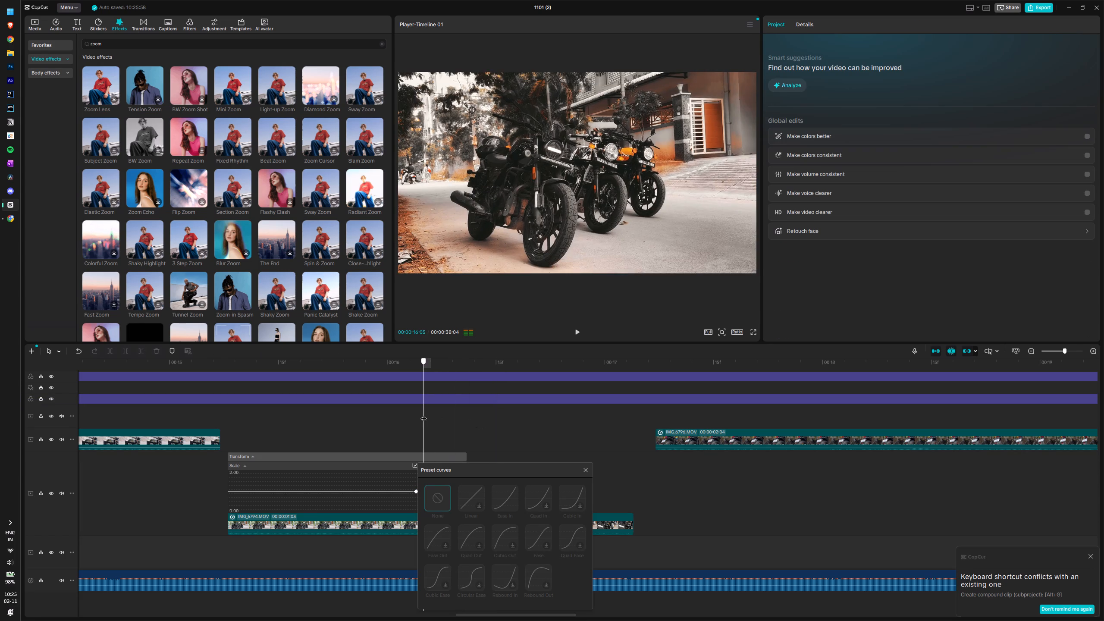
left_click_drag(423, 414, 417, 414)
key("space")
key("space")
key("space")
key("space")
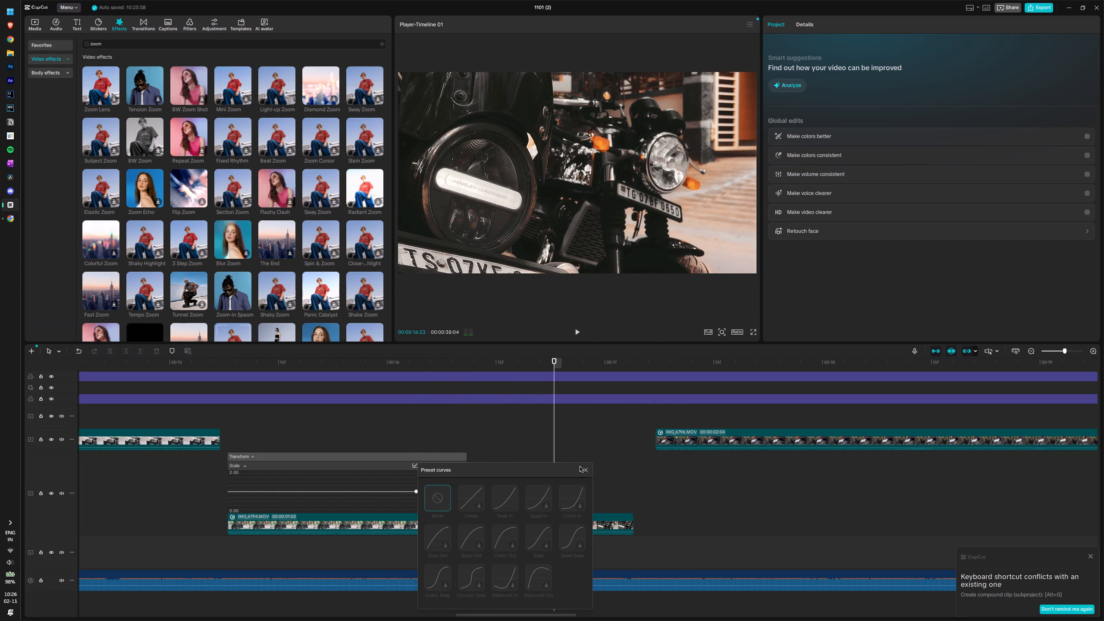
Change the preset curve on the three-motorcycle clip's scale keyframe segment to Cubic In.
left_click(573, 494)
left_click_drag(554, 412, 425, 418)
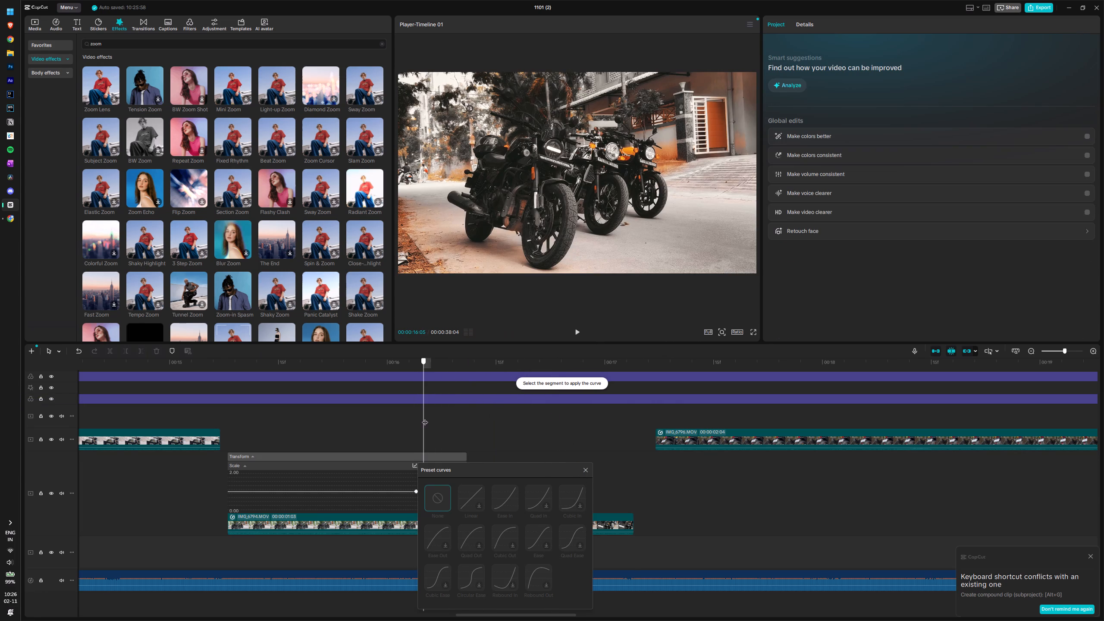
left_click_drag(425, 418, 431, 420)
left_click(415, 492)
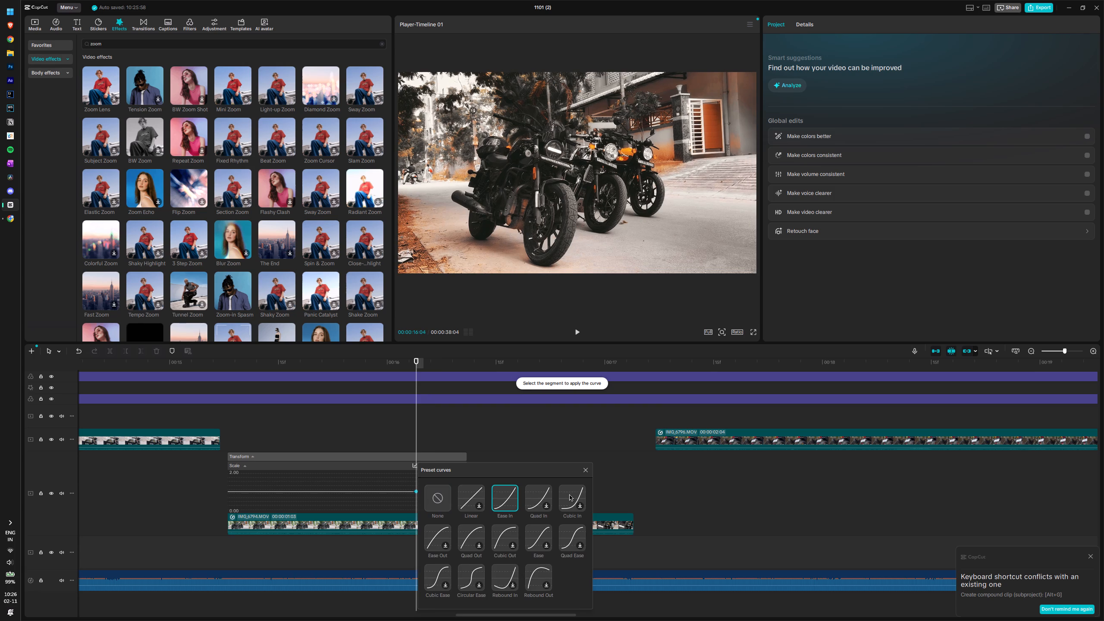
left_click(570, 495)
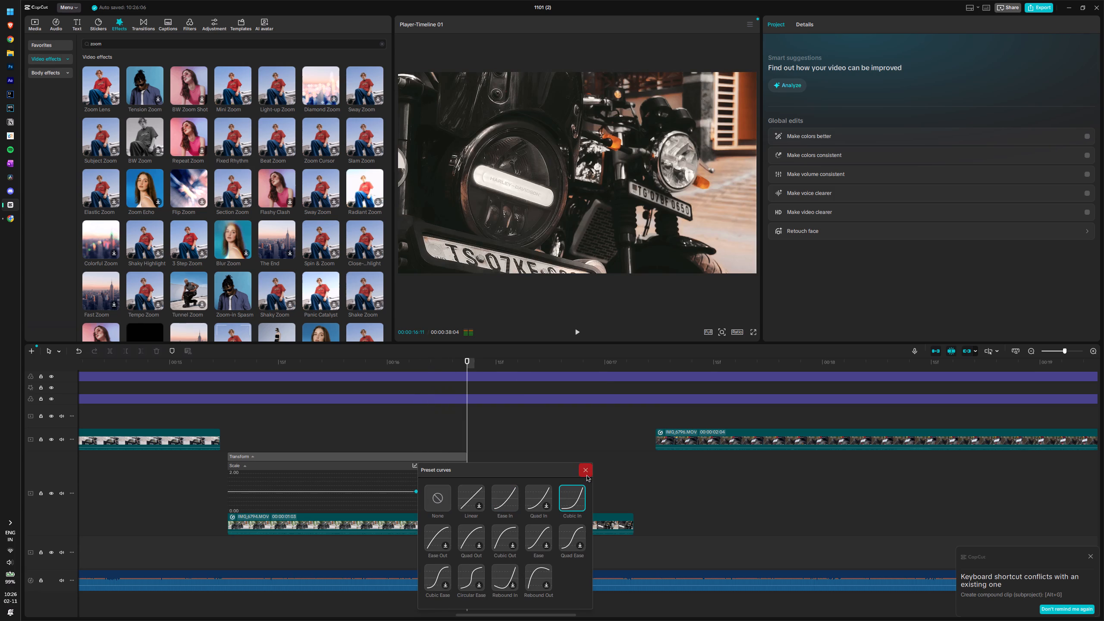
left_click(587, 476)
Replay the three-motorcycle zoom into the headlight clip to check the Cubic In motion.
left_click_drag(467, 363, 454, 361)
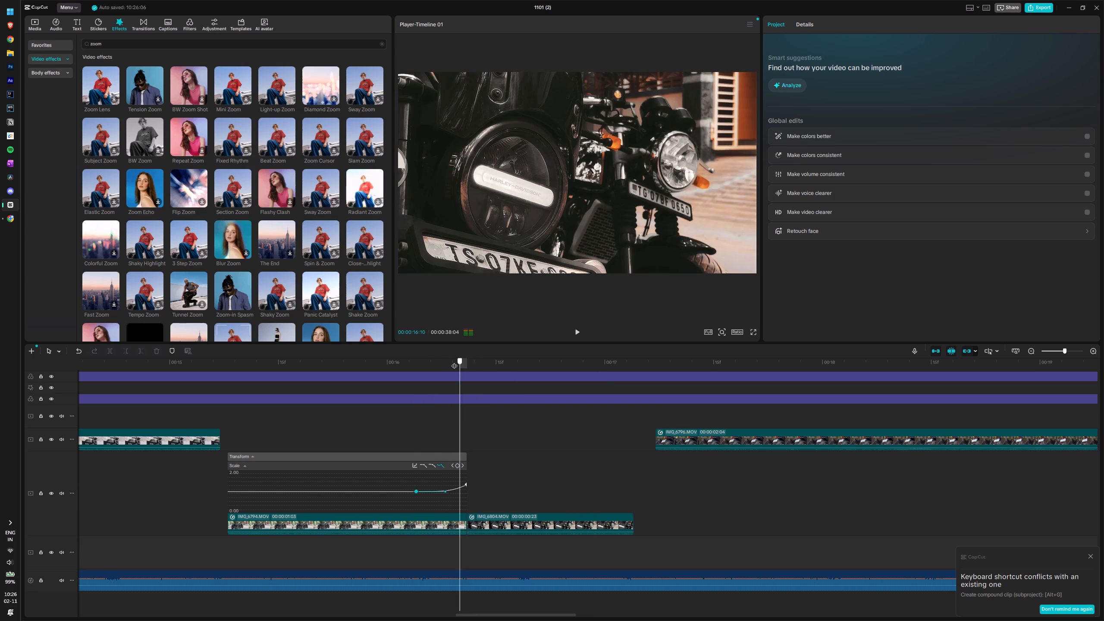
left_click_drag(454, 361, 418, 364)
key("space")
key("space")
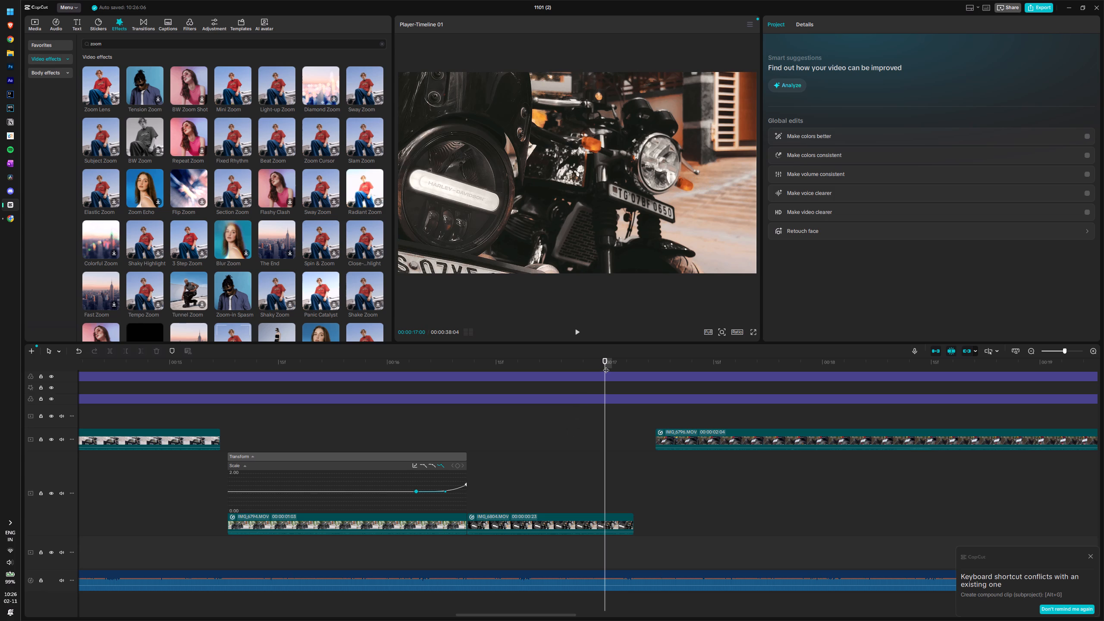
left_click_drag(604, 366, 381, 383)
key("space")
key("space")
left_click_drag(606, 360, 429, 373)
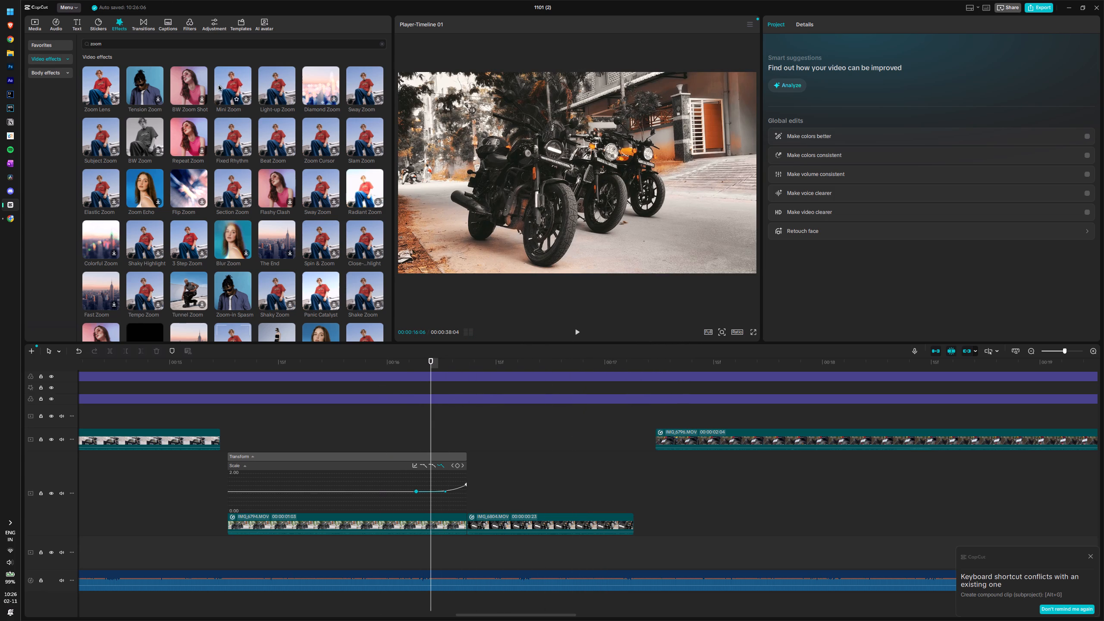
Search the video effects for "shake" and add the Shake effect above the zoom at the end of the three-motorcycle clip.
left_click_drag(168, 44, 34, 43)
type("shake")
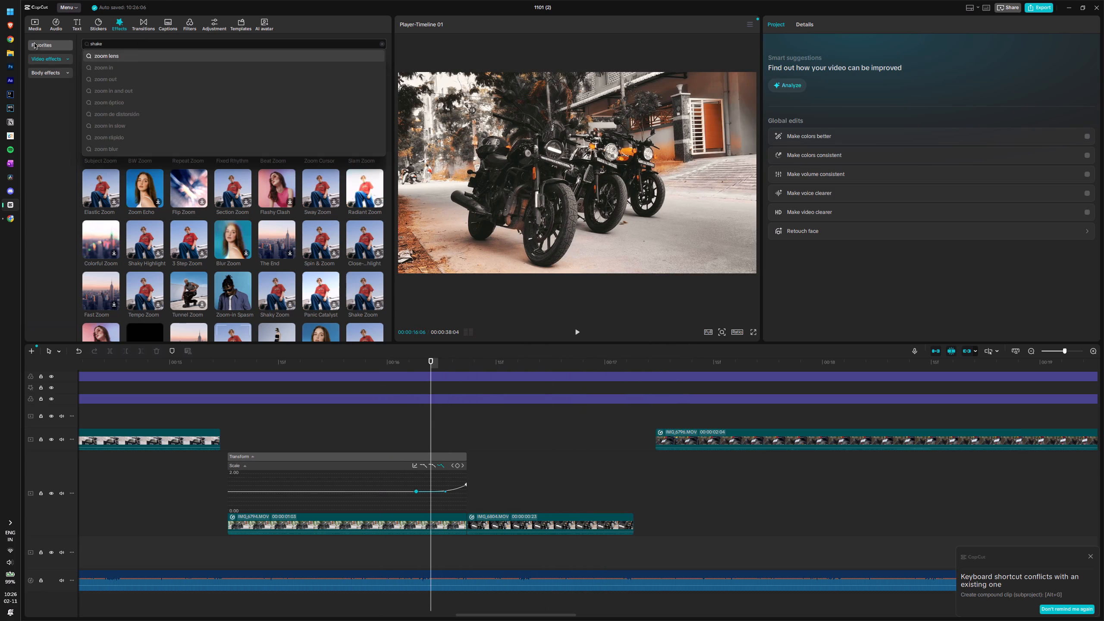
key("Return")
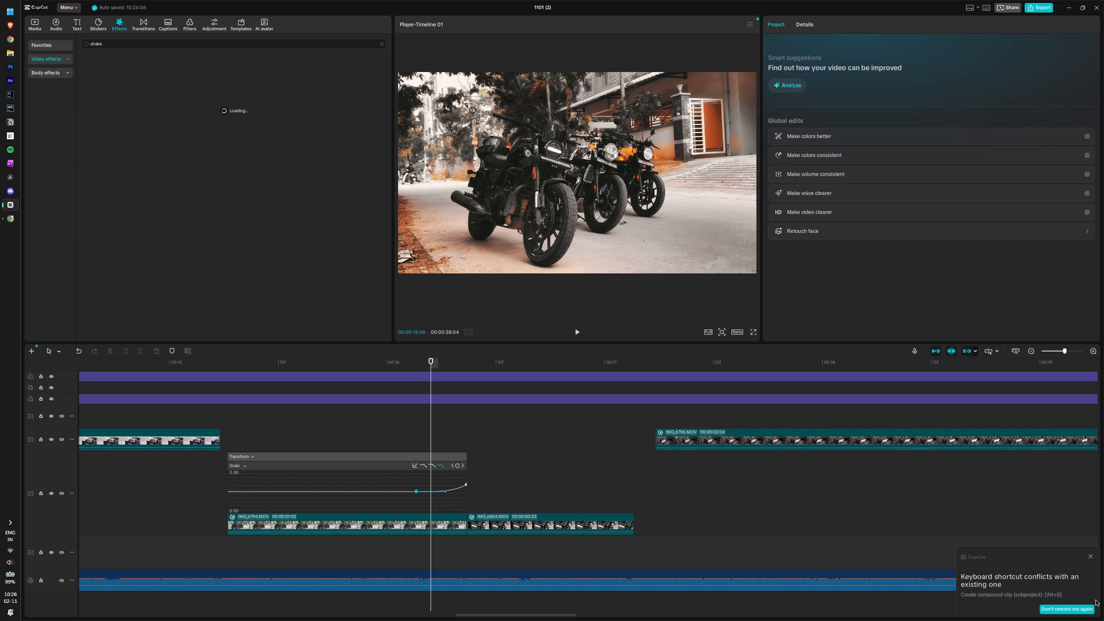
left_click(1090, 556)
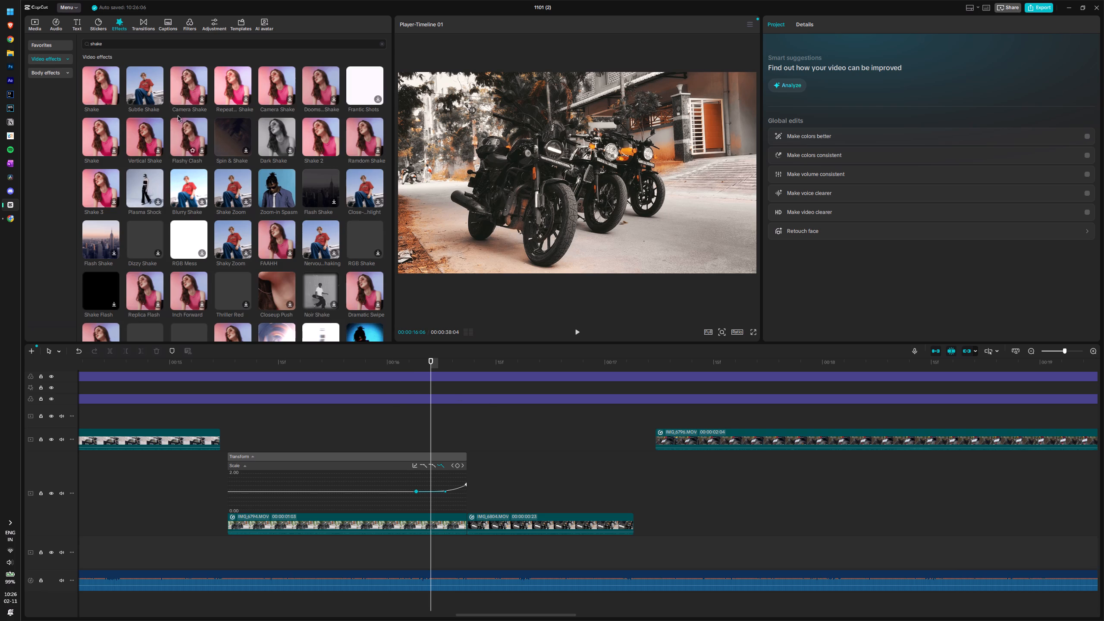
left_click_drag(104, 92, 426, 444)
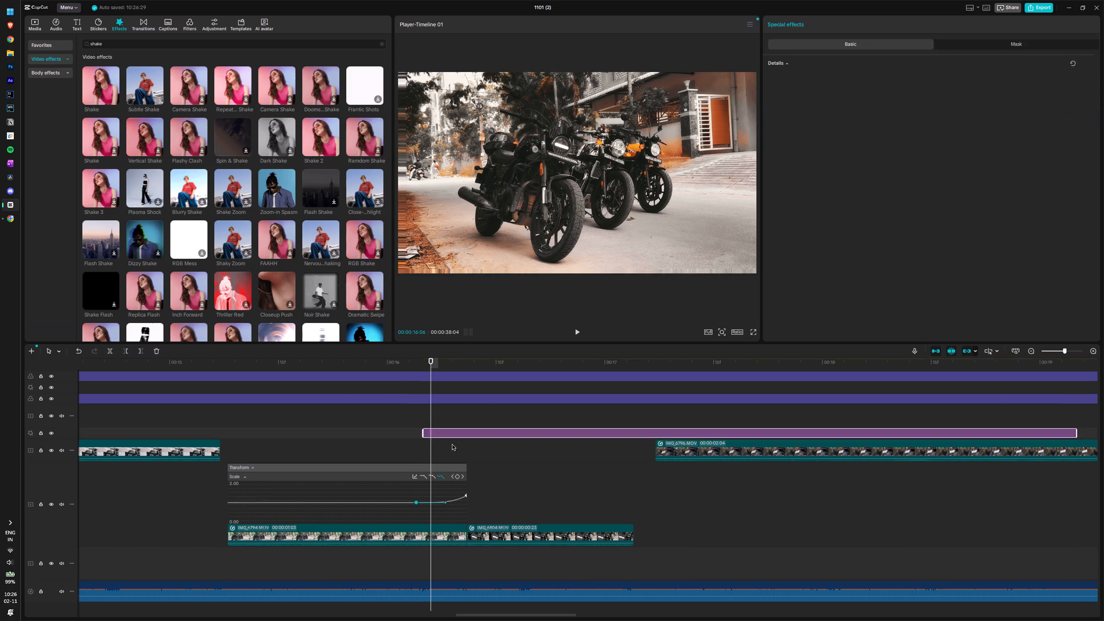
Split the new Shake effect at the cut to the headlight clip and delete its remainder.
left_click_drag(432, 357, 460, 364)
left_click_drag(430, 362, 432, 362)
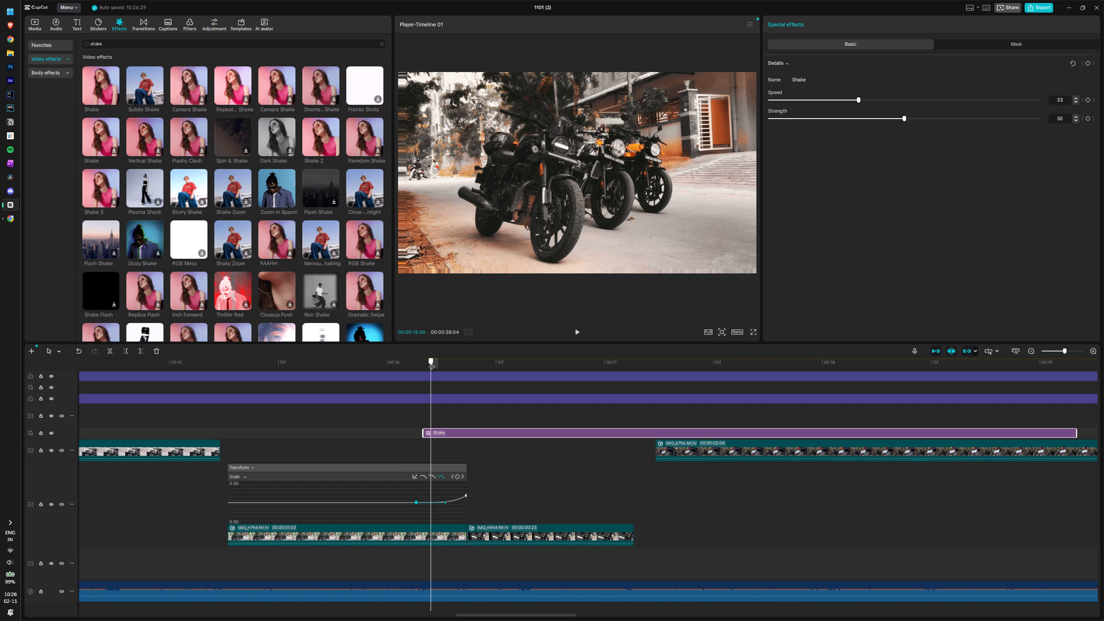
left_click_drag(432, 362, 464, 371)
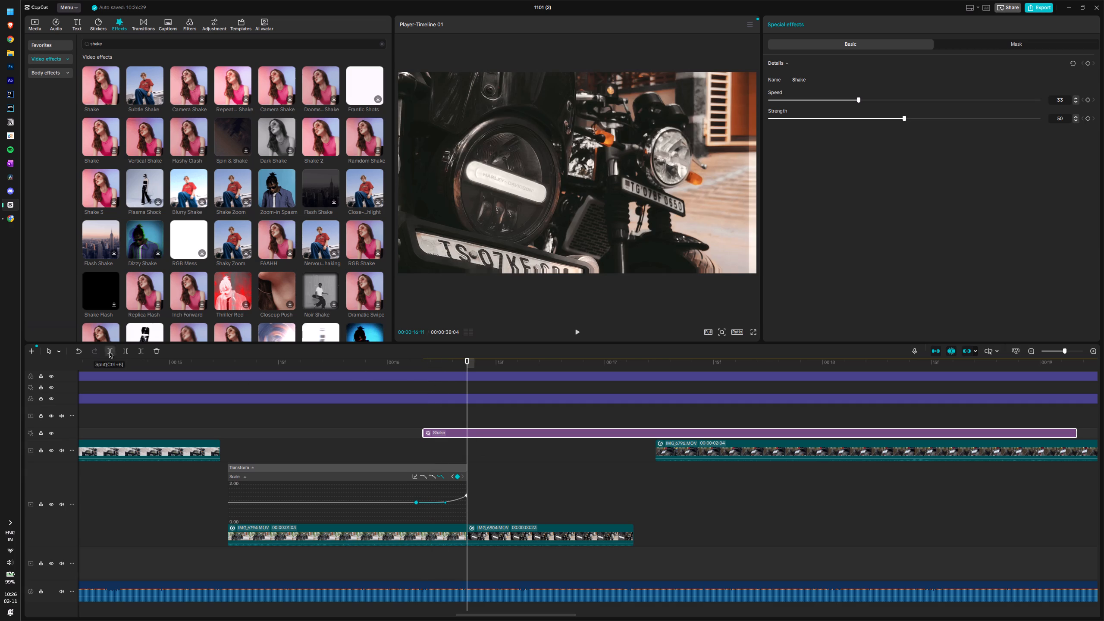
left_click(110, 352)
key("Delete")
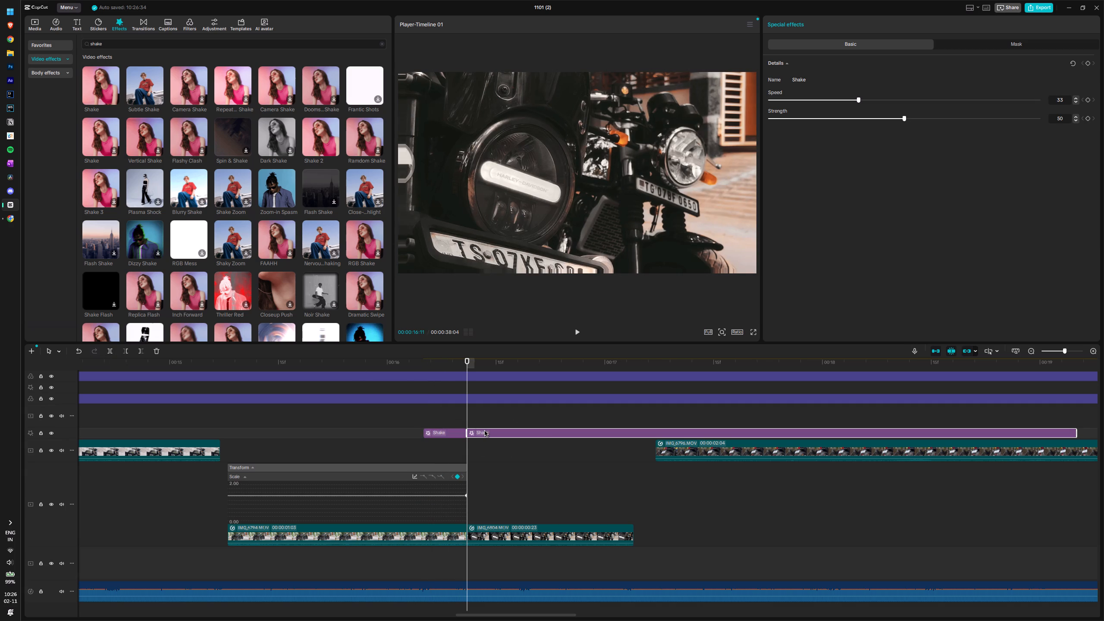
key("ctrl+z")
left_click(489, 435)
key("Delete")
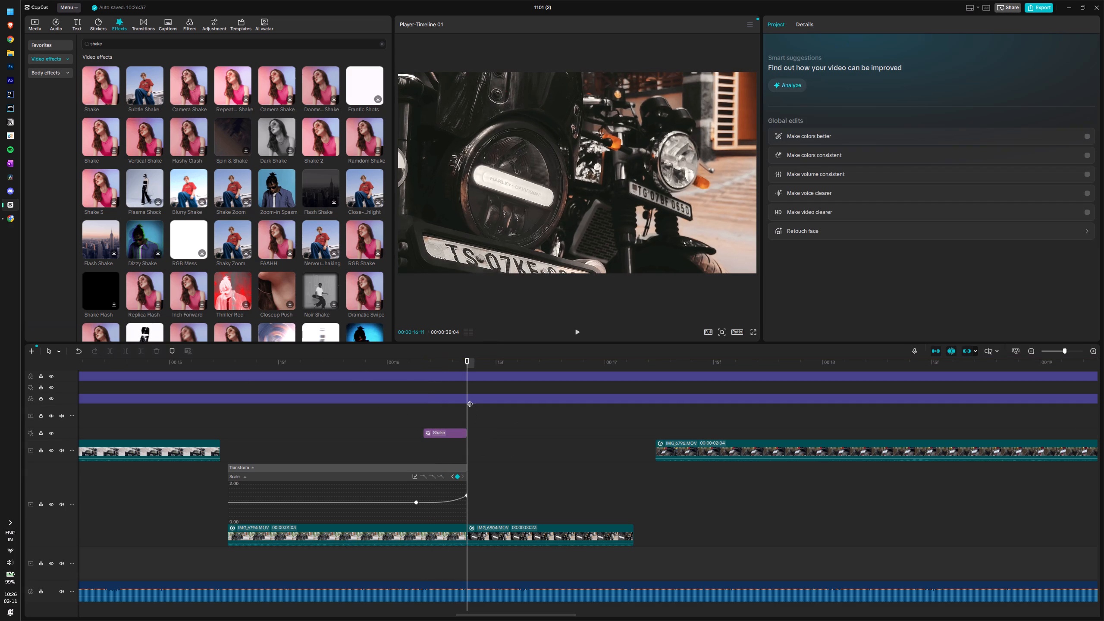
Hide the keyframe graph and set the trimmed Shake effect's strength to 12 and speed to 9.
left_click_drag(466, 386, 435, 388)
left_click(380, 466)
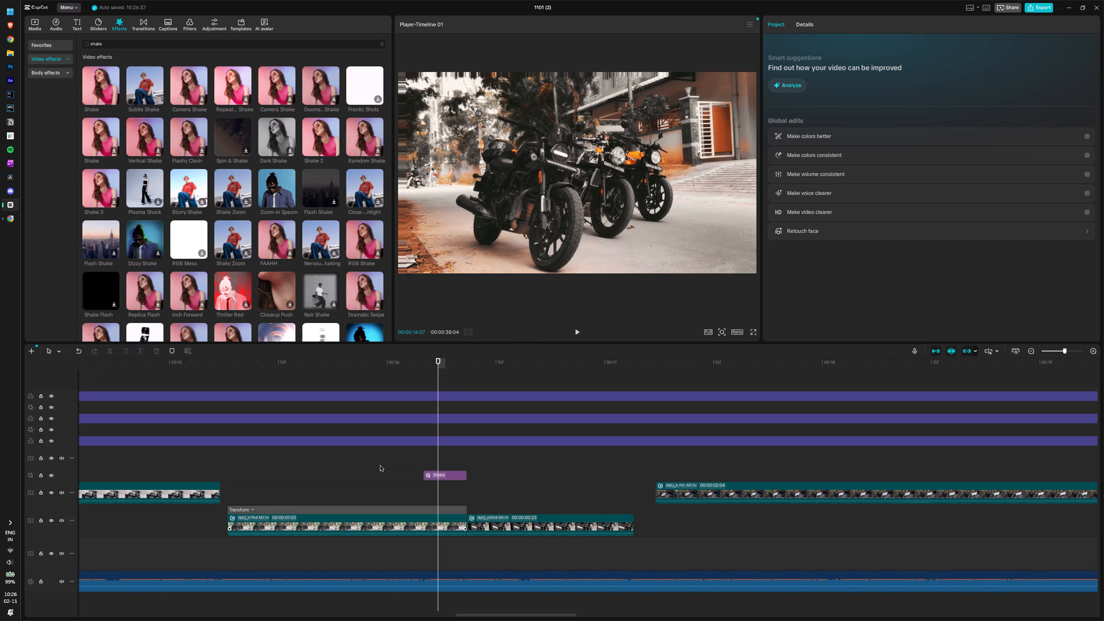
left_click(442, 475)
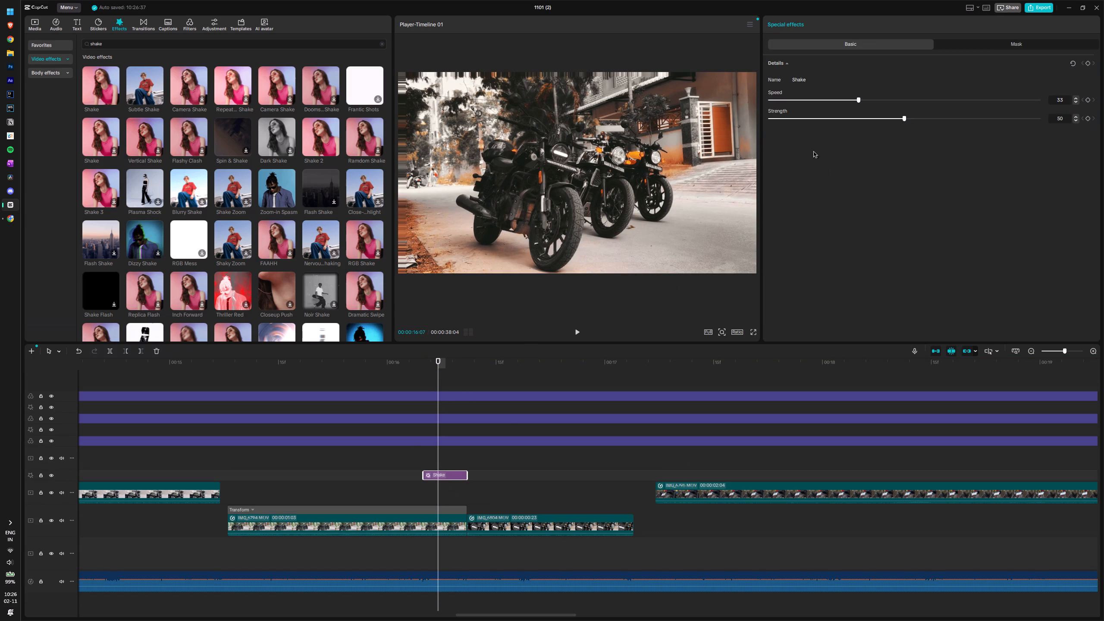
left_click_drag(843, 123, 807, 124)
left_click(803, 122)
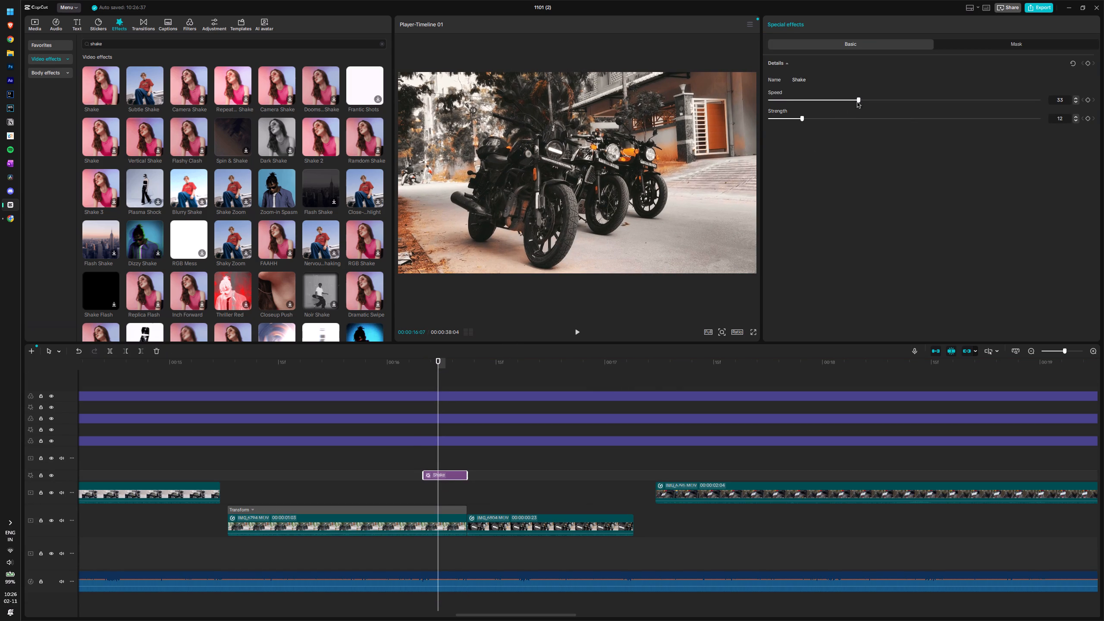
left_click_drag(857, 101, 793, 101)
Replay the softened shake on the zoom and watch on through the end of the montage.
left_click_drag(438, 366, 423, 366)
key("space")
key("space")
left_click_drag(598, 368, 530, 378)
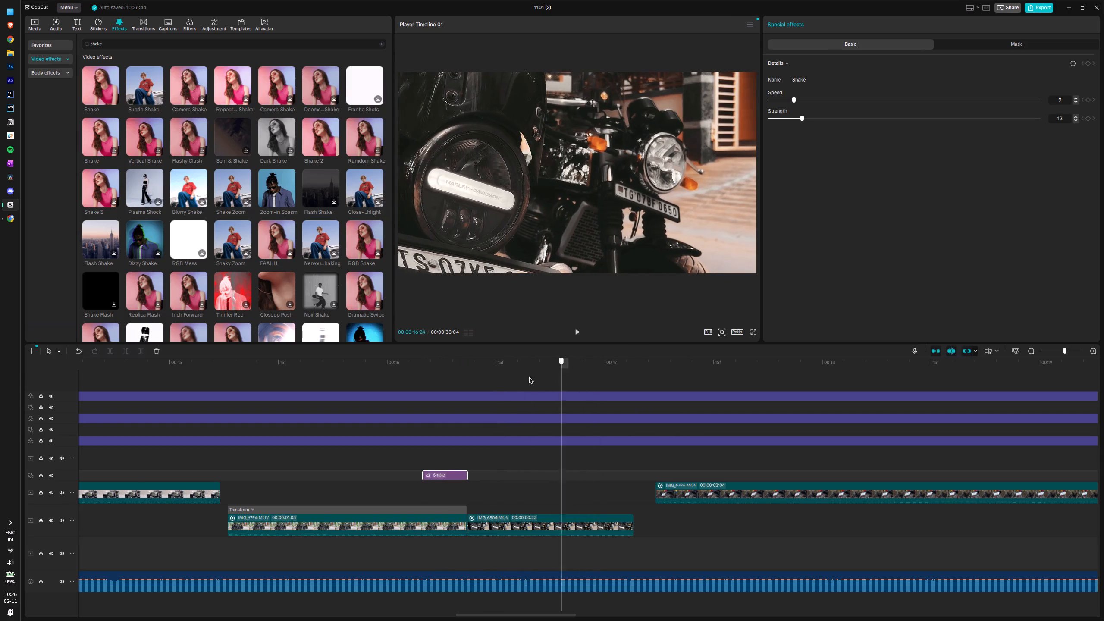
left_click_drag(530, 378, 417, 389)
key("space")
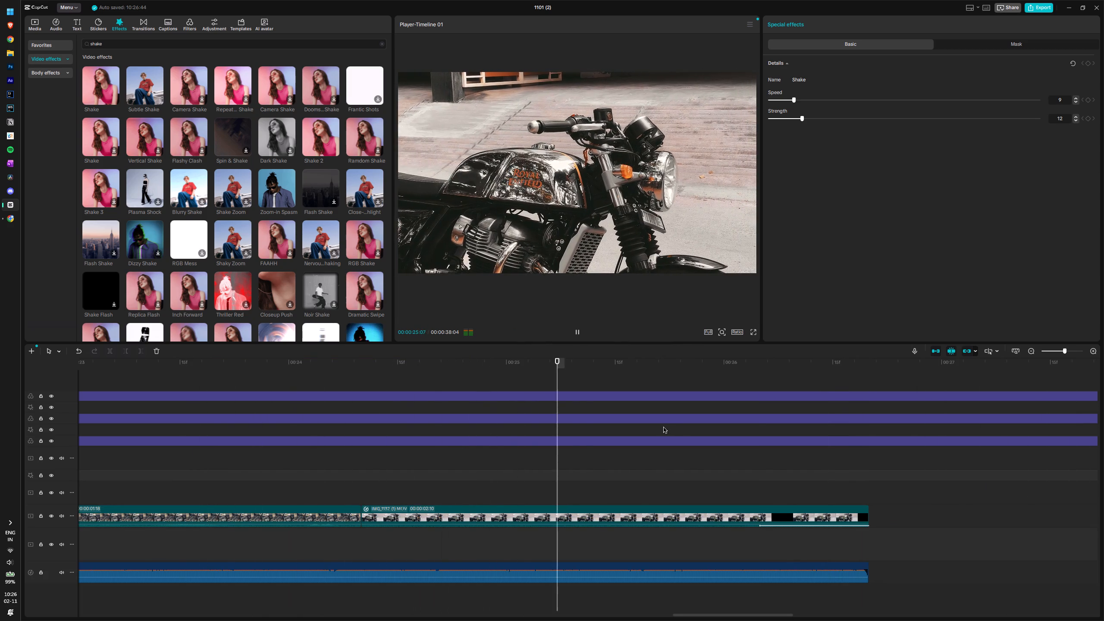
key("space")
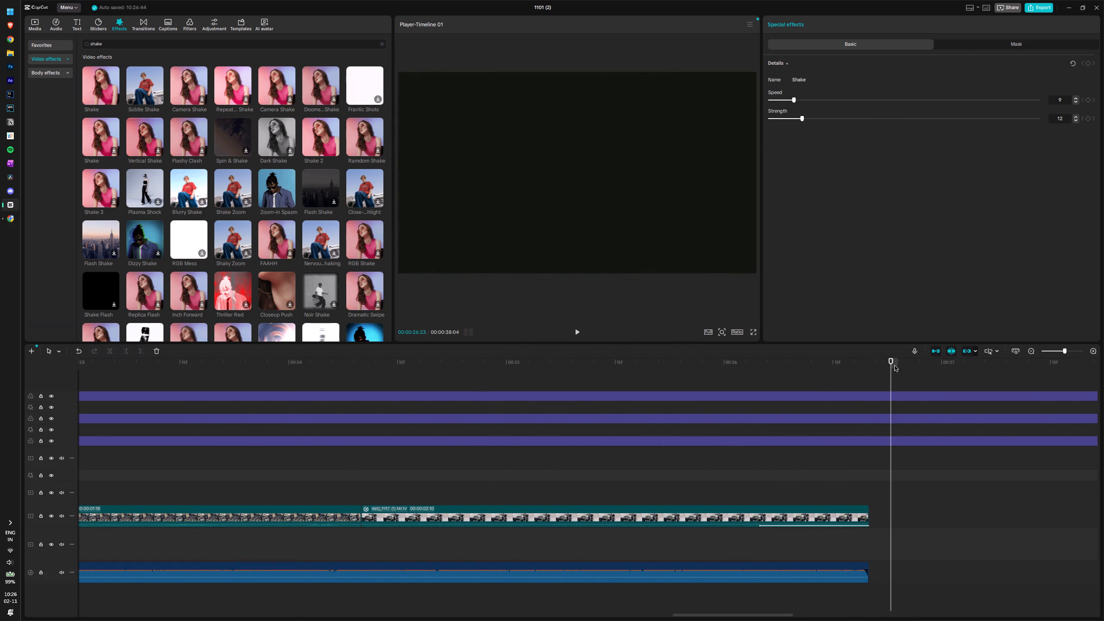
Play the whole montage from the beginning to the end of the music to review it.
left_click_drag(891, 364, 0, 470)
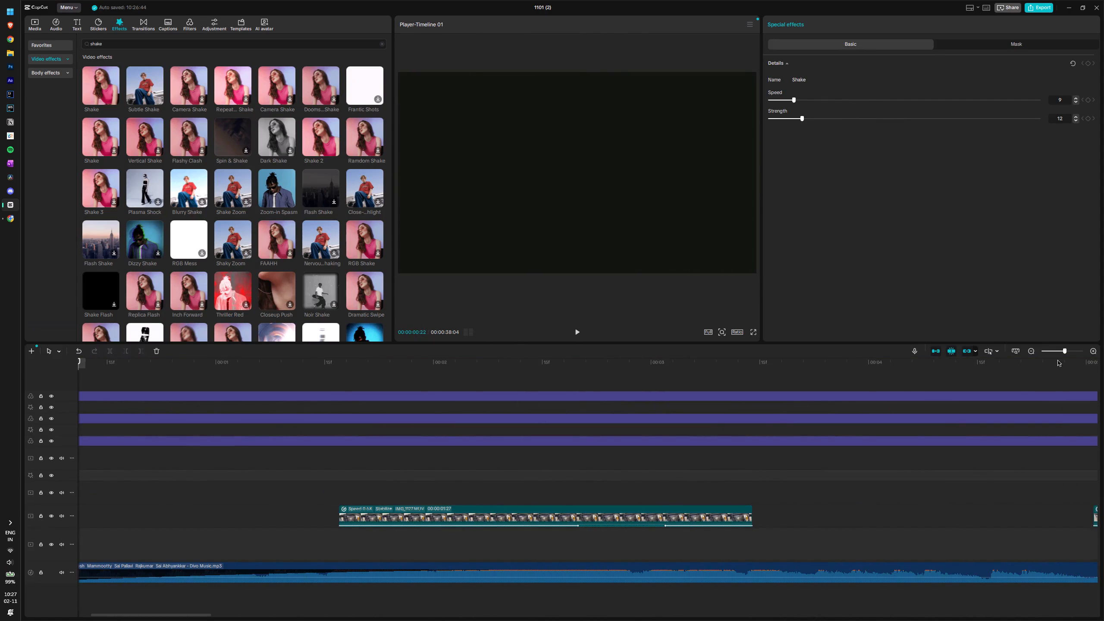
left_click_drag(1057, 354, 1051, 354)
left_click(1057, 348)
left_click_drag(1054, 349, 1048, 350)
left_click_drag(107, 362, 84, 363)
key("space")
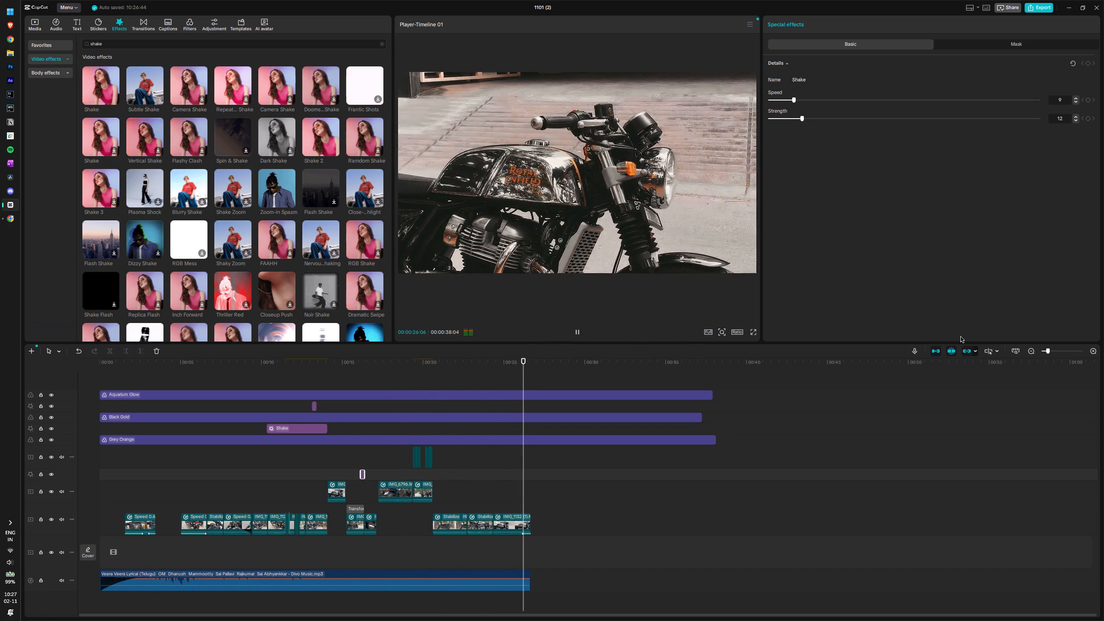
key("space")
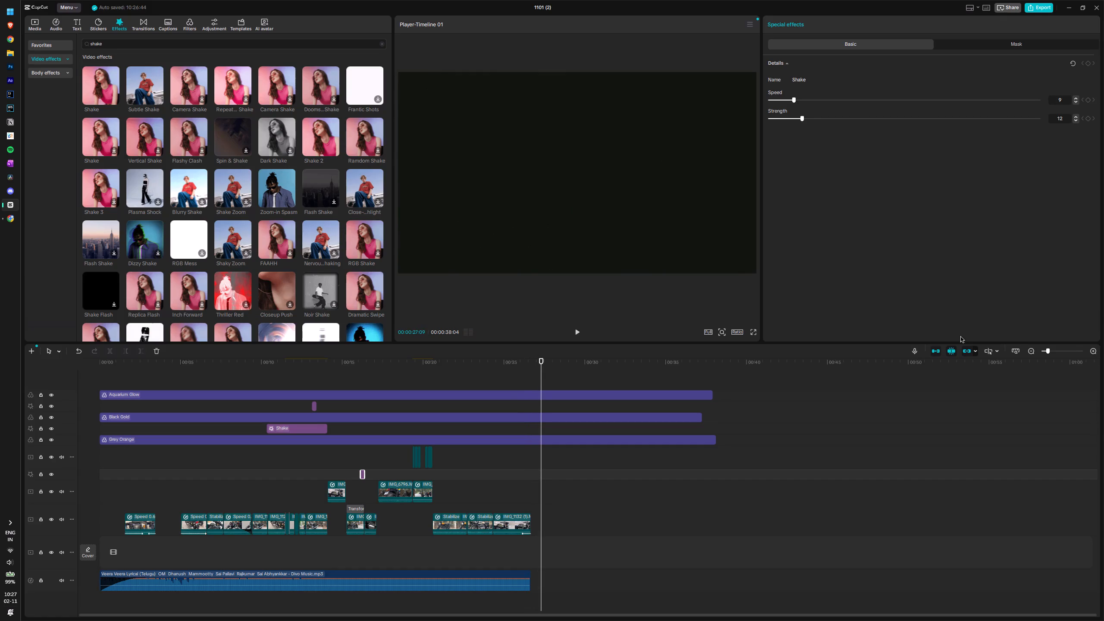
Scrub back through the montage's first half and replay the clips around the 10-second cut to review how they join.
left_click_drag(540, 375, 324, 416)
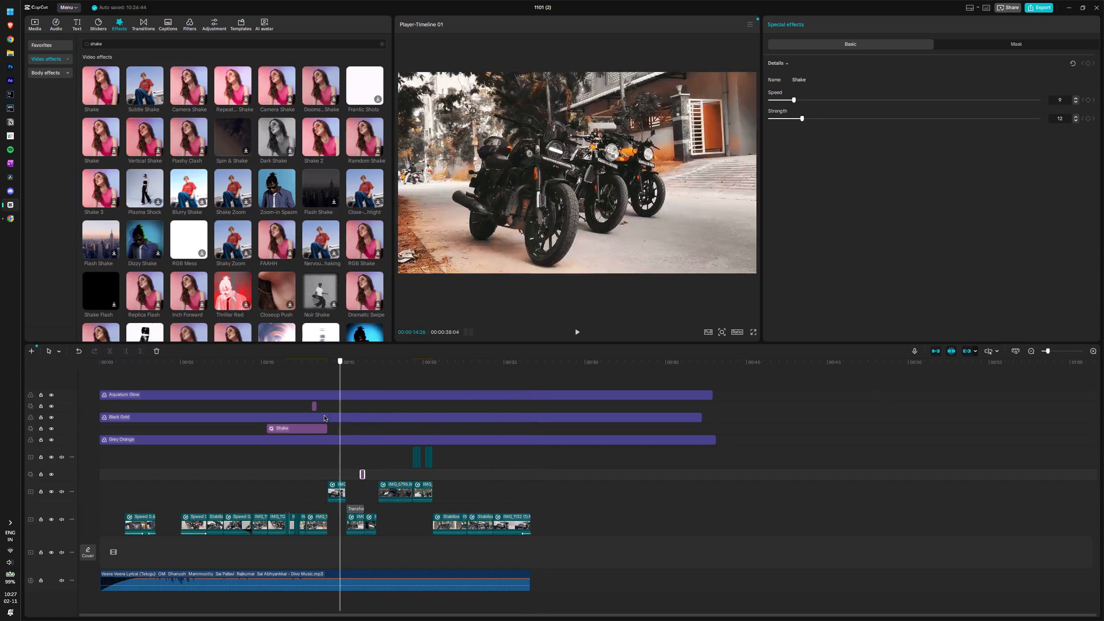
left_click_drag(324, 416, 267, 429)
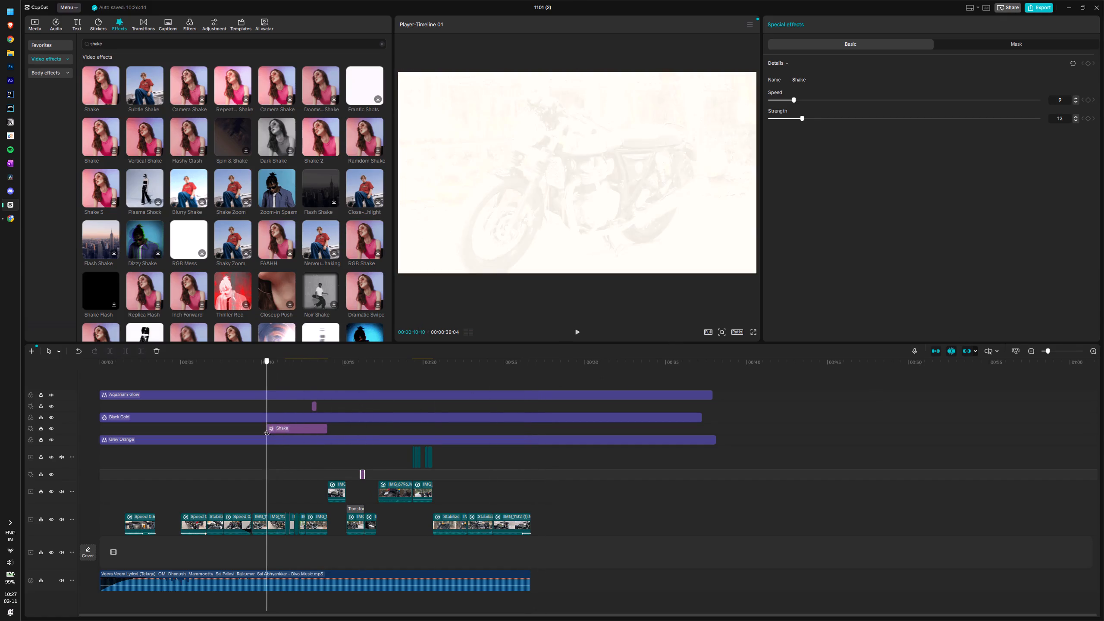
left_click_drag(267, 429, 231, 434)
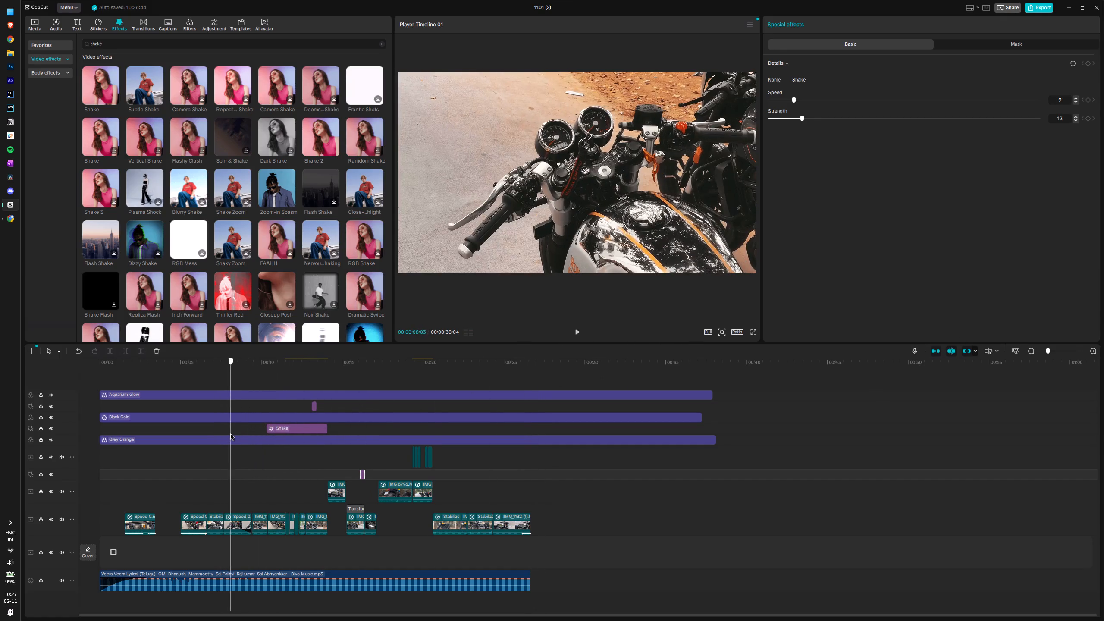
left_click_drag(231, 434, 274, 445)
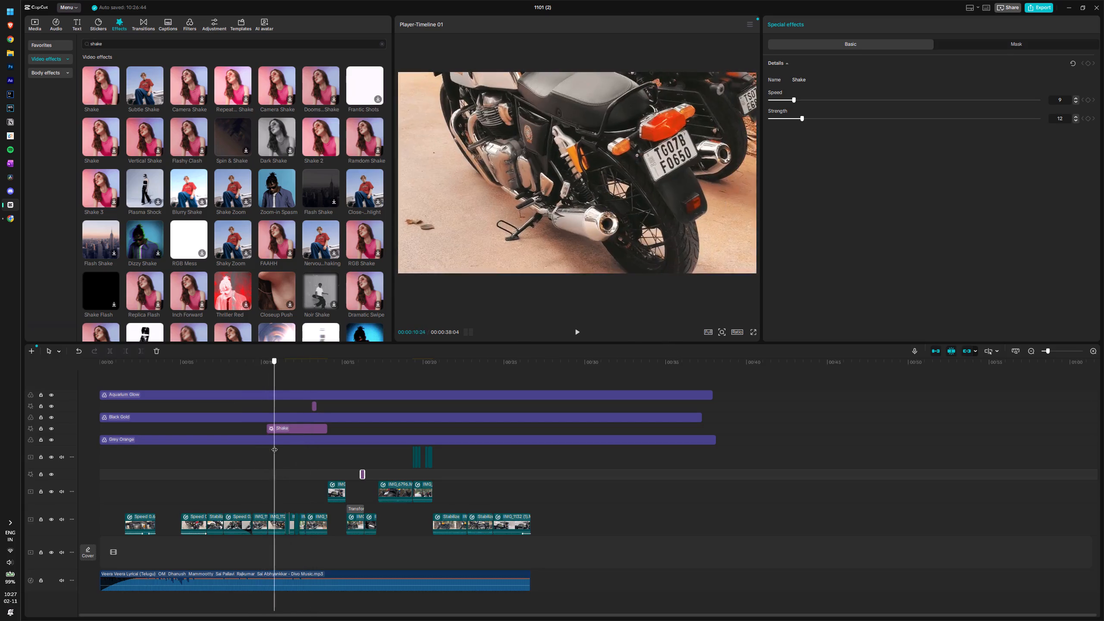
left_click_drag(274, 445, 180, 448)
key("space")
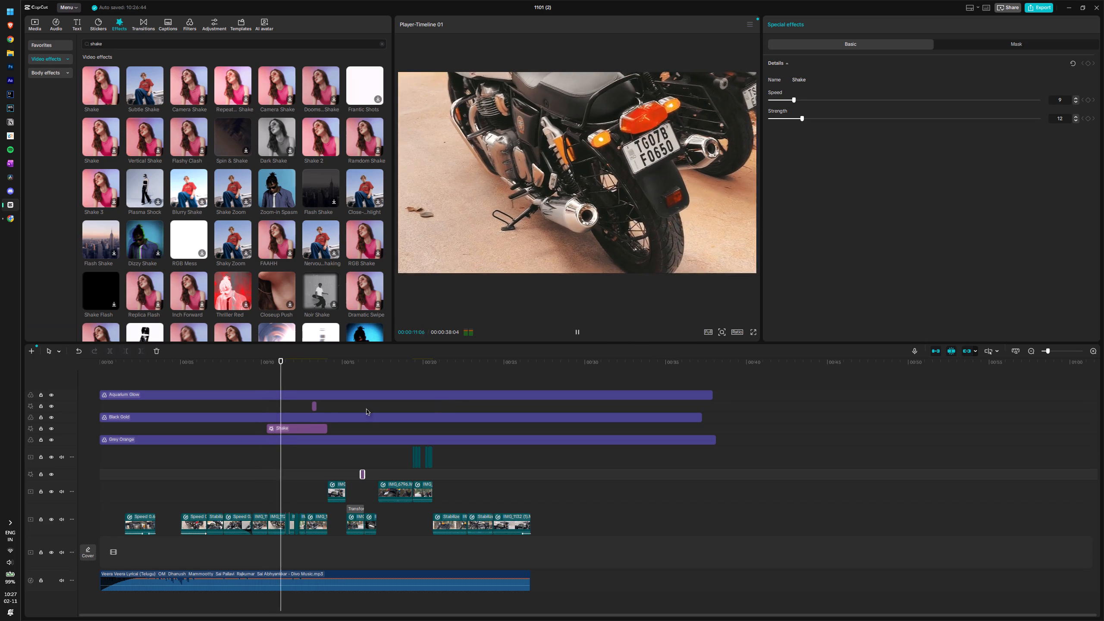
key("space")
left_click_drag(296, 373, 289, 374)
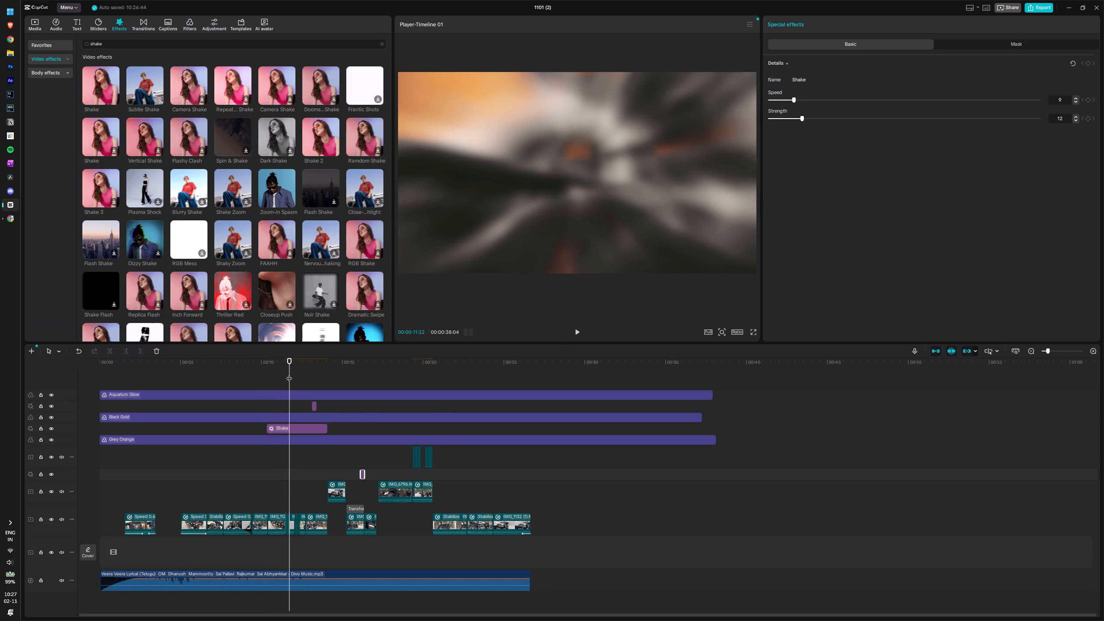
Search the transitions for "fast" and place Shake Shift on the cut into the rear-view motorcycle clip, creating duplicate frames for it.
left_click(141, 30)
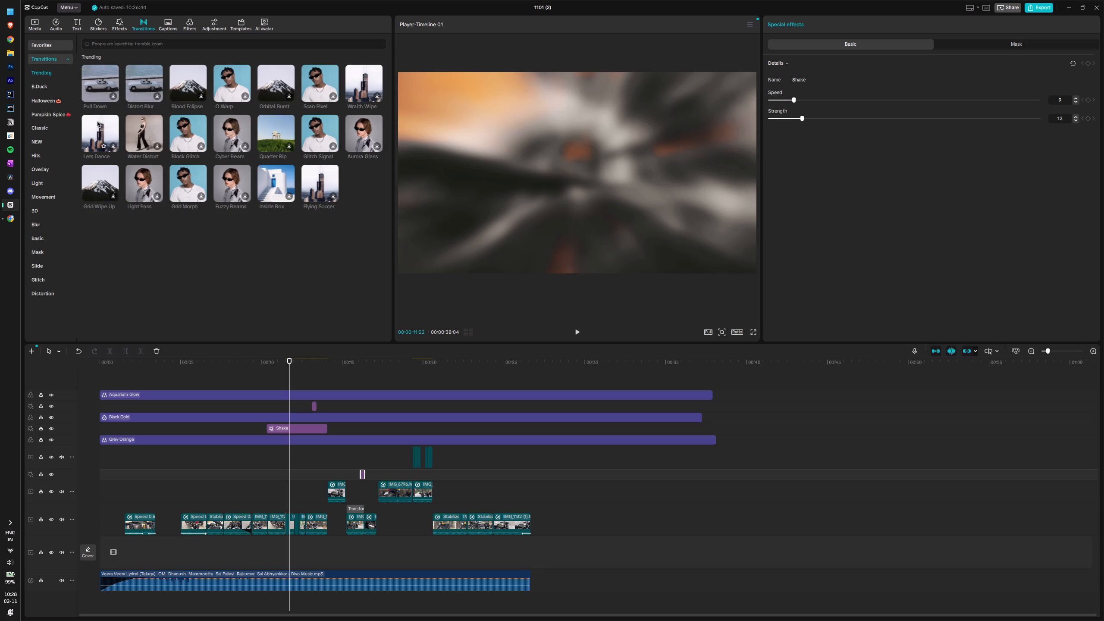
left_click(177, 41)
left_click(177, 41)
type("fast")
key("Return")
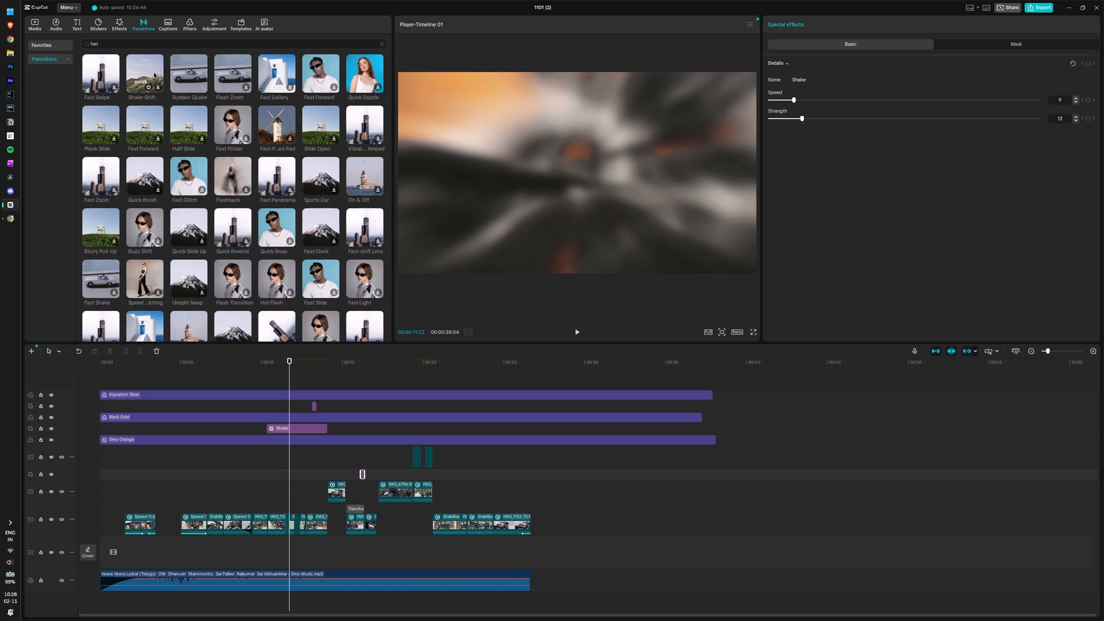
left_click_drag(145, 72, 276, 528)
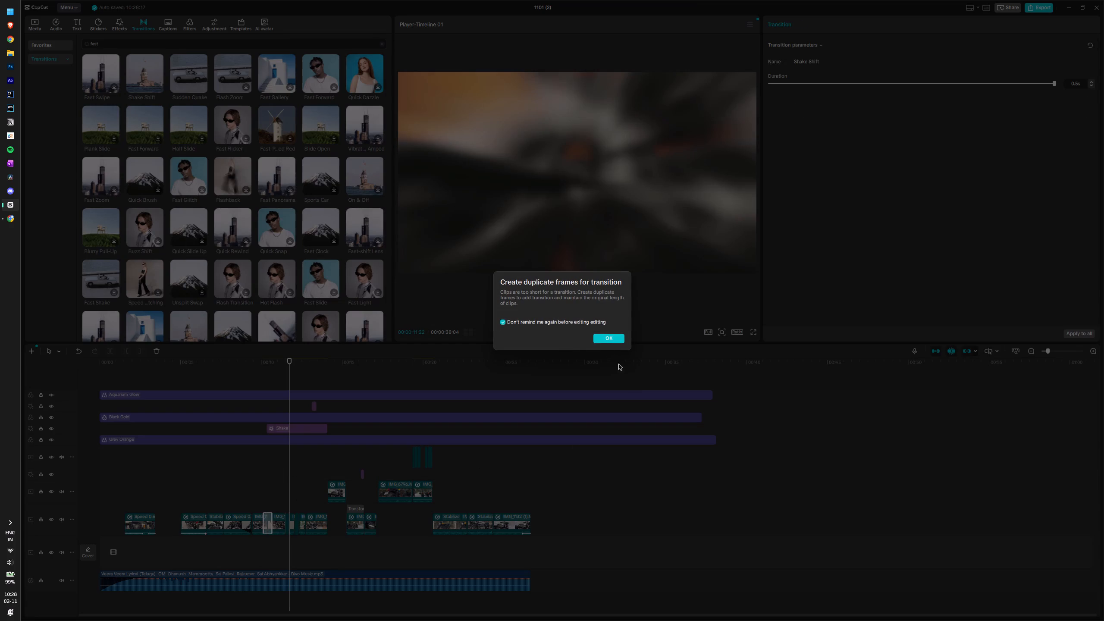
left_click(603, 342)
Play across the Shake Shift transition into the rear-view motorcycle clip to check it.
left_click_drag(289, 374, 260, 375)
key("space")
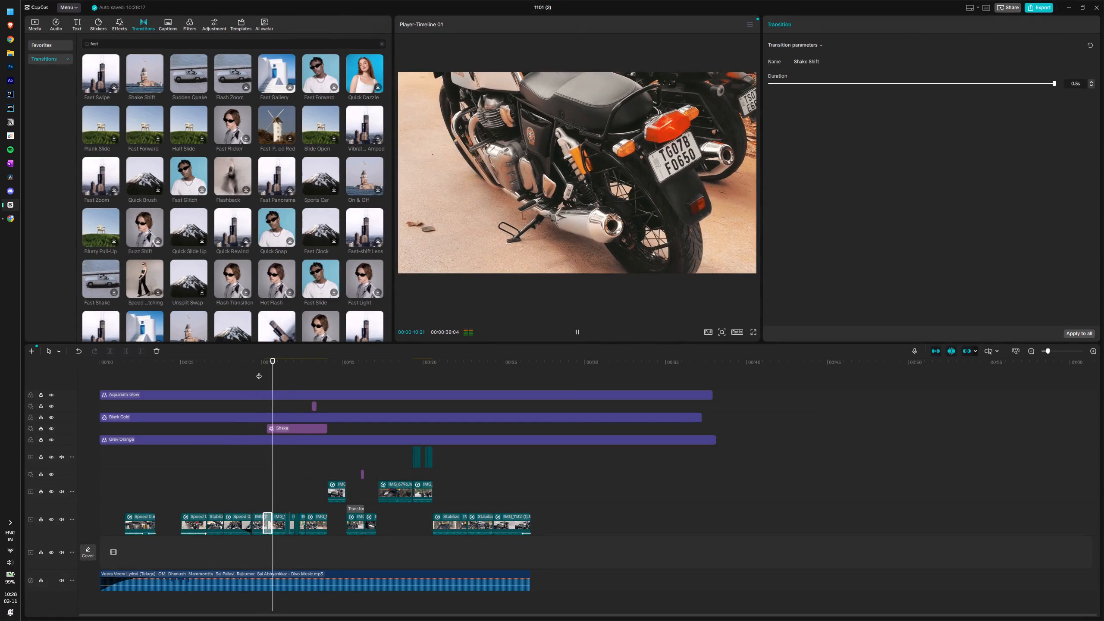
key("space")
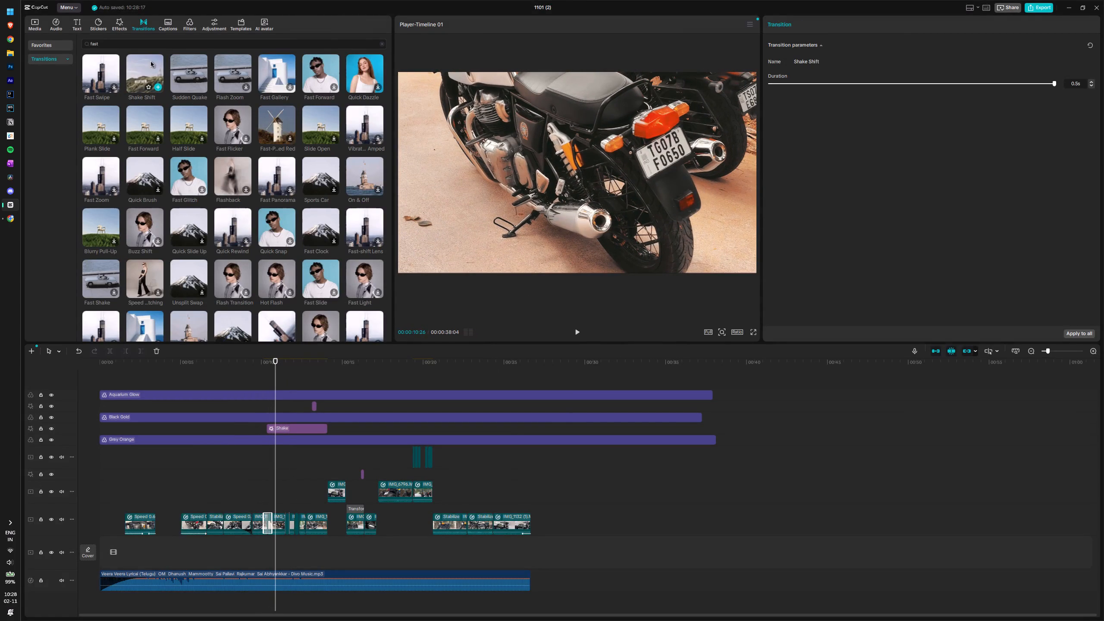
Place the Shake Shift transition on each of the five cuts between the short motorcycle clips from about 11 to 13 seconds.
left_click_drag(151, 62, 270, 522)
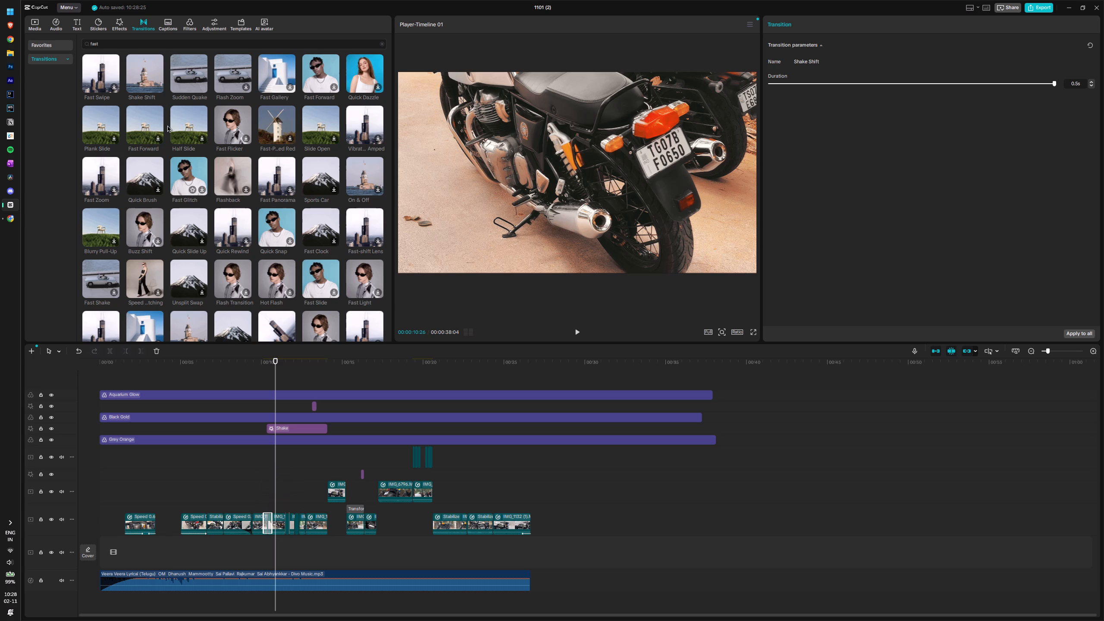
left_click_drag(146, 74, 278, 529)
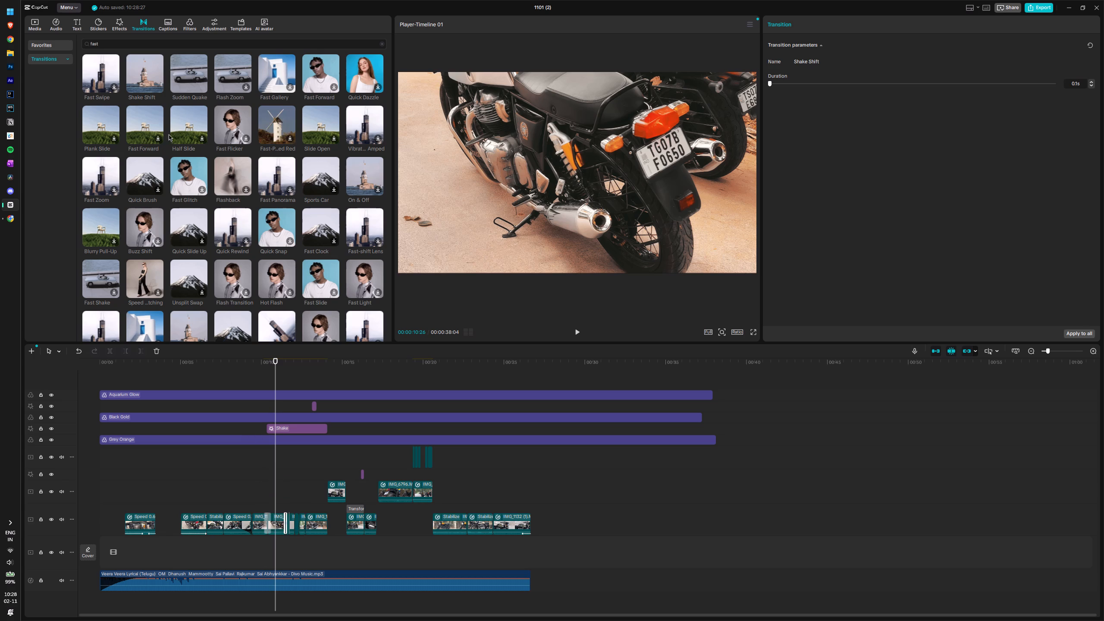
left_click_drag(144, 69, 286, 530)
left_click_drag(1052, 354, 1059, 356)
left_click_drag(1049, 351, 1063, 355)
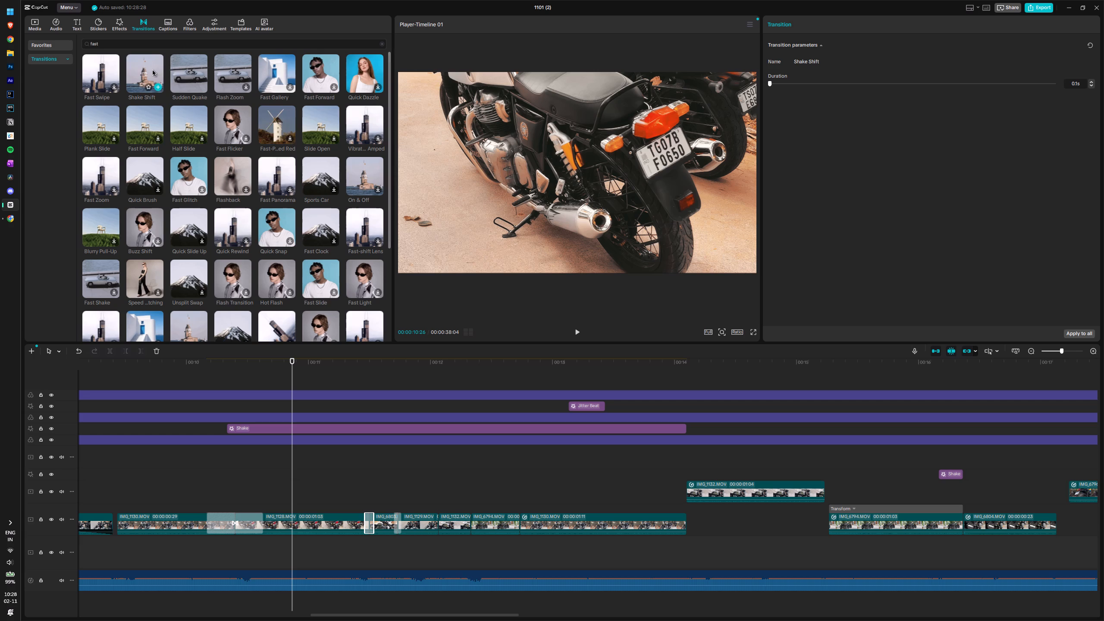
left_click_drag(138, 74, 389, 524)
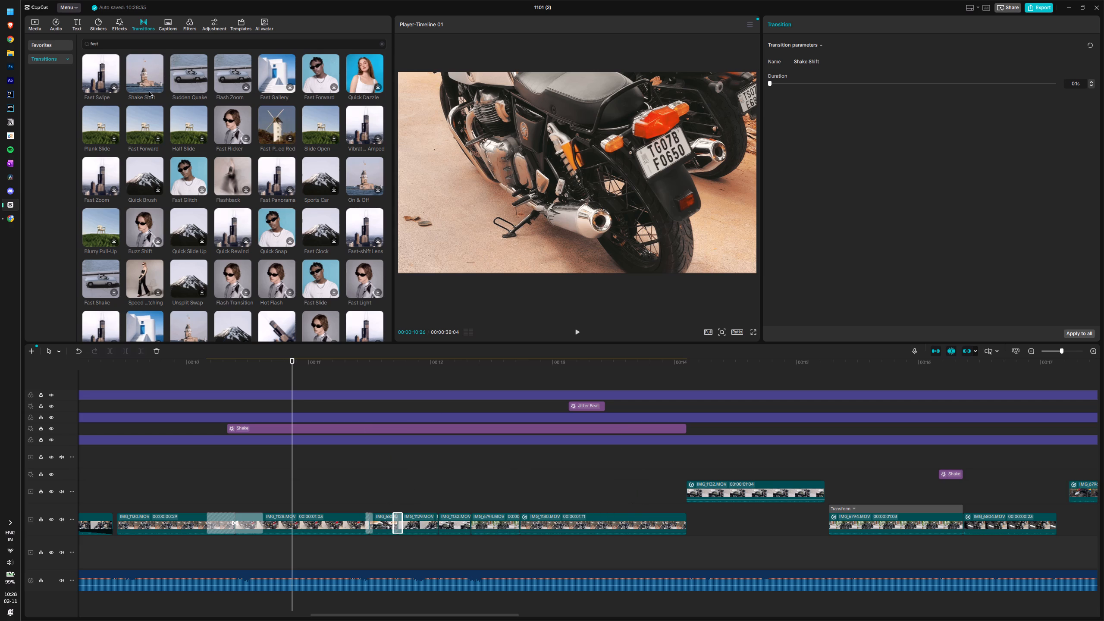
left_click_drag(144, 81, 424, 526)
key("space")
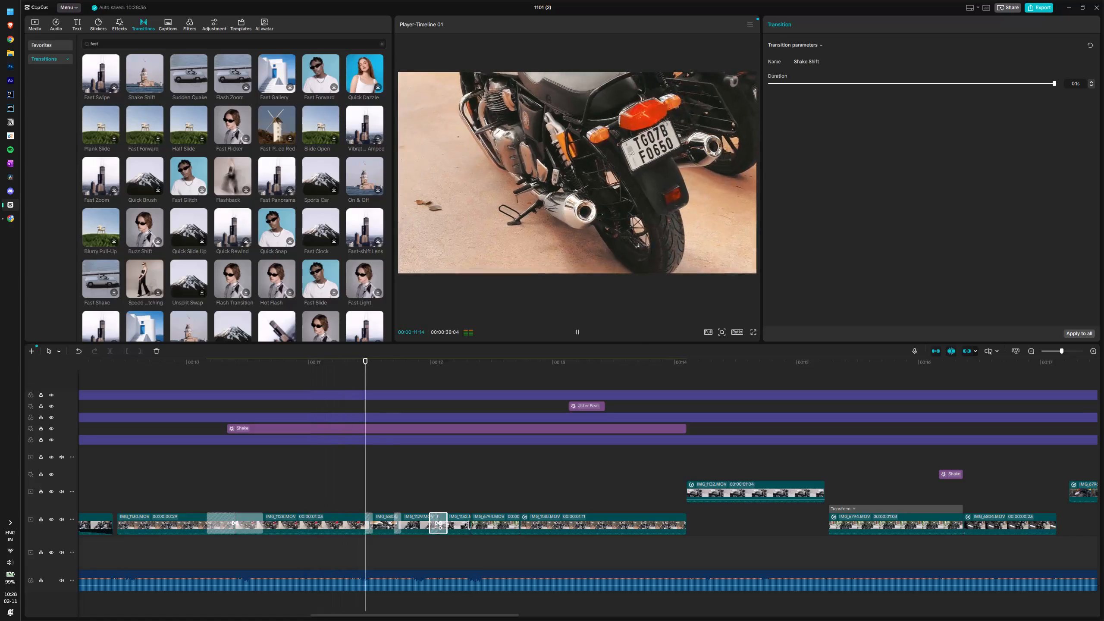
key("space")
left_click_drag(139, 72, 358, 380)
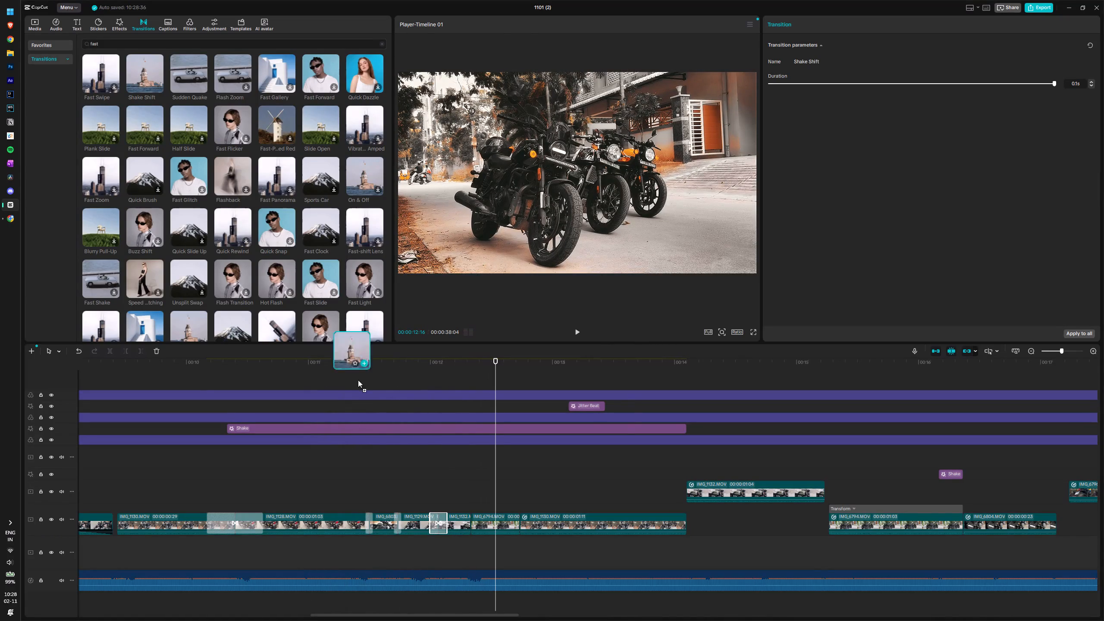
left_click_drag(358, 380, 456, 527)
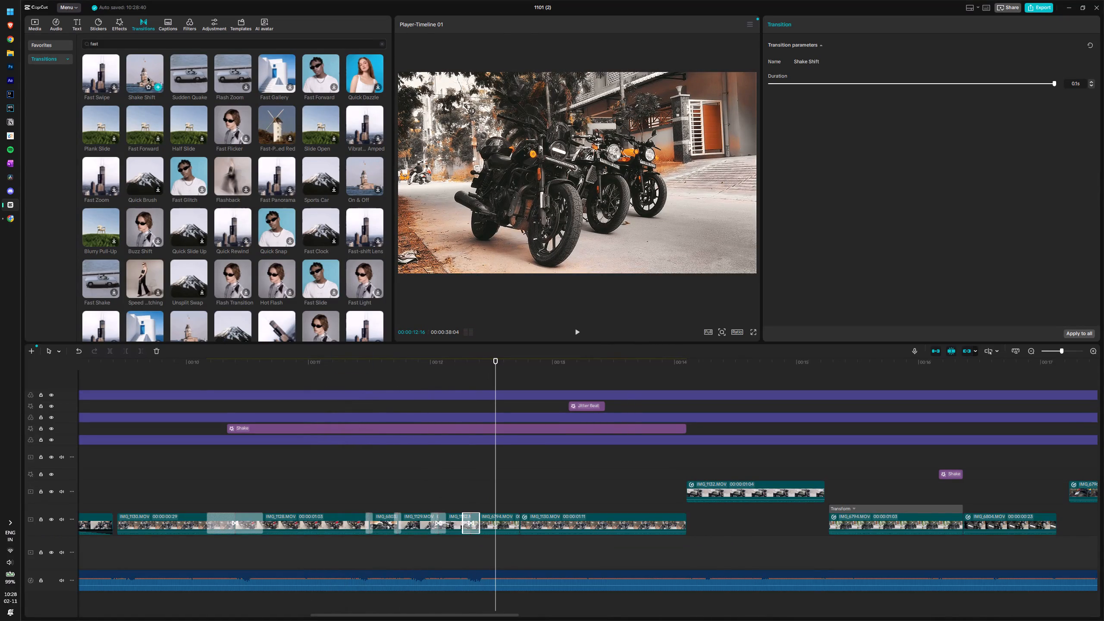
left_click_drag(147, 77, 511, 530)
Play on to the end of the montage, replaying the quick overlay cuts around 19 to 20 seconds.
key("space")
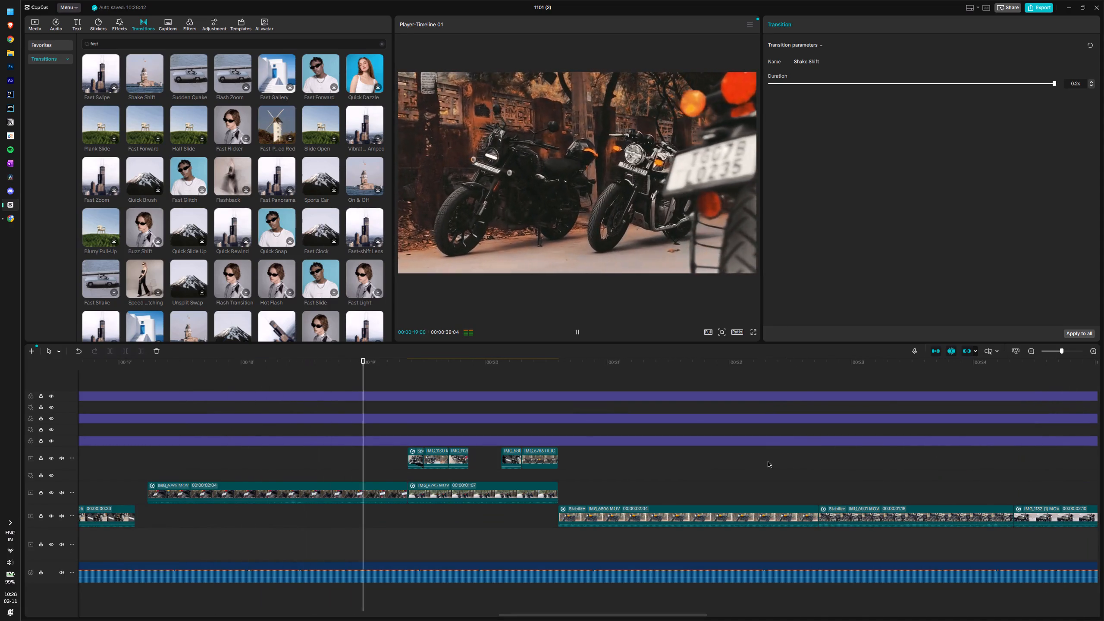
key("space")
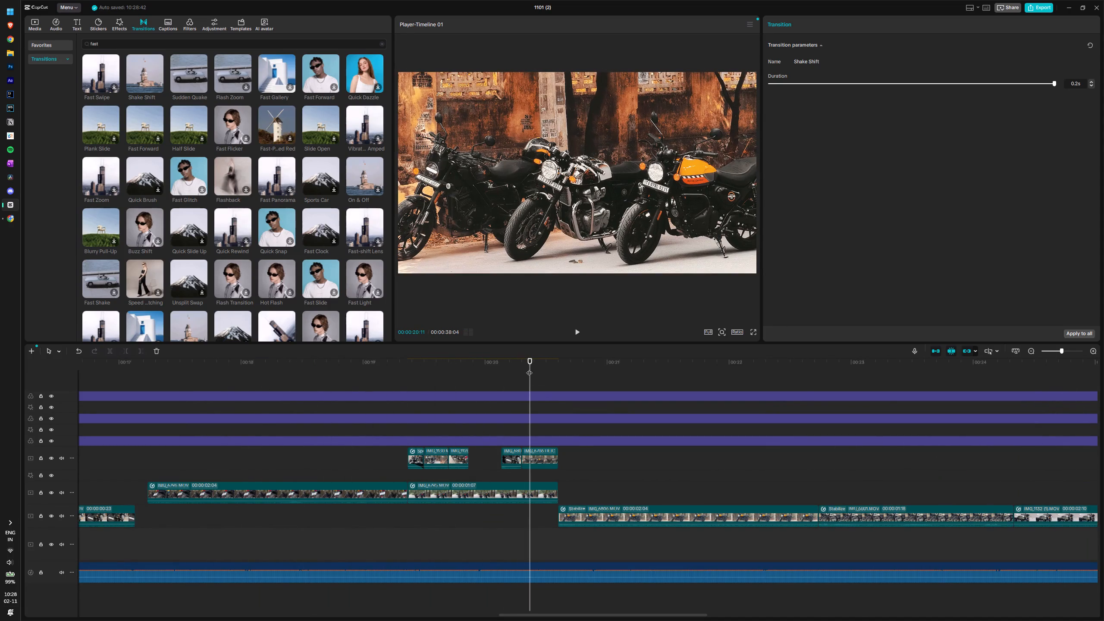
left_click_drag(528, 368, 390, 393)
key("space")
key("space")
left_click_drag(466, 377, 429, 388)
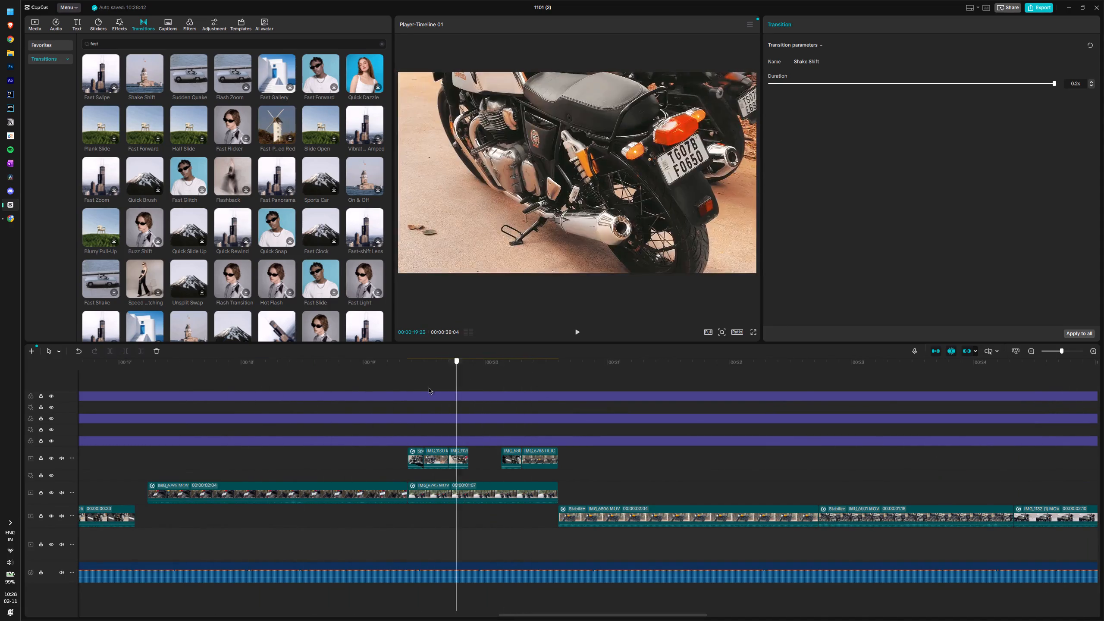
left_click_drag(429, 388, 358, 401)
key("space")
key("space")
left_click_drag(473, 363, 463, 369)
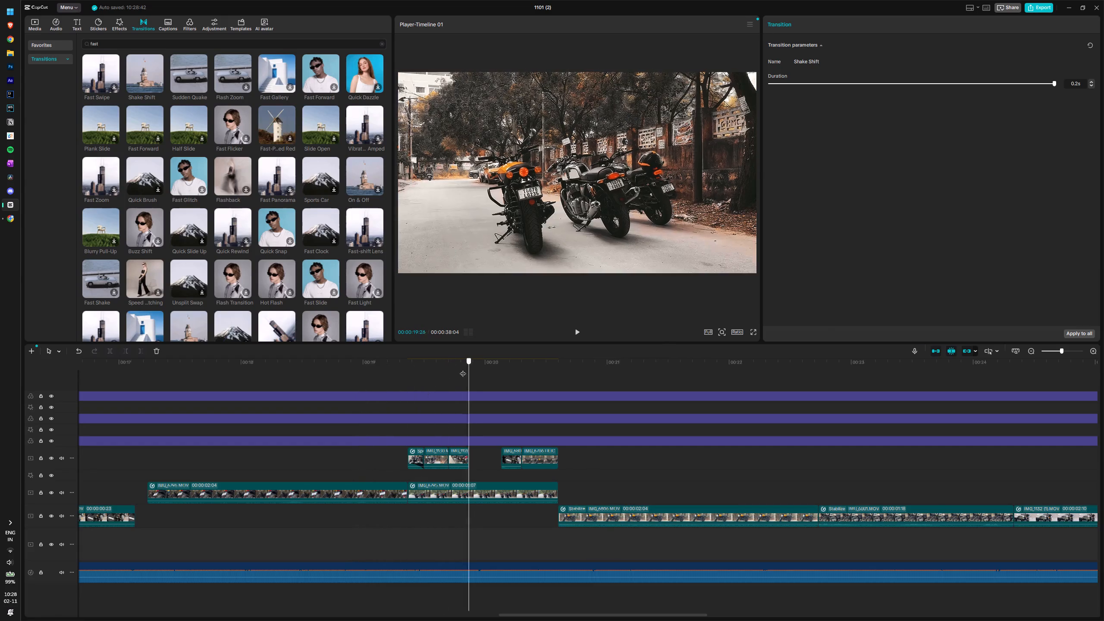
left_click_drag(463, 369, 391, 383)
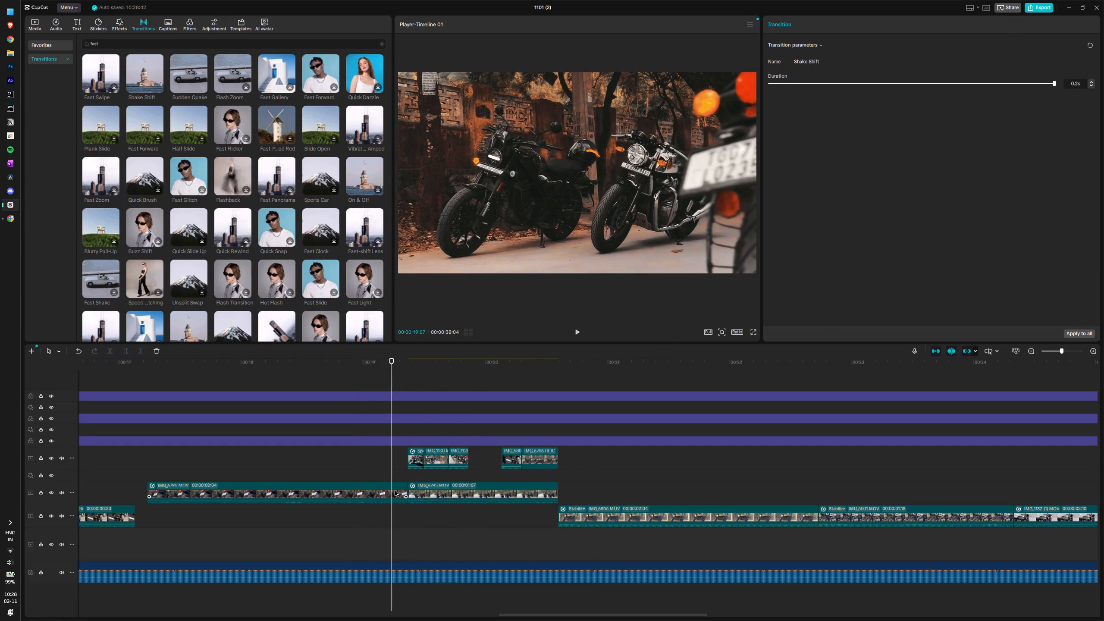
key("space")
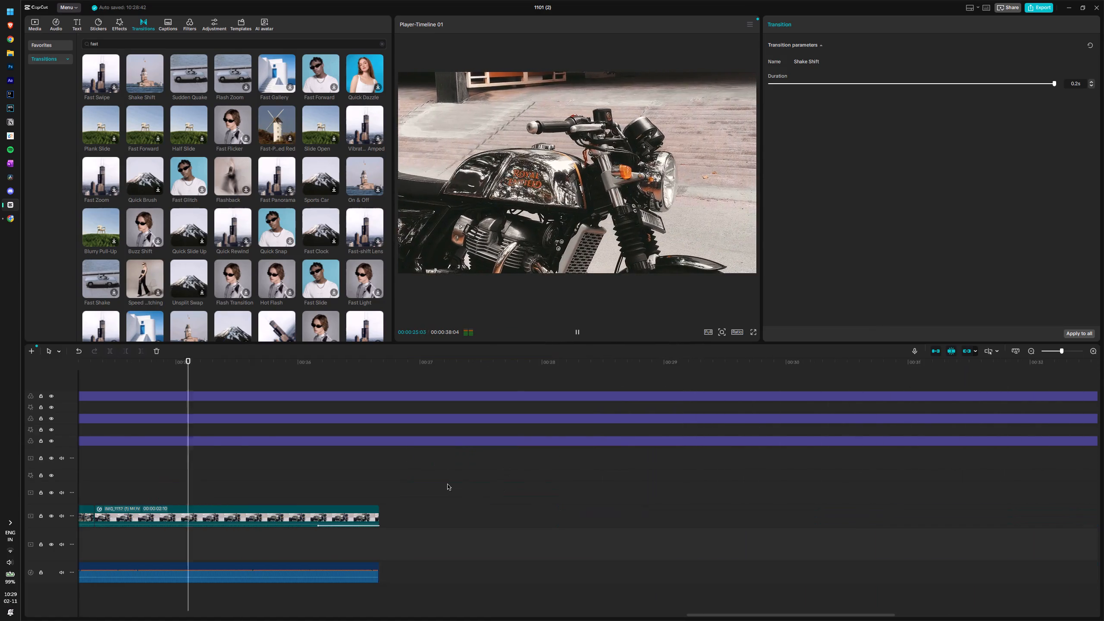
key("space")
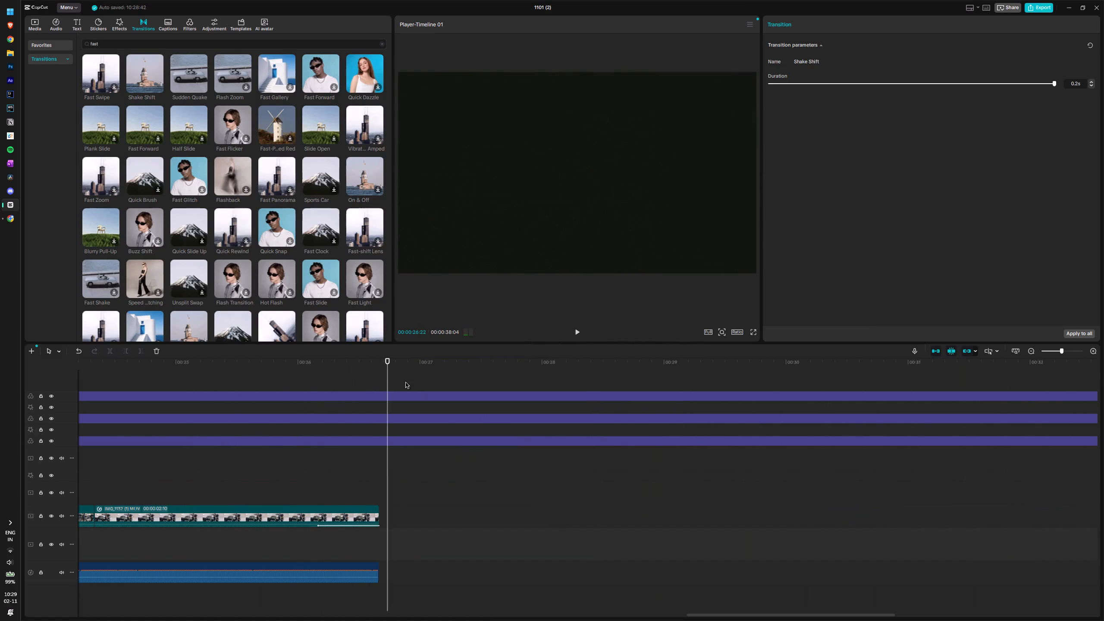
Review the montage from its start through the Shake Shift cuts, and replay the section around 13 seconds.
left_click_drag(387, 366, 40, 426)
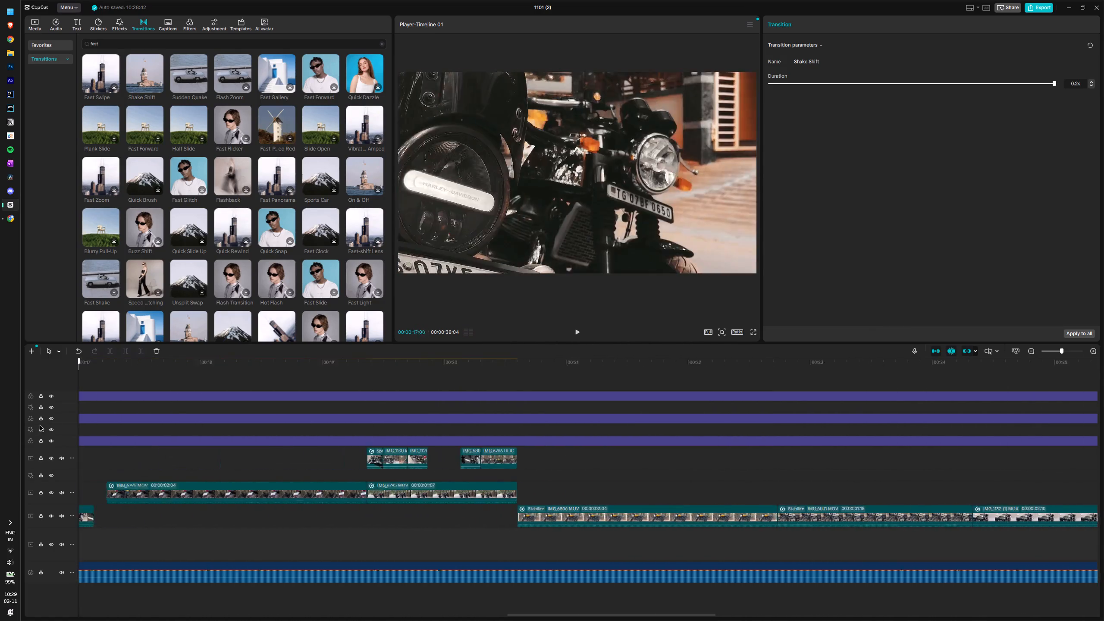
left_click_drag(40, 426, 34, 426)
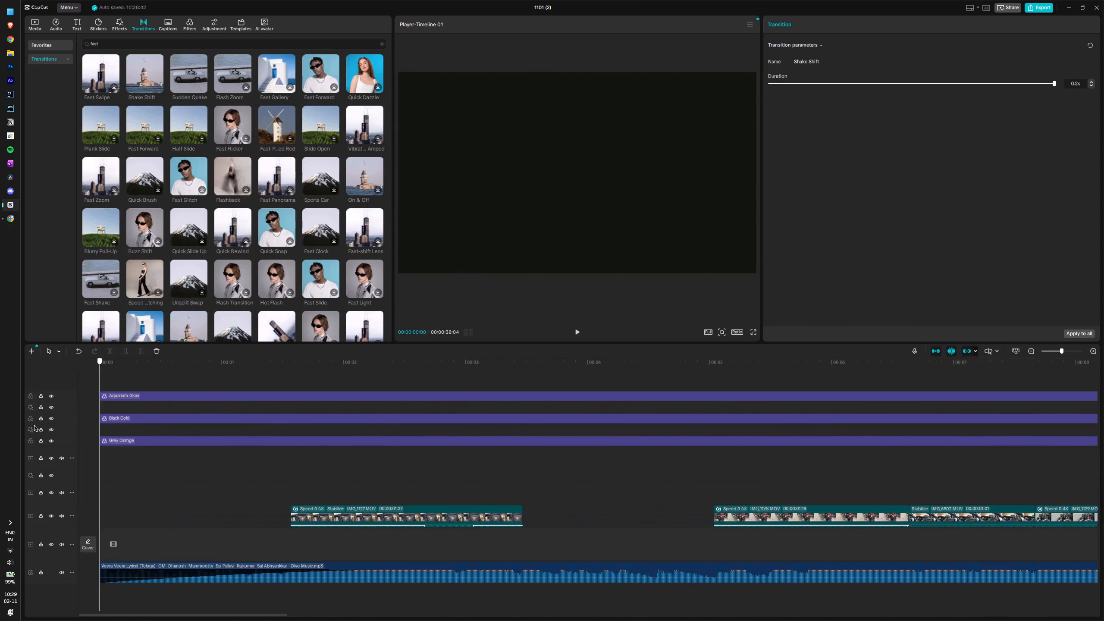
left_click_drag(34, 426, 33, 426)
key("space")
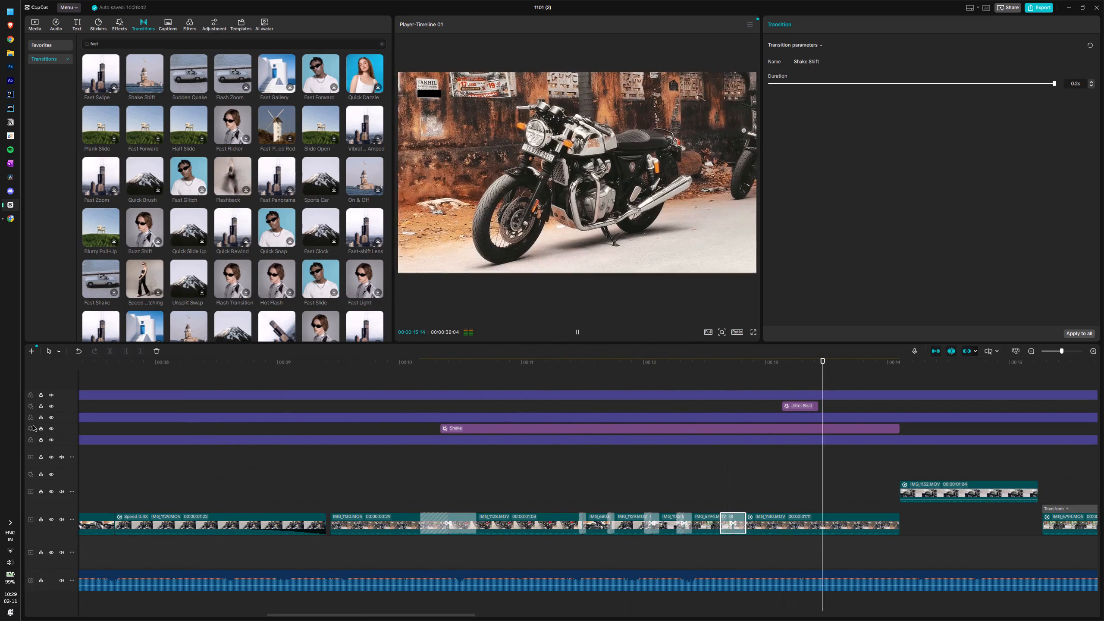
key("space")
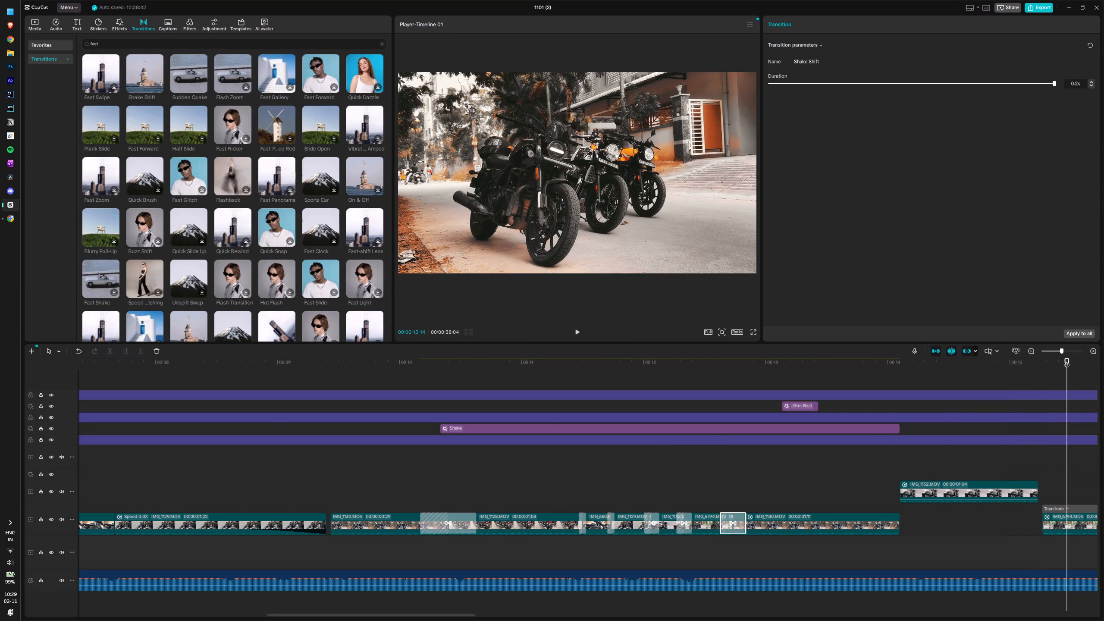
left_click_drag(1066, 361, 709, 421)
key("space")
key("space")
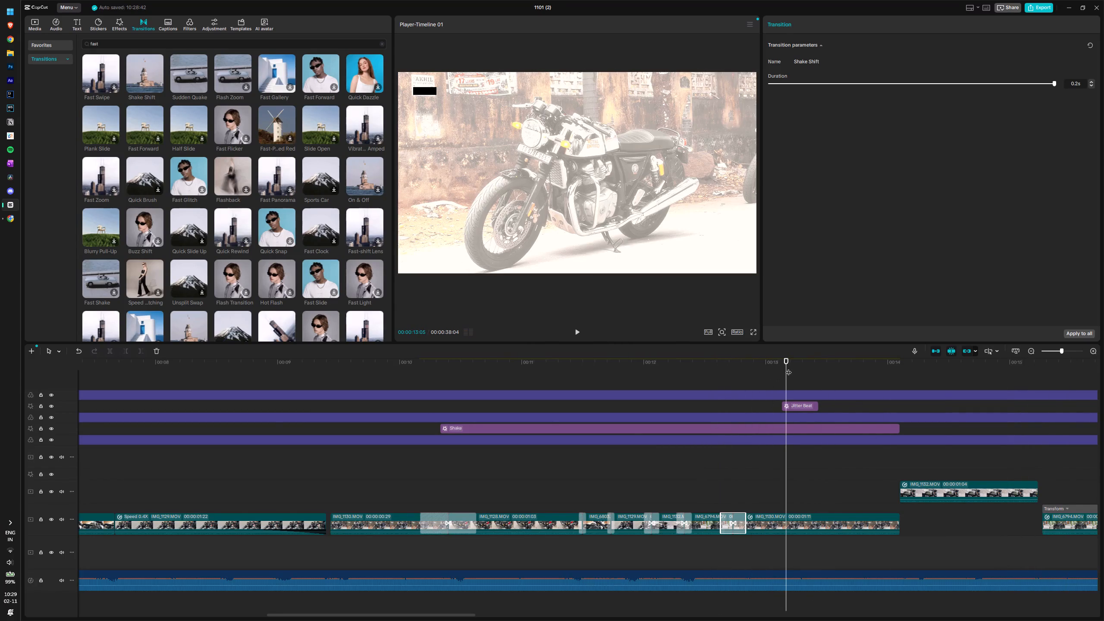
Duplicate the single-motorcycle clip beneath the Jitter Beat effect onto a track directly above the original.
left_click_drag(786, 365, 780, 366)
left_click(787, 516)
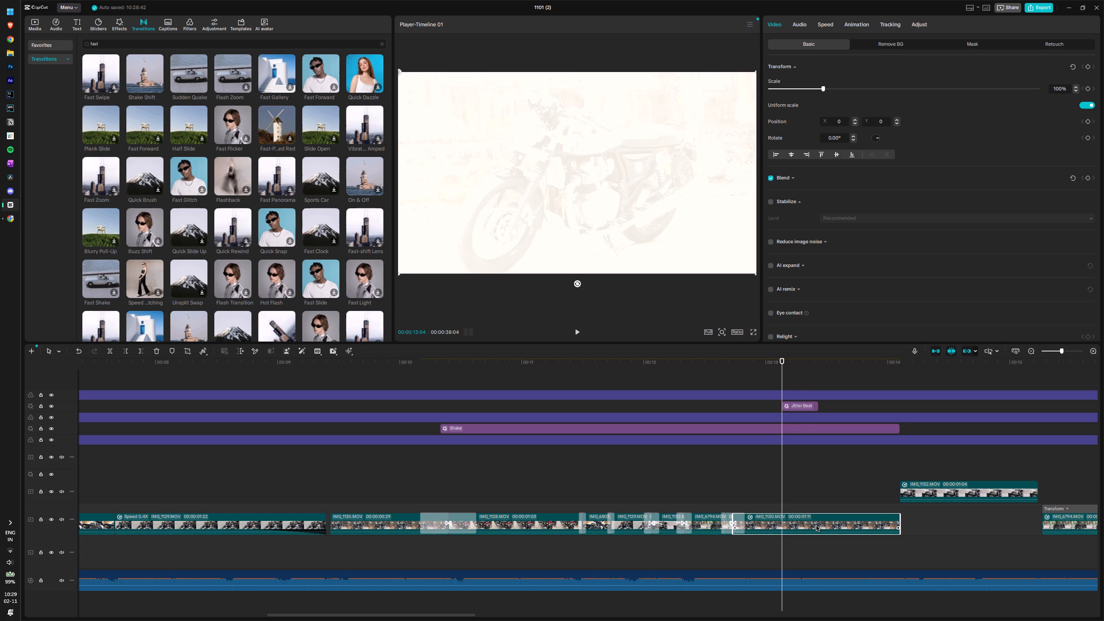
key("ctrl+c")
key("ctrl+v")
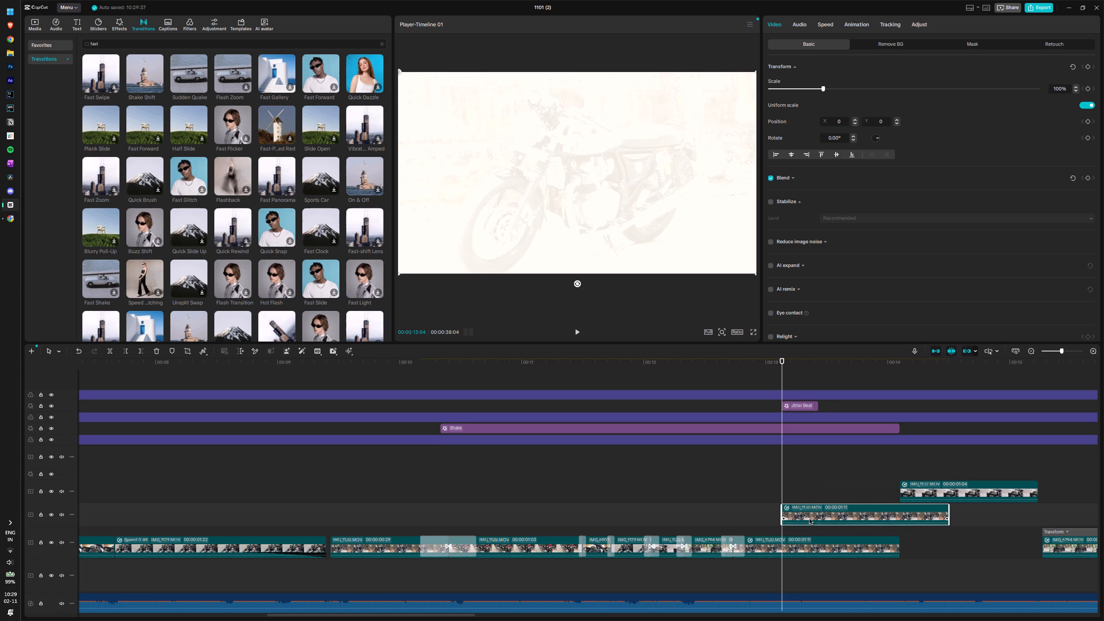
left_click_drag(808, 517, 808, 575)
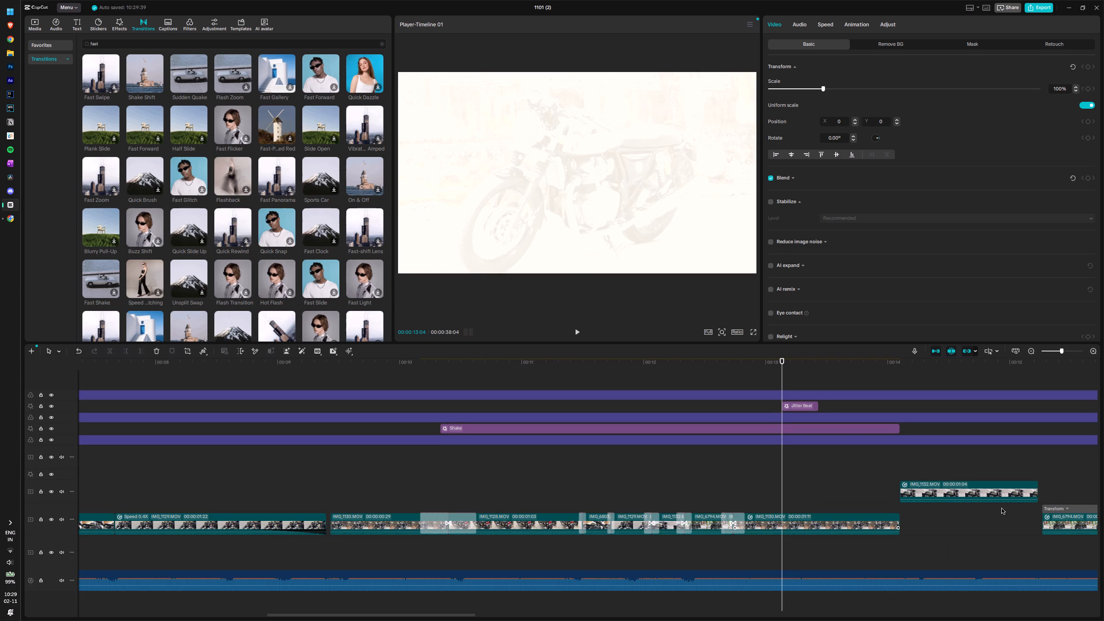
key("ctrl+z")
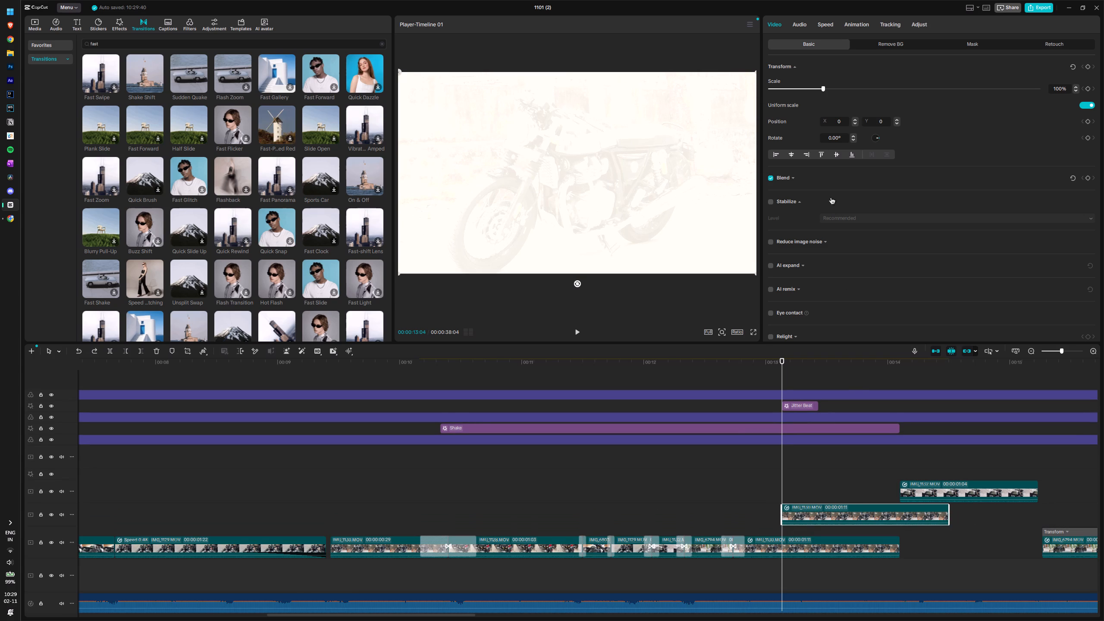
Turn on automatic background removal for the duplicated motorcycle clip.
left_click(961, 45)
left_click_drag(782, 362, 815, 379)
left_click(808, 48)
scroll(829, 242, "down", 2)
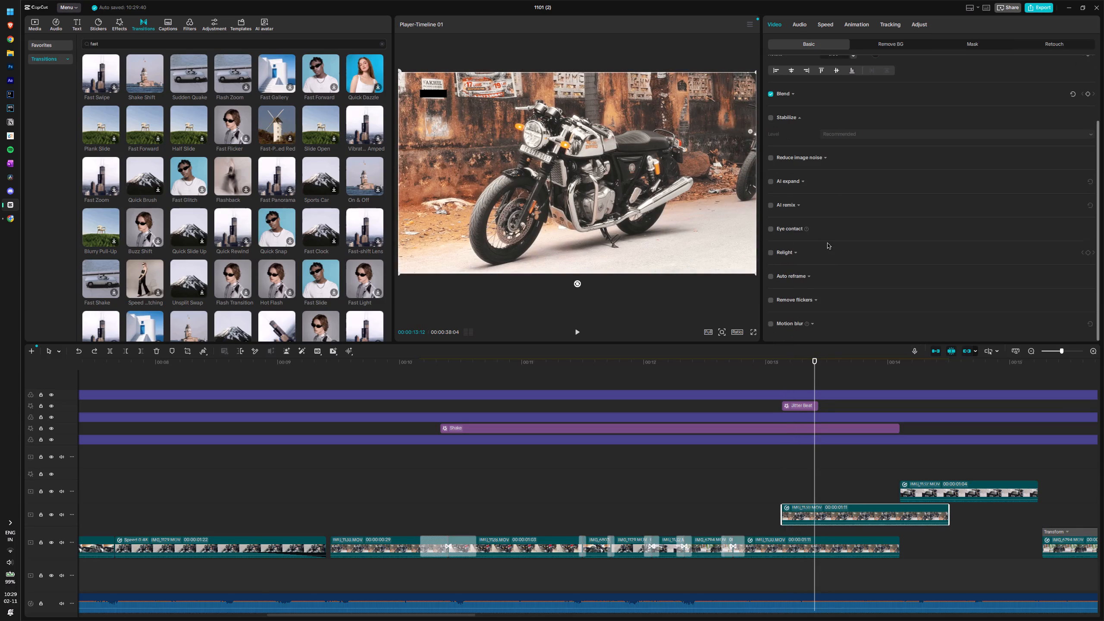
scroll(828, 243, "down", 3)
scroll(800, 183, "up", 5)
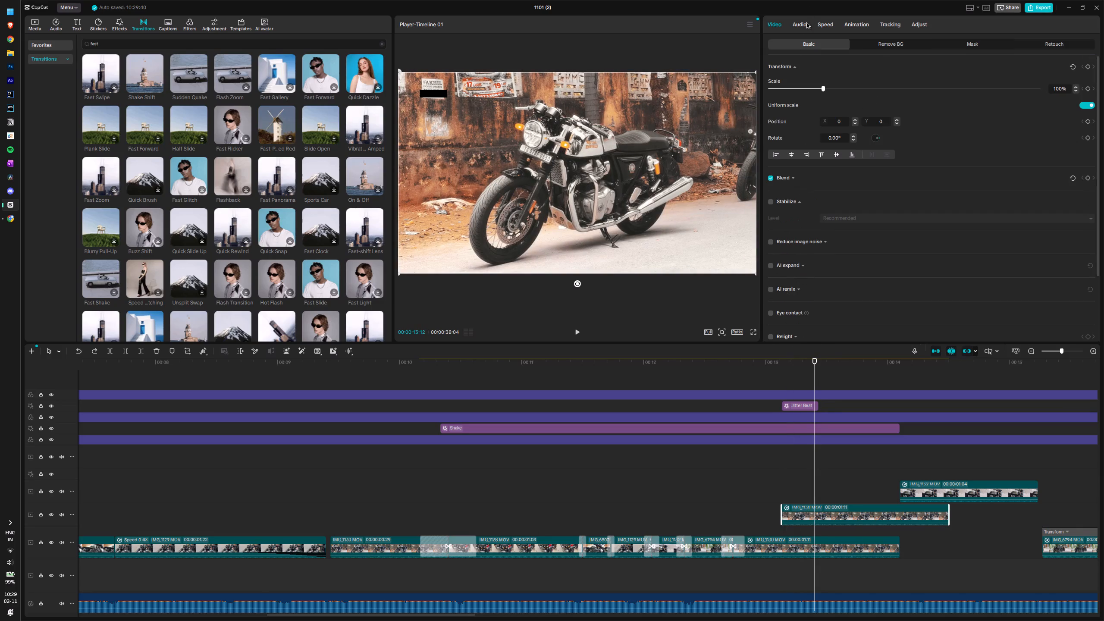
right_click(825, 517)
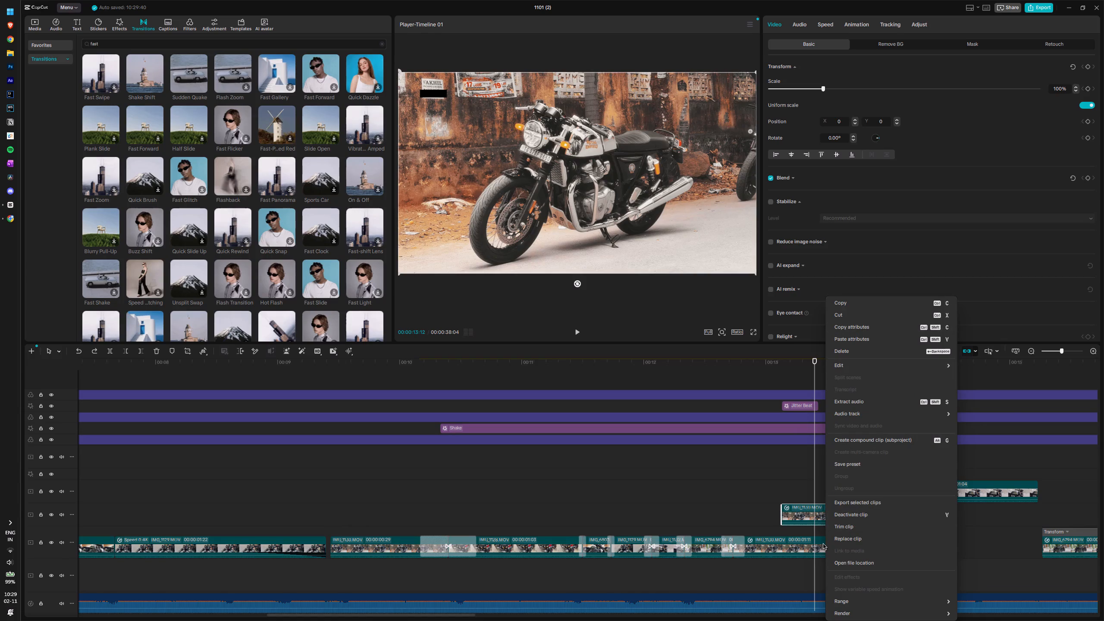
left_click(812, 529)
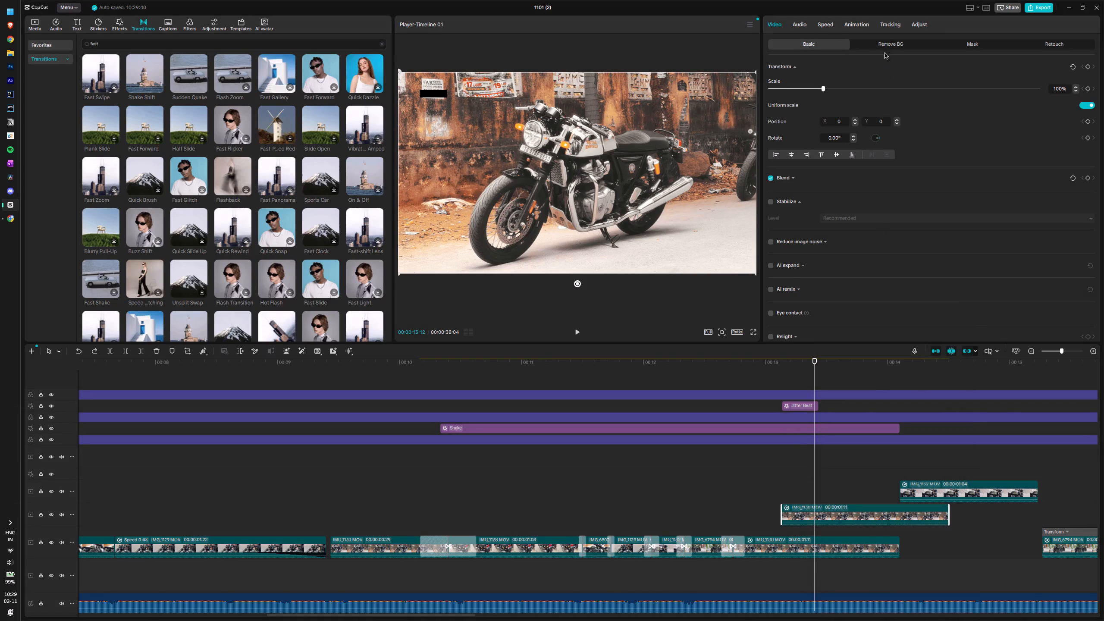
left_click(883, 47)
left_click(770, 66)
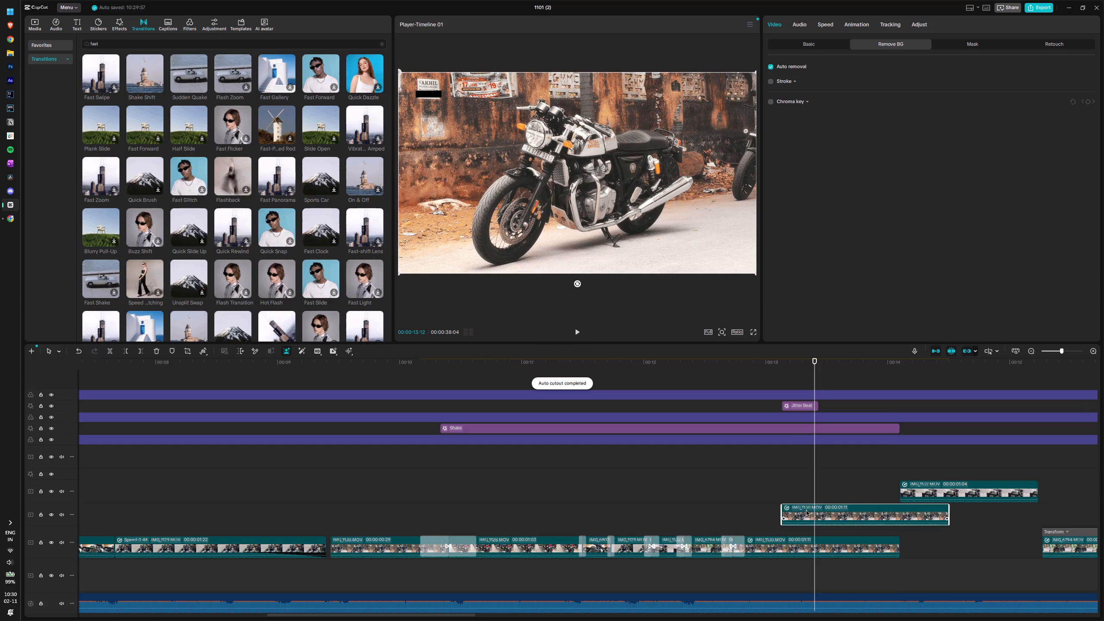
Move the duplicated clip earlier so it roughly lines up with the original clip beneath it.
left_click_drag(806, 513, 763, 514)
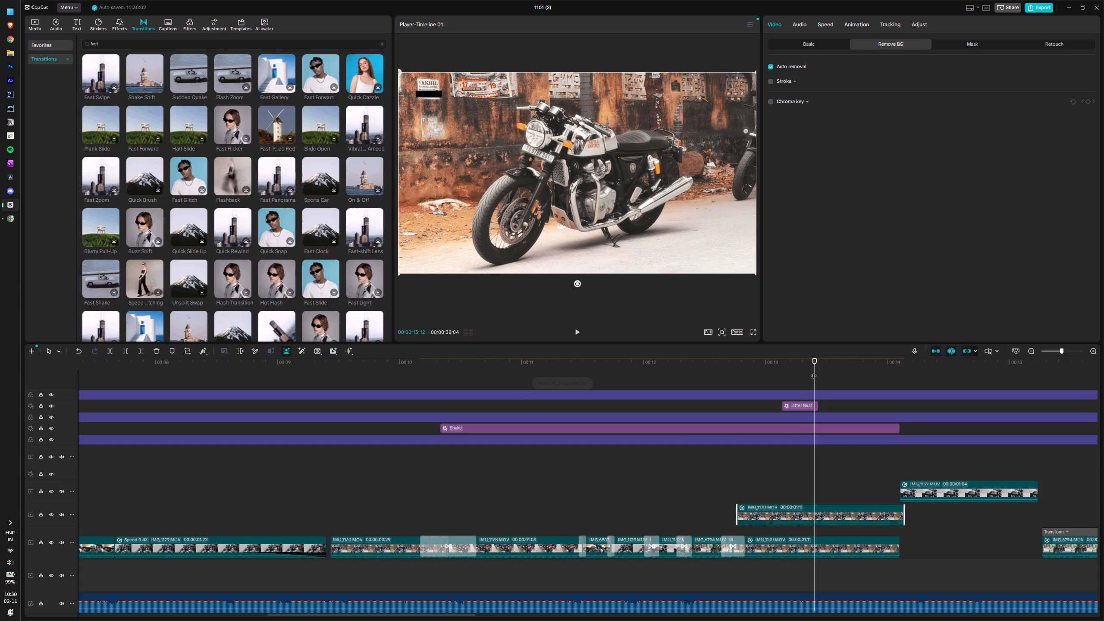
left_click_drag(814, 371, 812, 378)
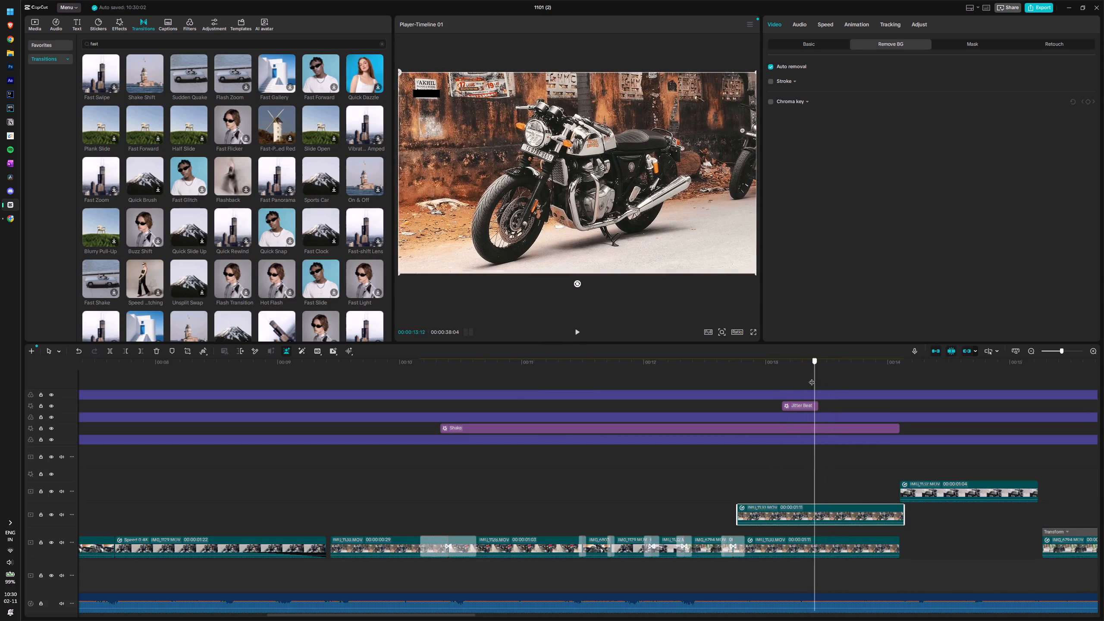
left_click_drag(812, 378, 810, 378)
Enable a stroke around the duplicated clip's cutout and apply the first stroke style.
left_click(771, 84)
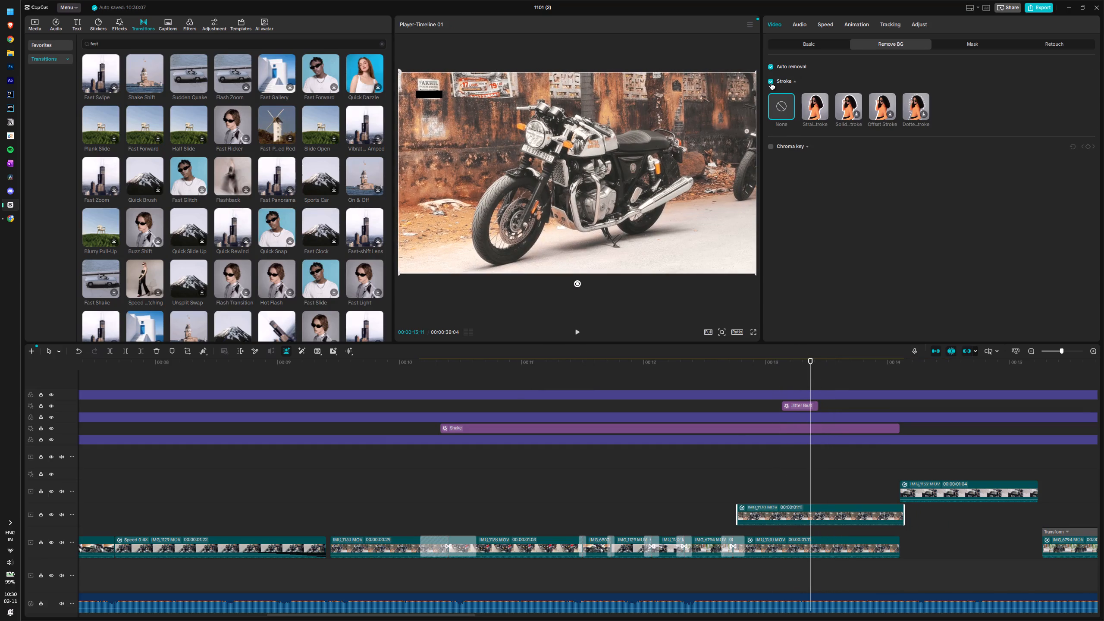
left_click(807, 105)
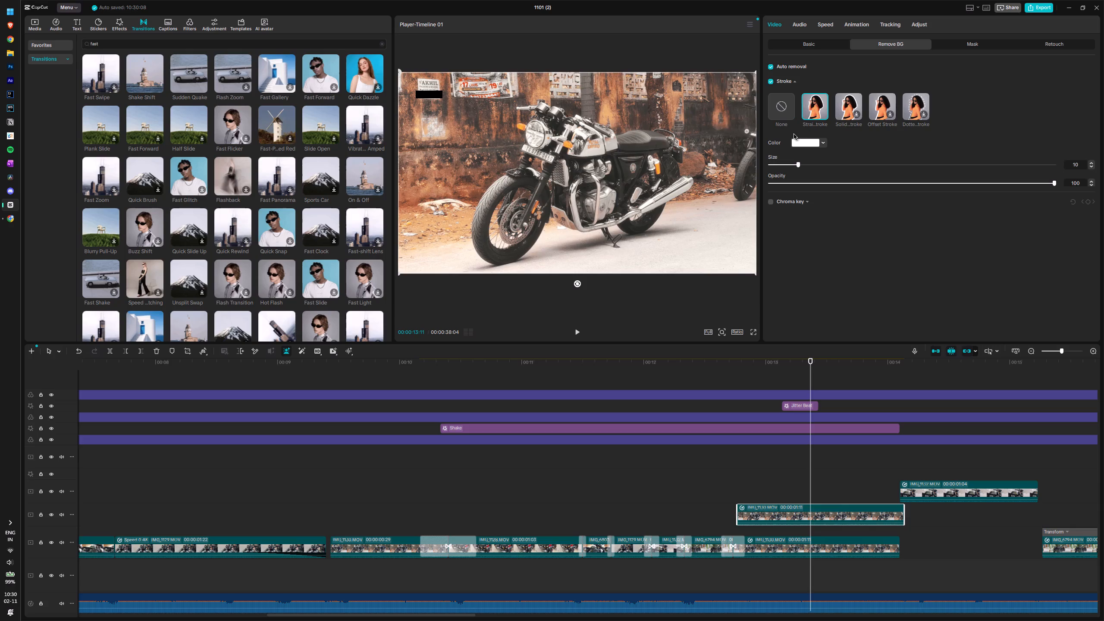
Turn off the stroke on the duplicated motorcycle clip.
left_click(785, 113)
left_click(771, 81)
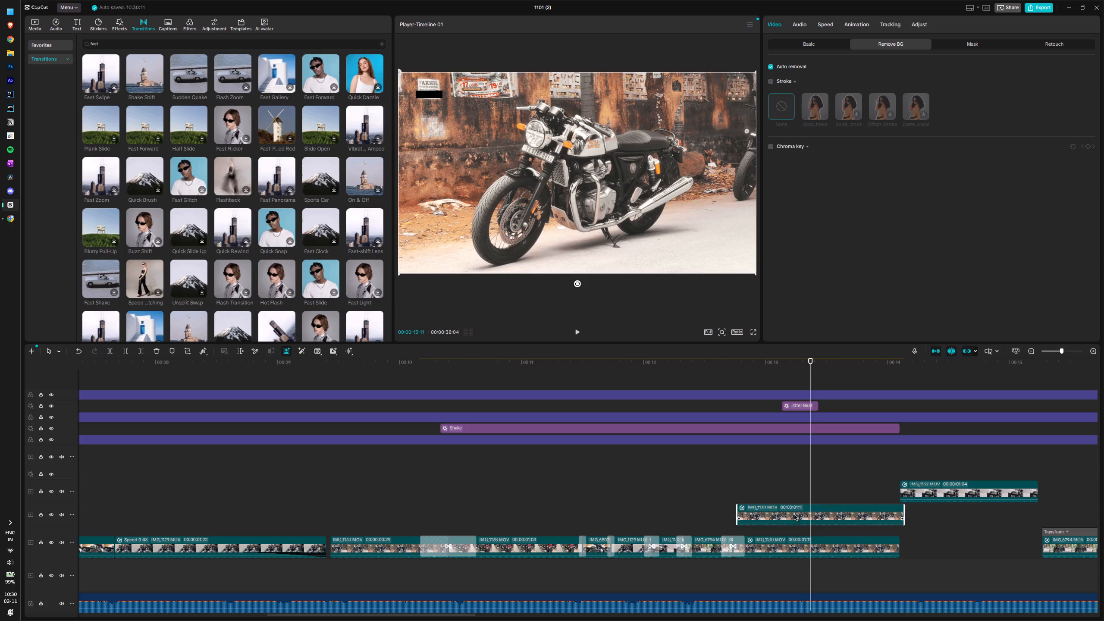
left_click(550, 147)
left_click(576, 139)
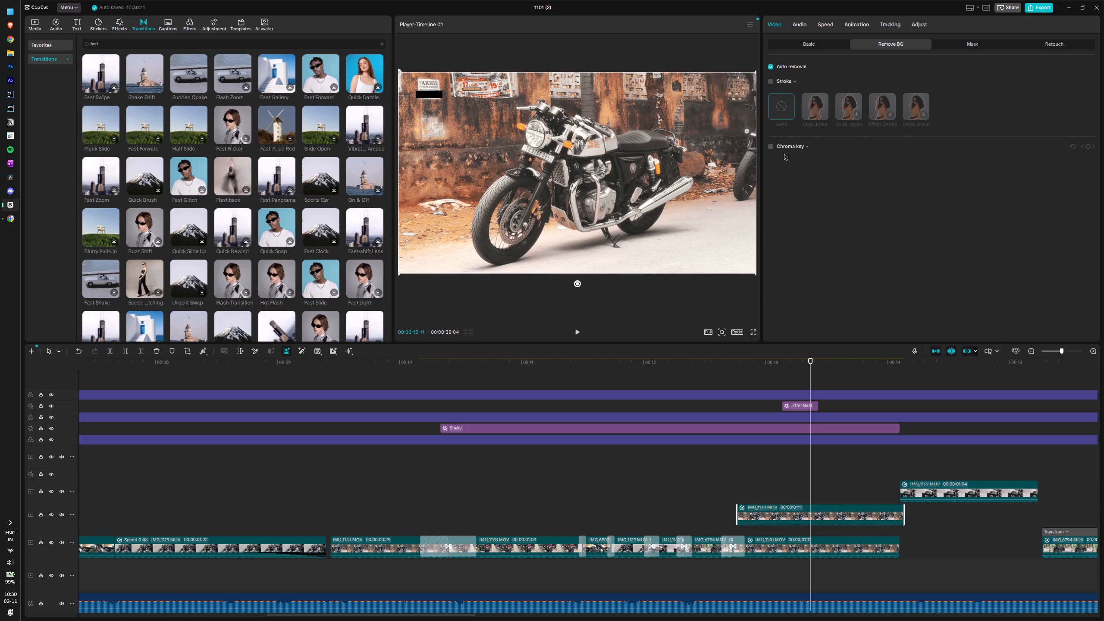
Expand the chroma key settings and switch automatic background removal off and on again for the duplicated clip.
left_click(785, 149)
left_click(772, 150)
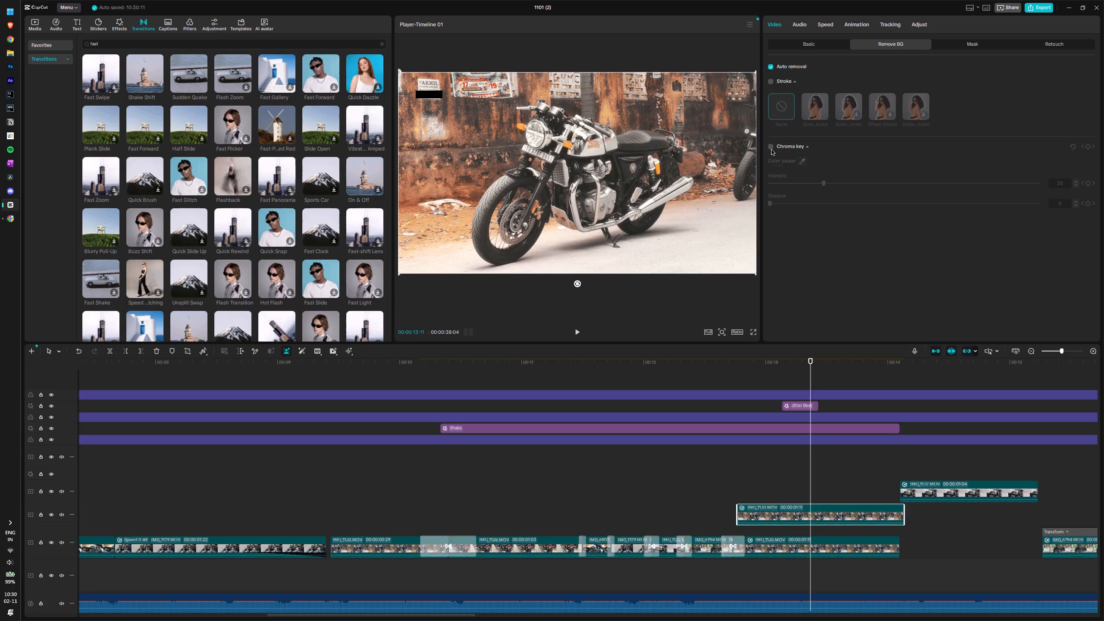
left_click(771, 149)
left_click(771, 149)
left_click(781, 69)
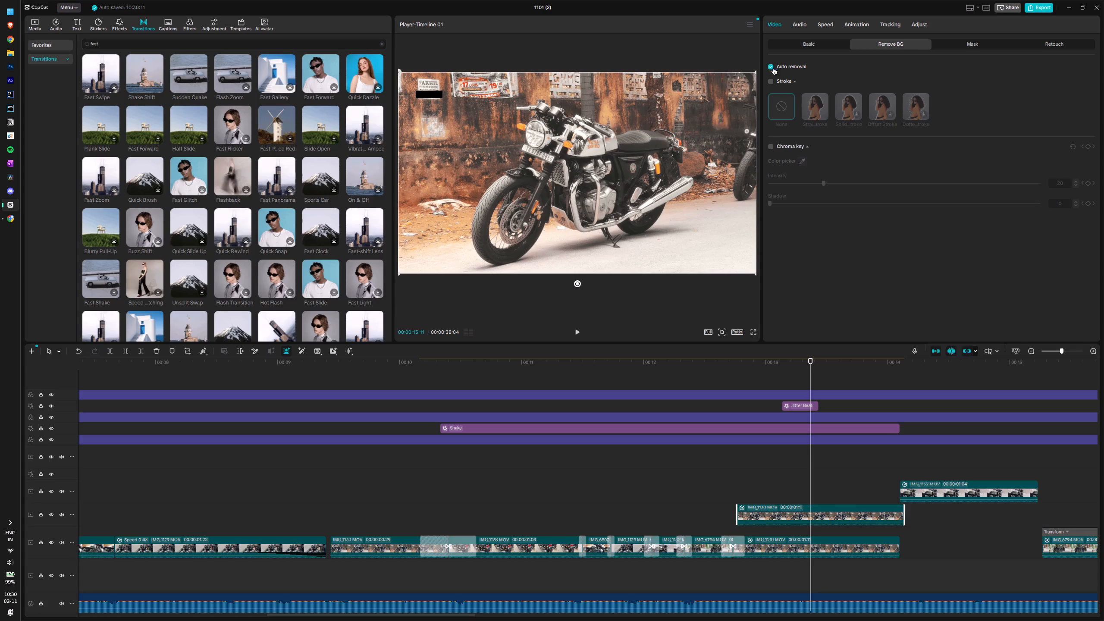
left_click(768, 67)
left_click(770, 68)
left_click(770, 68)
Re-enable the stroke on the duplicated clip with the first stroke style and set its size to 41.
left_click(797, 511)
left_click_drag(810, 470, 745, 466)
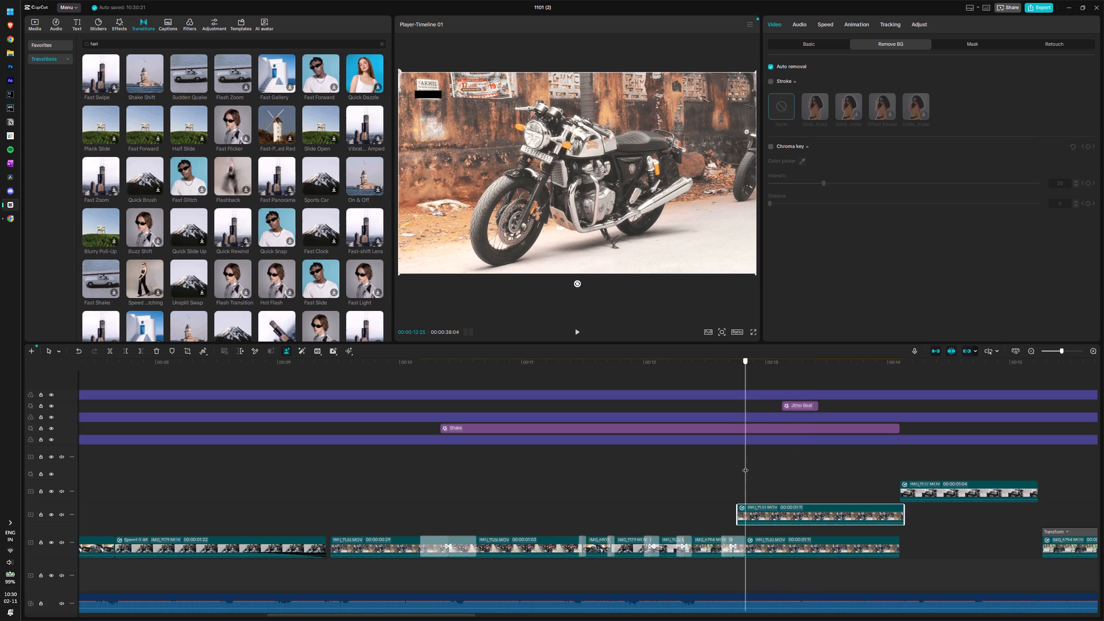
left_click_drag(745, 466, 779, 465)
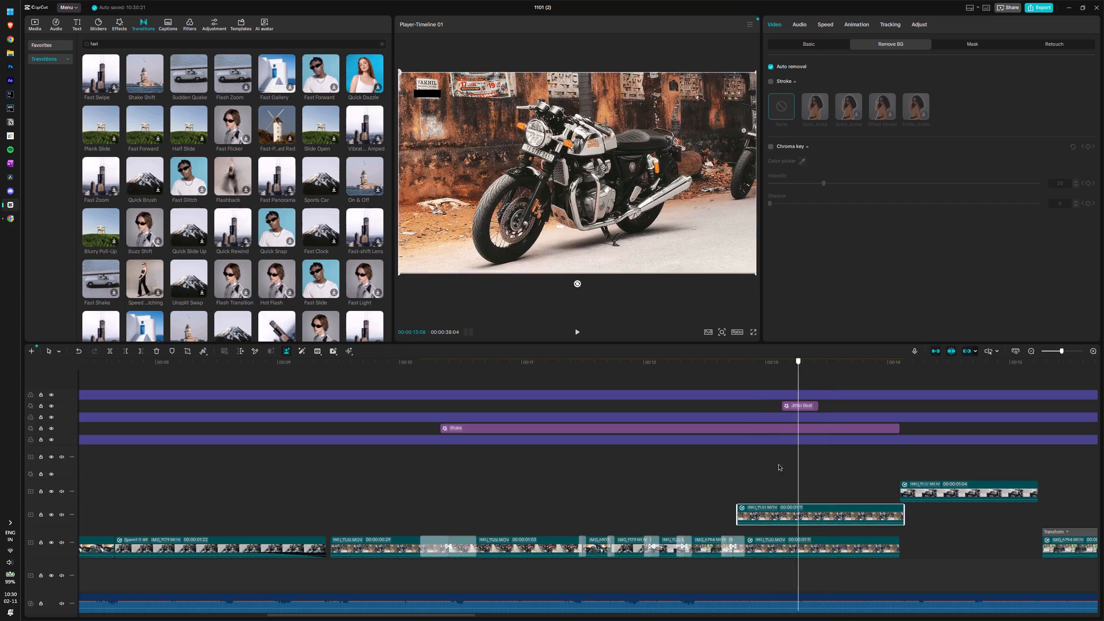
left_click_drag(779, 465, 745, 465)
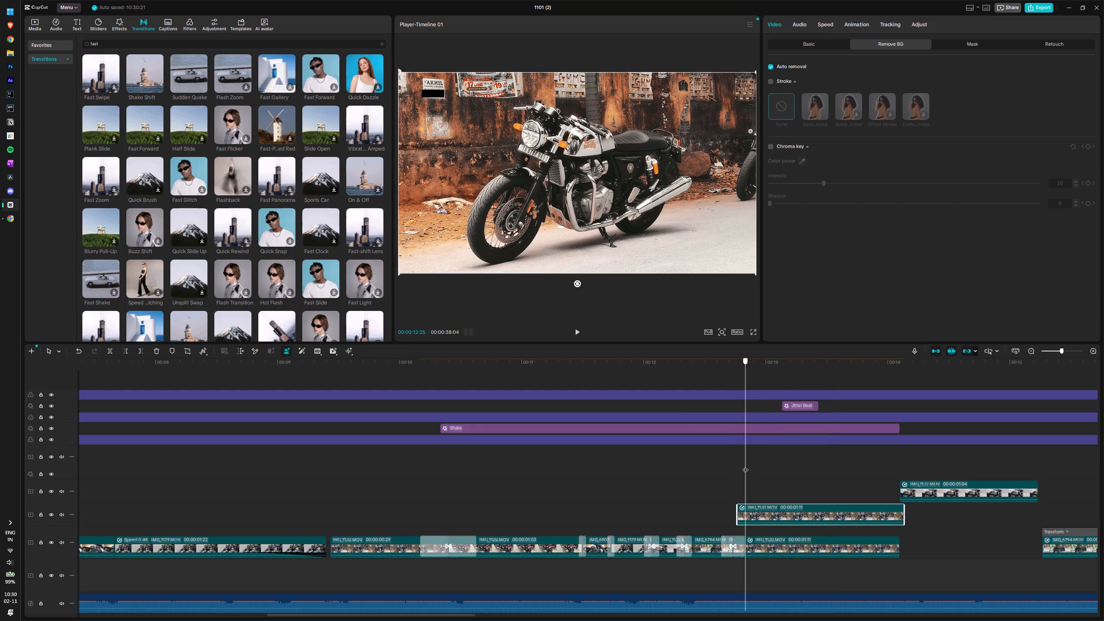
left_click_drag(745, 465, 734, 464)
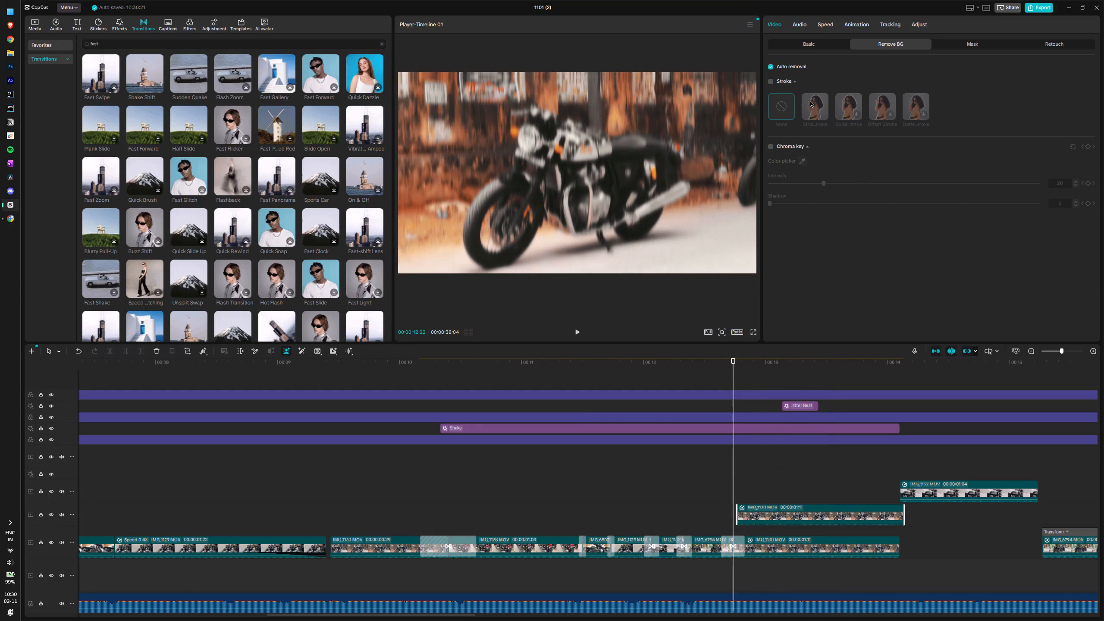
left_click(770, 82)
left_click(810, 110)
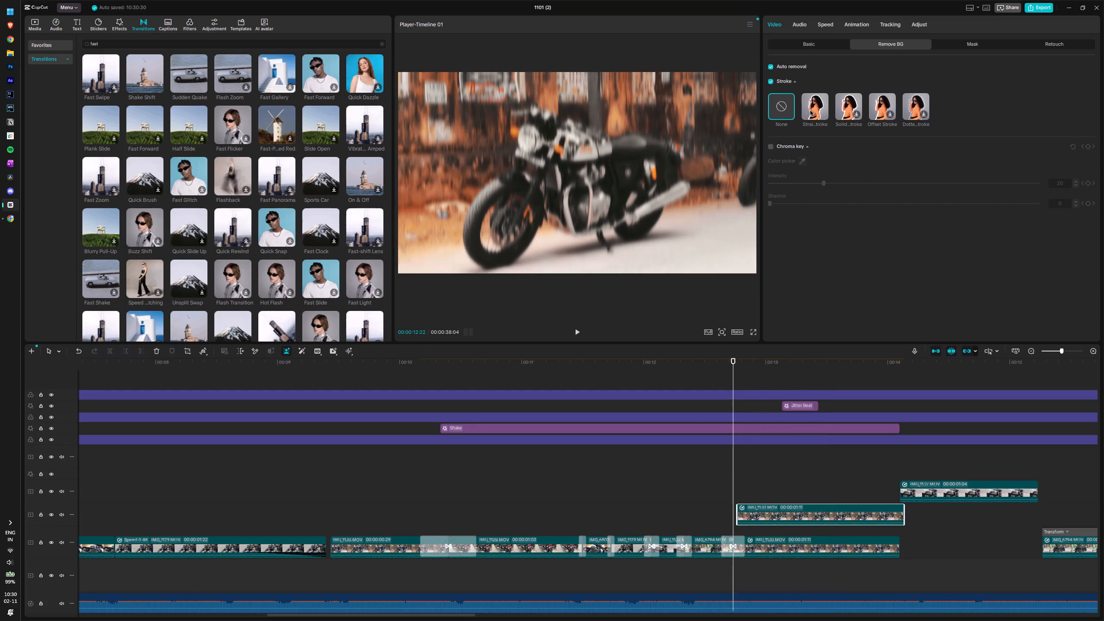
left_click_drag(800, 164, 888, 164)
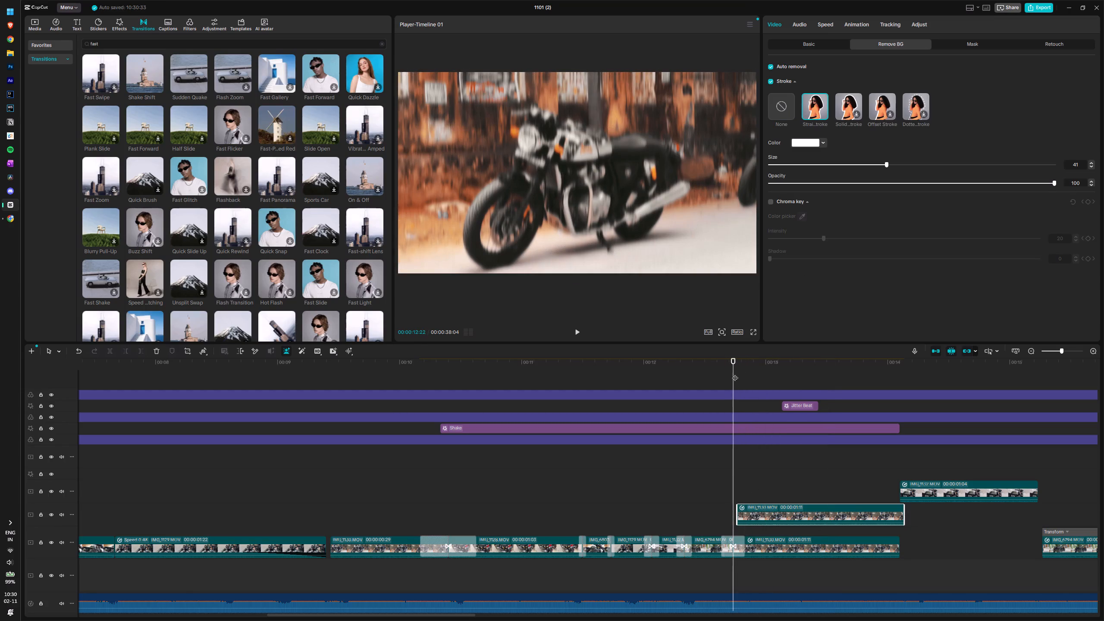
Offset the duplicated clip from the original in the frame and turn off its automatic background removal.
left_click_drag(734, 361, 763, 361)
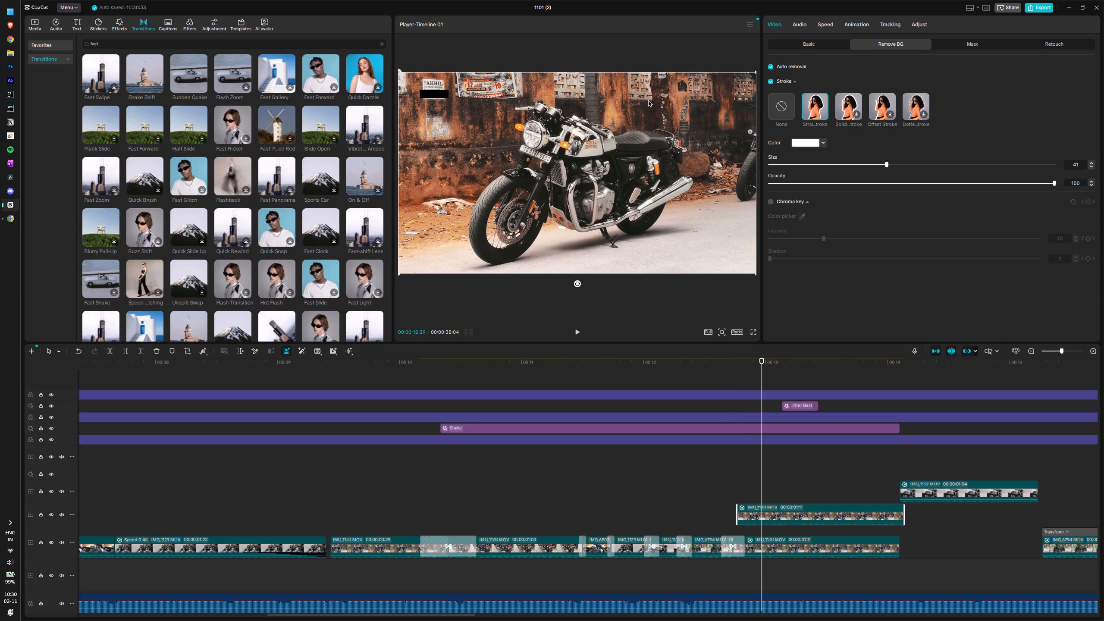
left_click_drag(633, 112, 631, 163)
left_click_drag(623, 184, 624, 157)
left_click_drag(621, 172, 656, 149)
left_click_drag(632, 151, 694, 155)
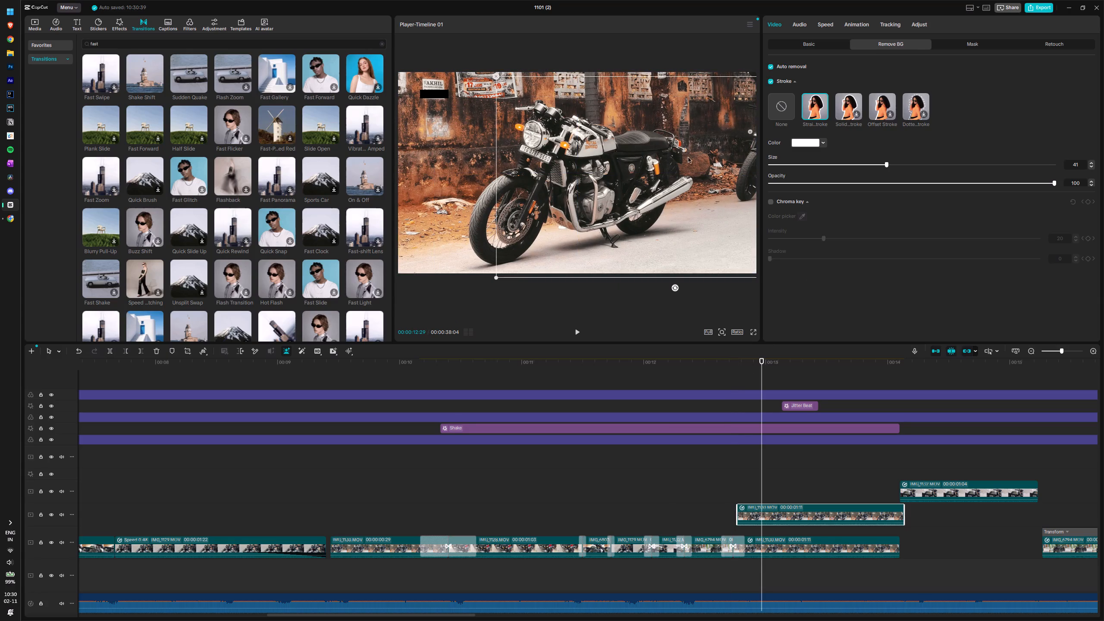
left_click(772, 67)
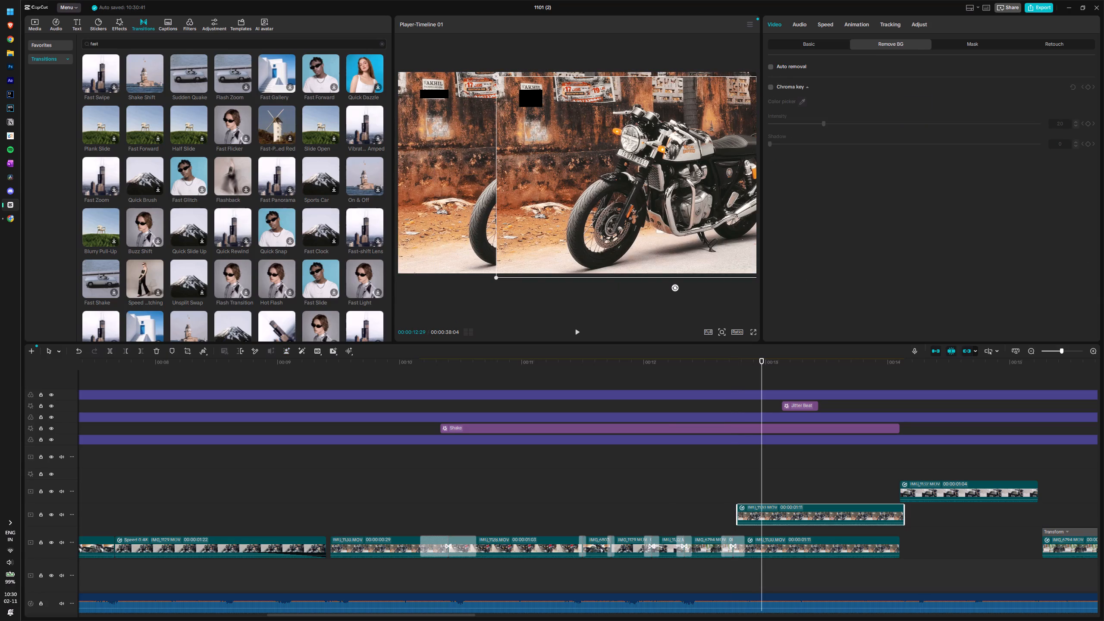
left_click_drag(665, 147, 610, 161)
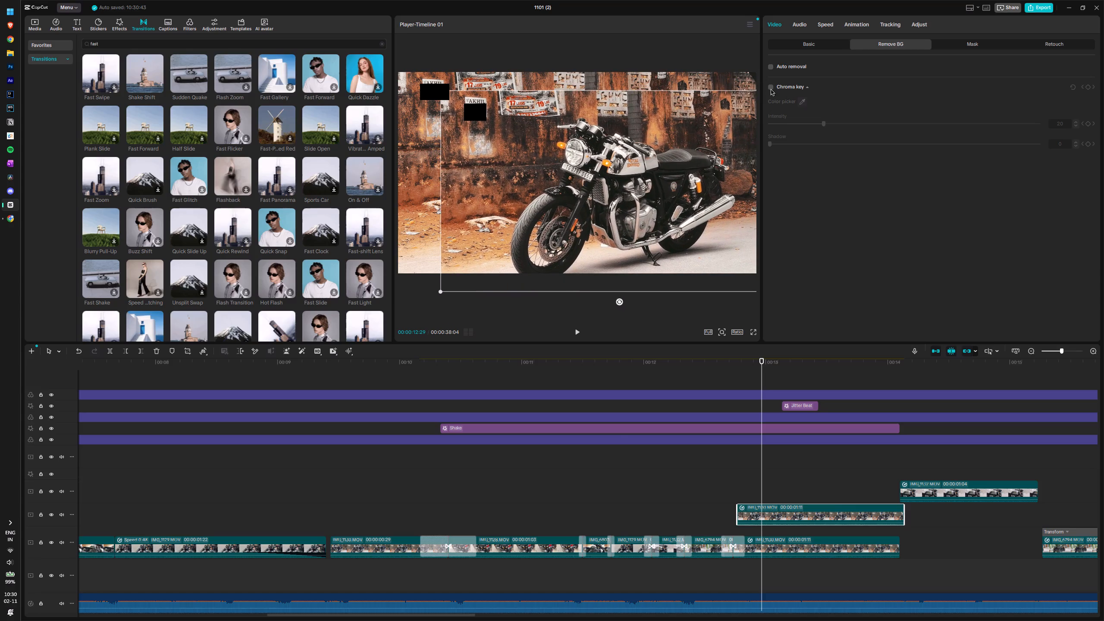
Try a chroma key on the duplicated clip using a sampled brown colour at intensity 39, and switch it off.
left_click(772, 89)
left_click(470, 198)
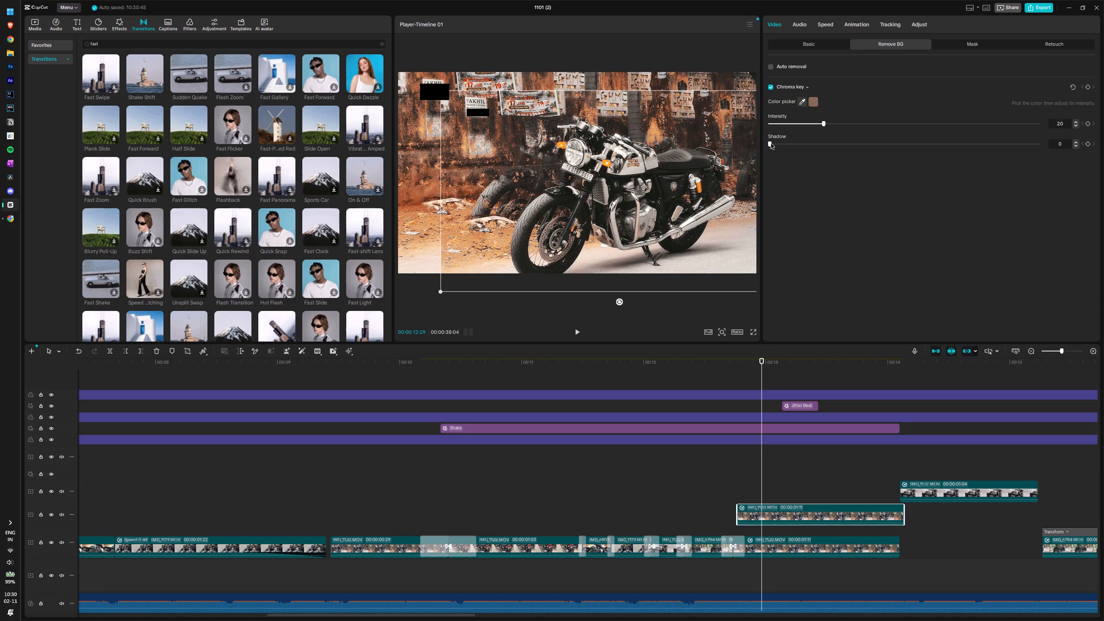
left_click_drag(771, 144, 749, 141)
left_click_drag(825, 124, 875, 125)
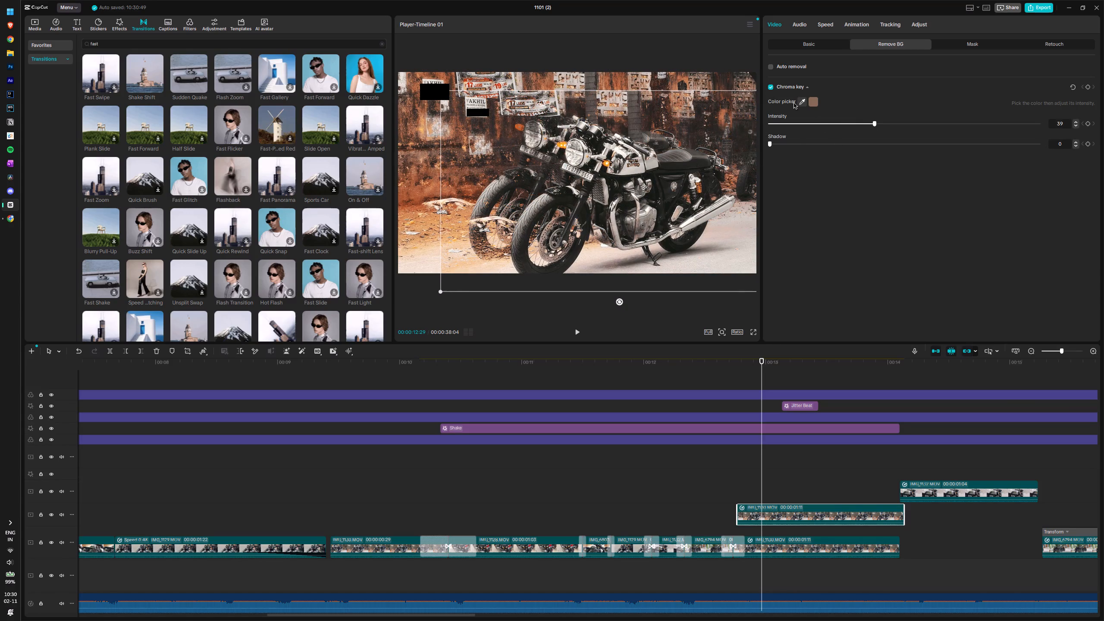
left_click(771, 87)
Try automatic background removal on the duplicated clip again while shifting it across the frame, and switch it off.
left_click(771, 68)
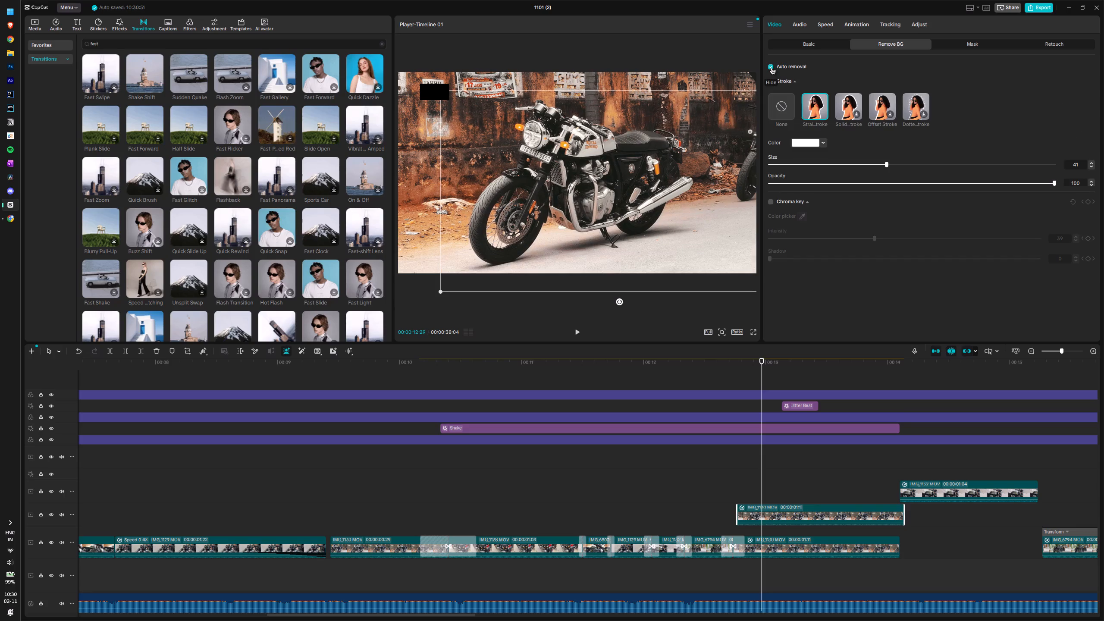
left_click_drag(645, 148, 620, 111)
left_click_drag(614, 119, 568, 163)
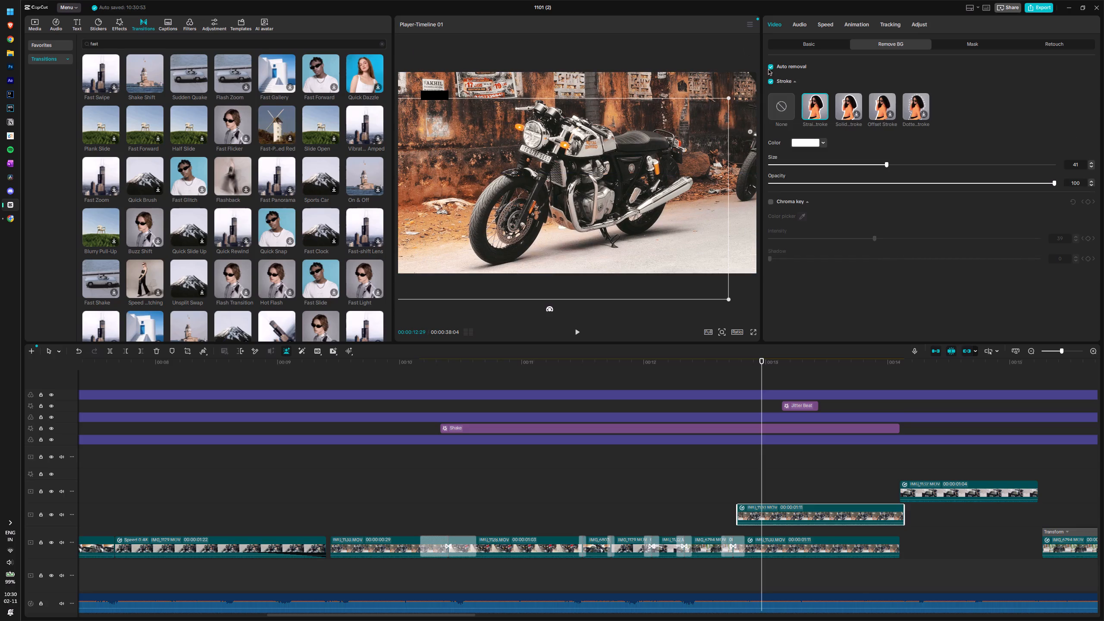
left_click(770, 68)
Delete the duplicated motorcycle clip from the track above the original.
left_click(800, 47)
left_click(859, 46)
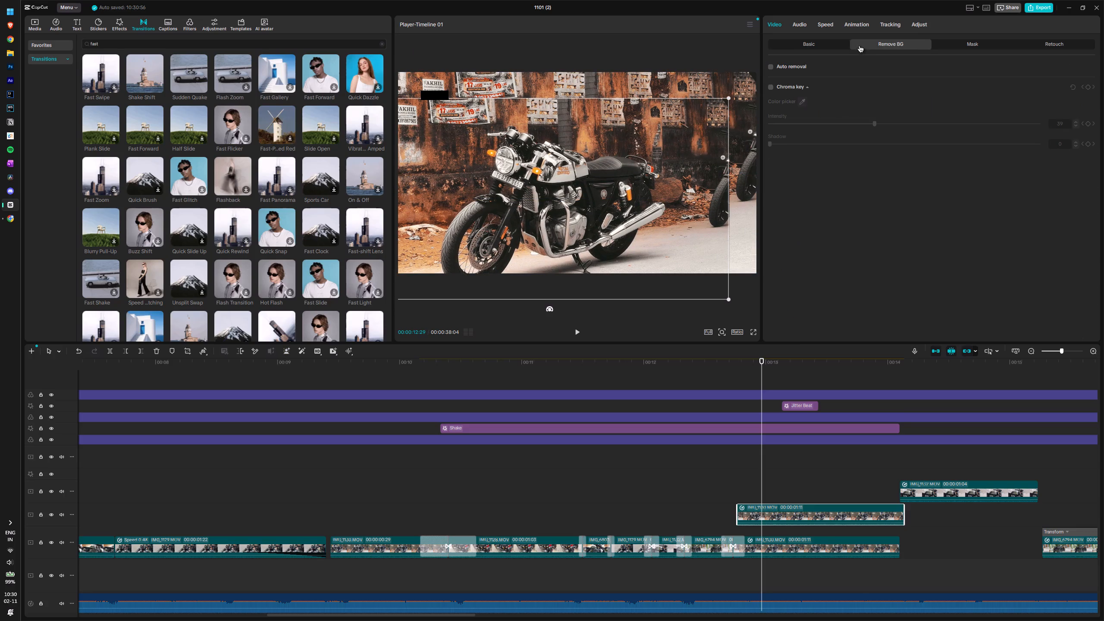
left_click_drag(621, 173, 656, 139)
key("Delete")
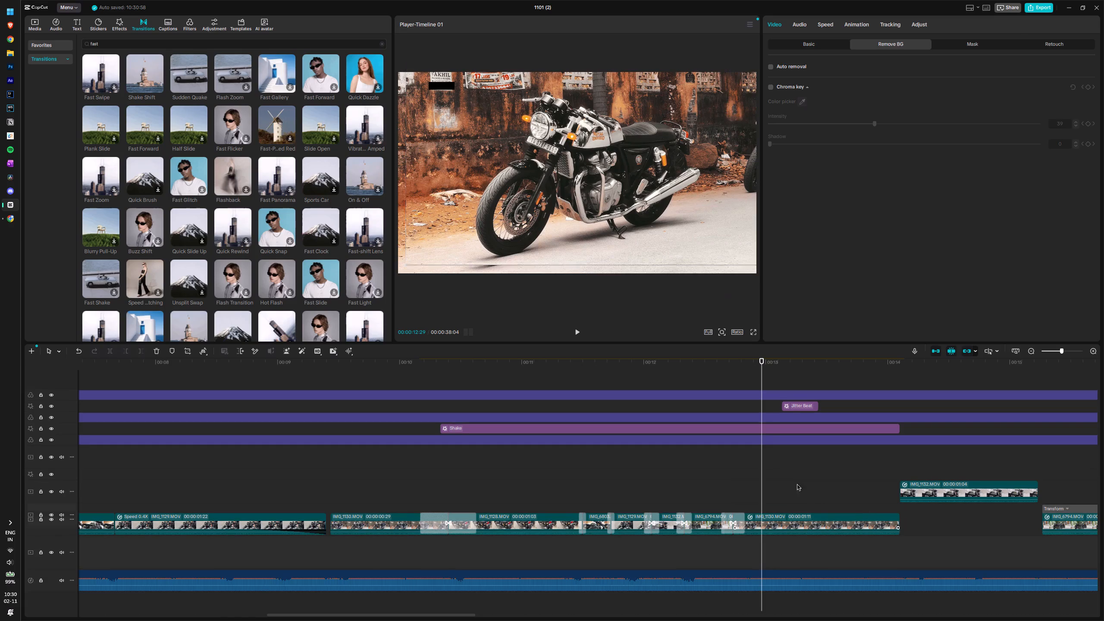
Search the transitions library for "rays".
left_click_drag(763, 379, 788, 384)
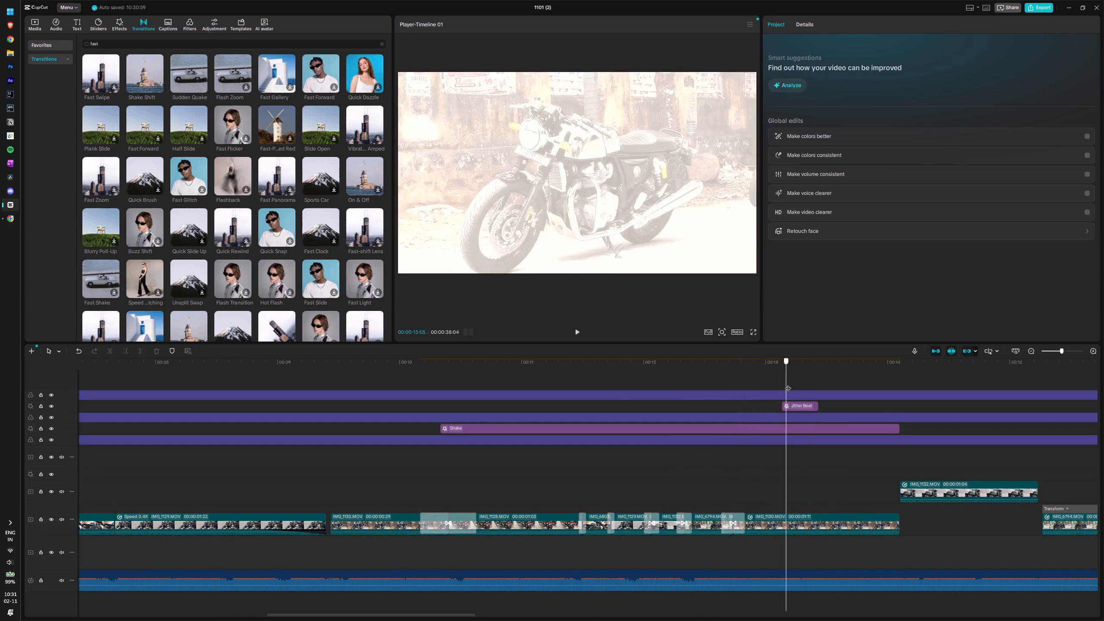
left_click_drag(788, 384, 1004, 396)
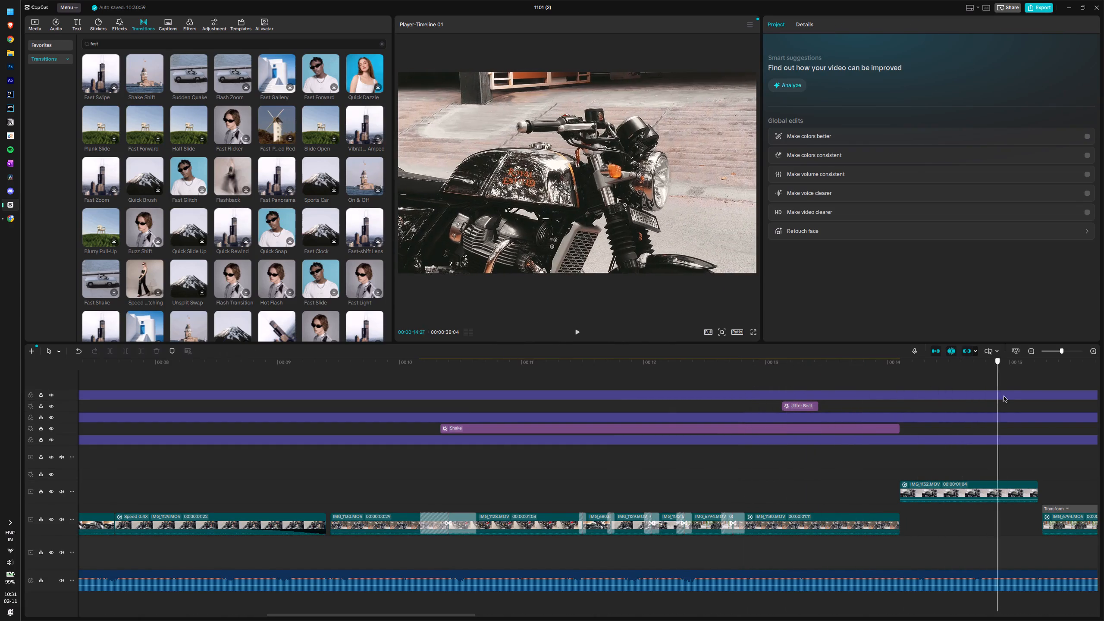
left_click_drag(1004, 396, 340, 452)
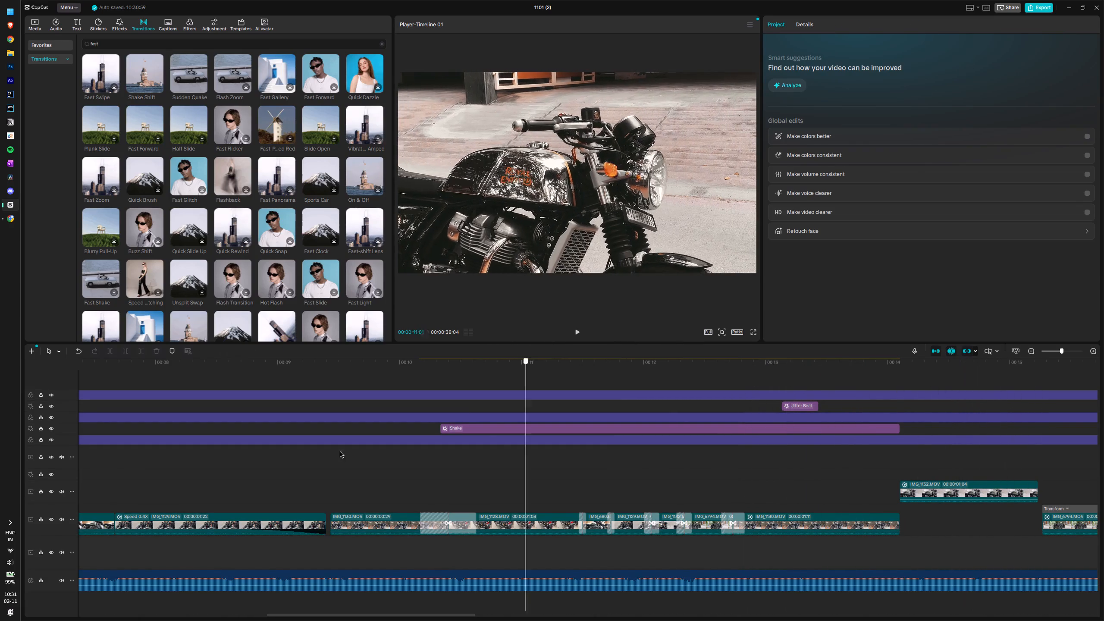
left_click_drag(340, 452, 0, 475)
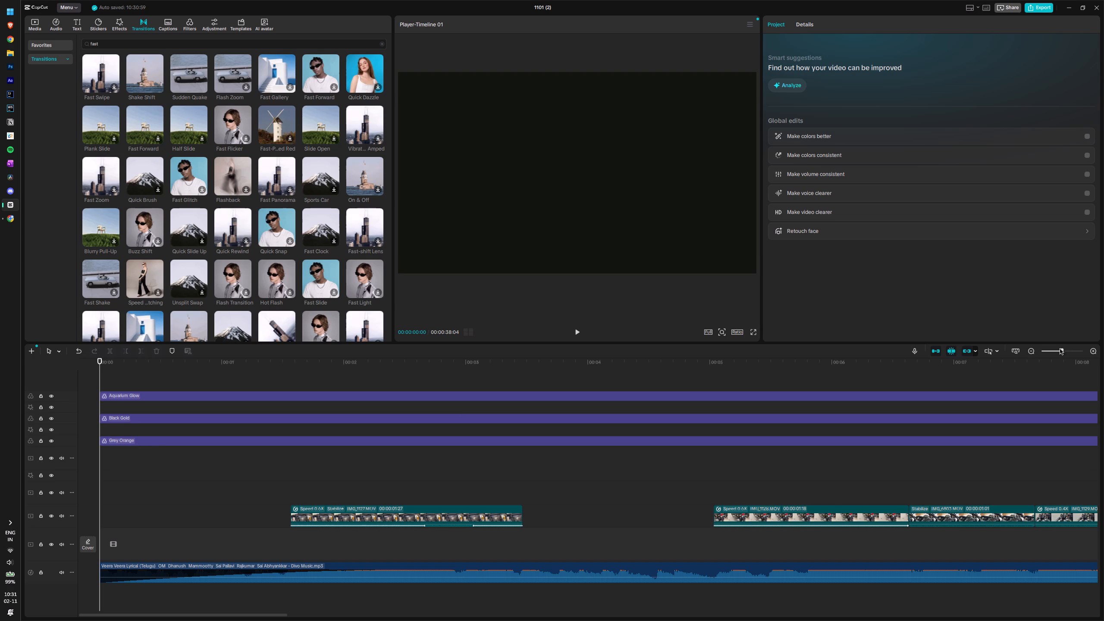
left_click_drag(1063, 350, 1051, 351)
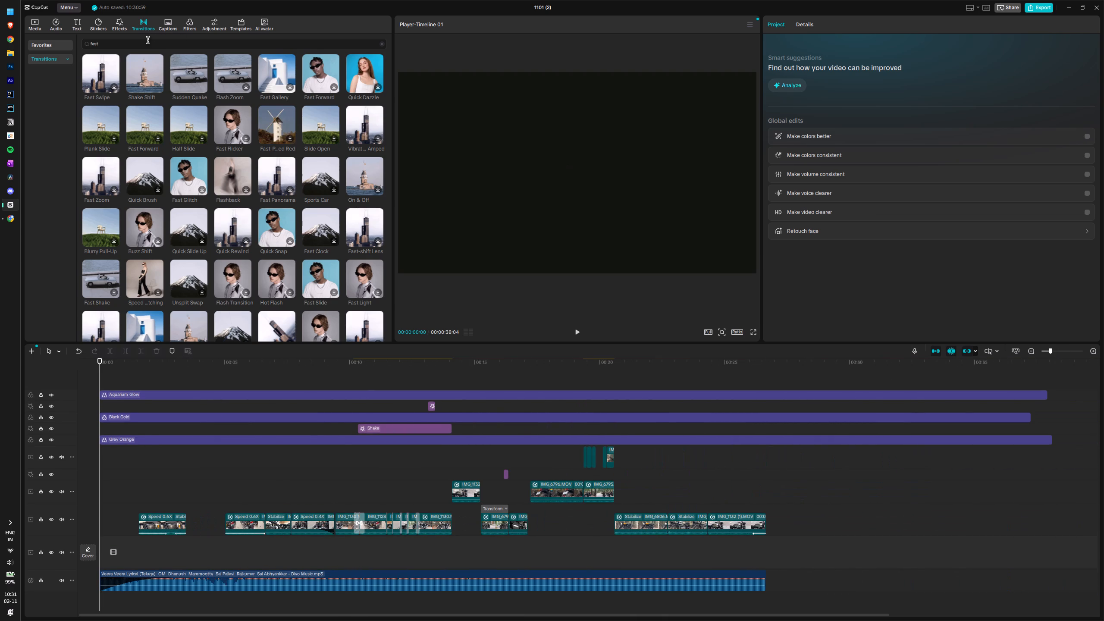
left_click_drag(148, 40, 83, 41)
type("rays")
key("Return")
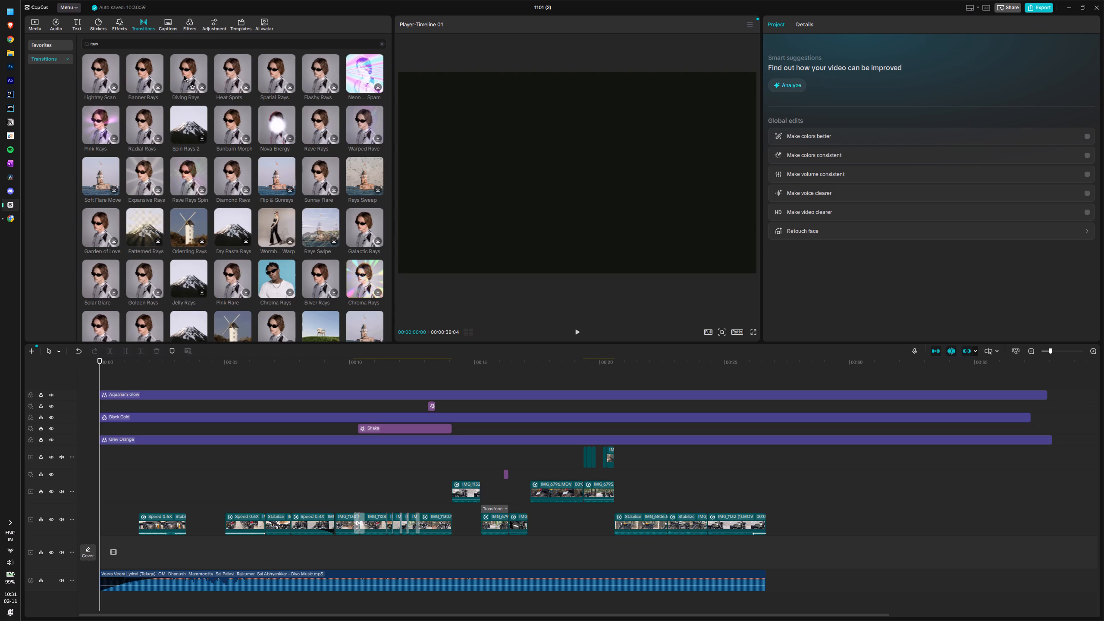
Search the effects library for "rays" and place God Rays at the timeline's start on a new top track.
left_click(119, 20)
left_click_drag(136, 44, 85, 43)
type("rays")
key("Return")
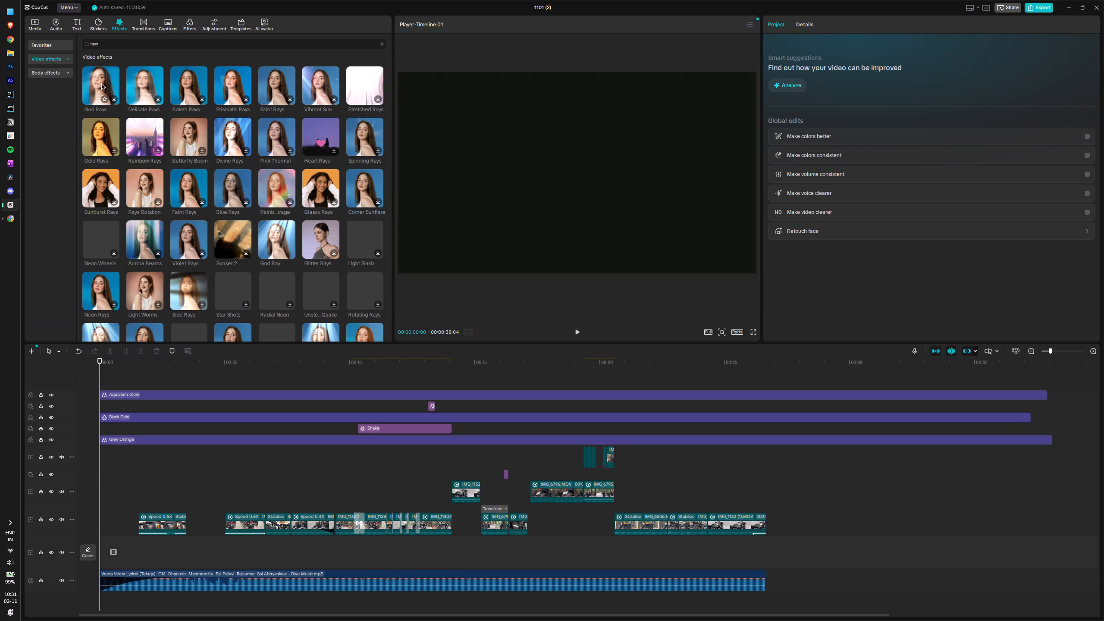
left_click_drag(99, 81, 99, 385)
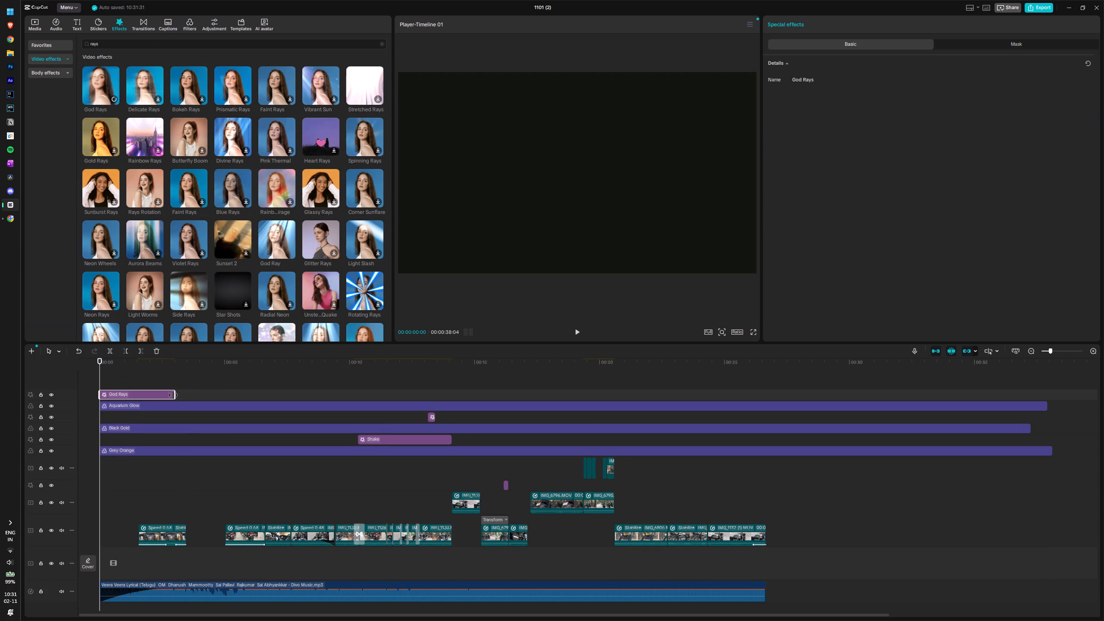
Extend the God Rays effect across the whole montage, well past the last clip and the existing filter tracks.
left_click_drag(175, 395, 1002, 401)
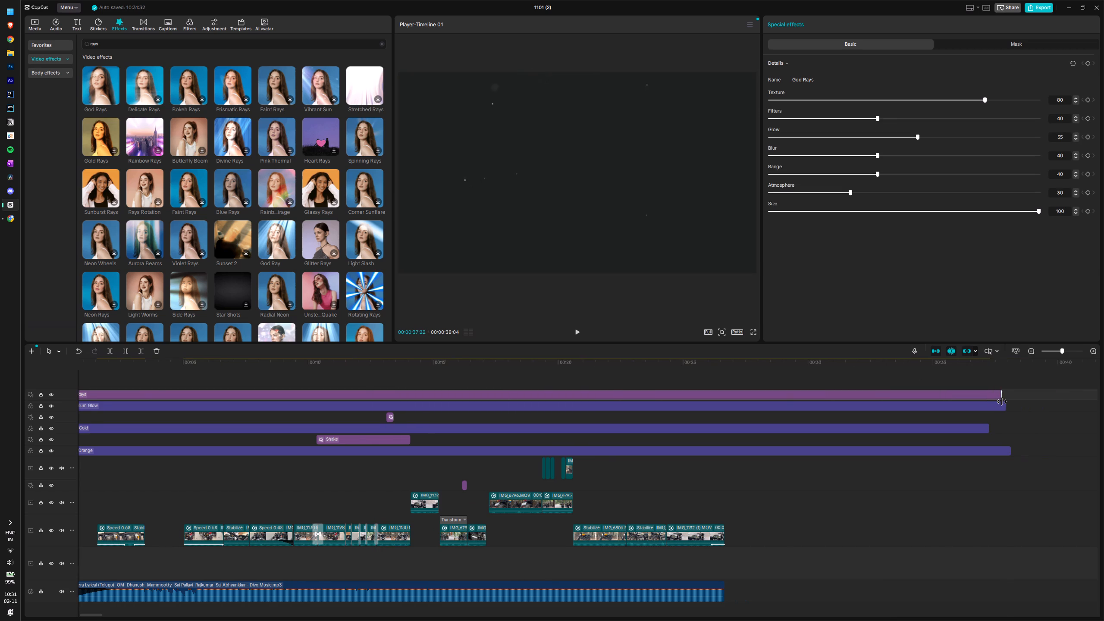
left_click_drag(1002, 401, 1004, 401)
Play the montage from the start to the 13-second motorcycle shot to review the God Rays effect.
key("space")
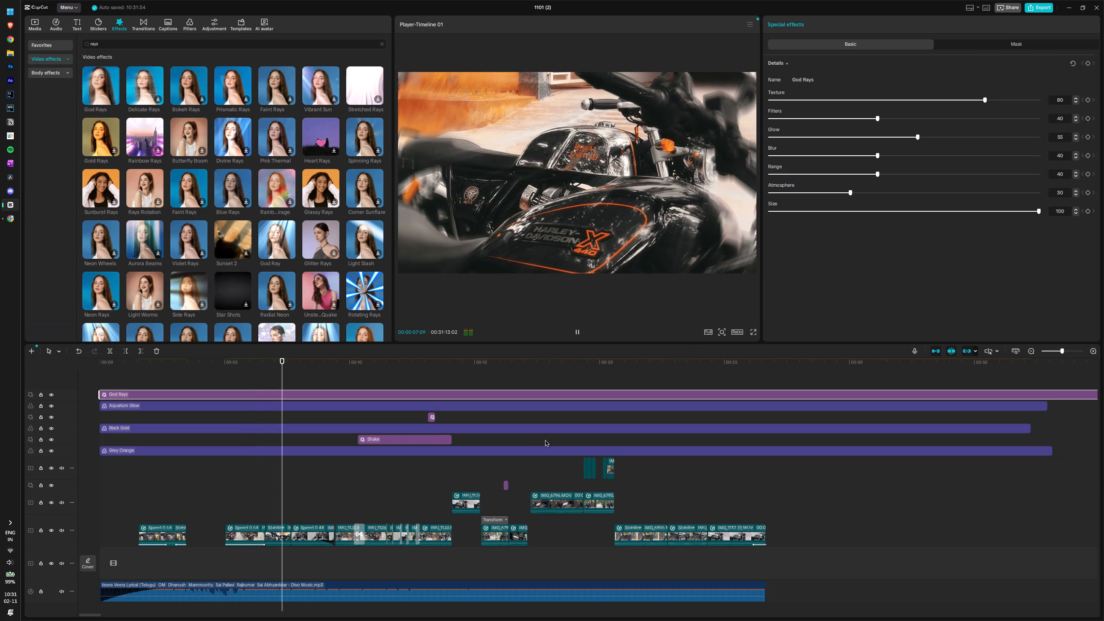
key("space")
key("space")
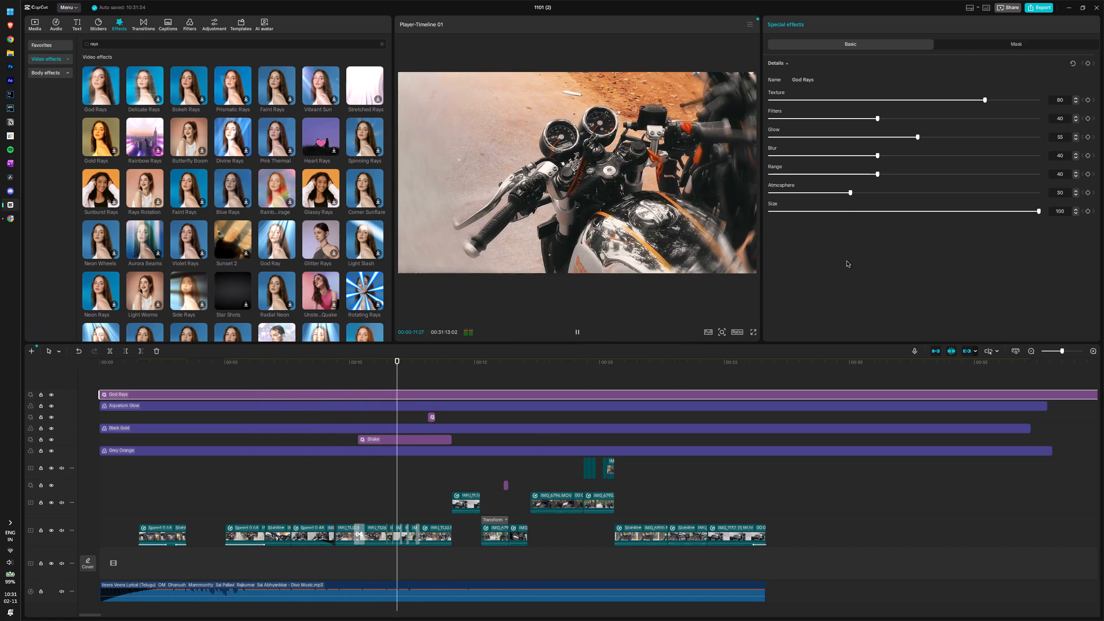
key("space")
key("space")
key("space")
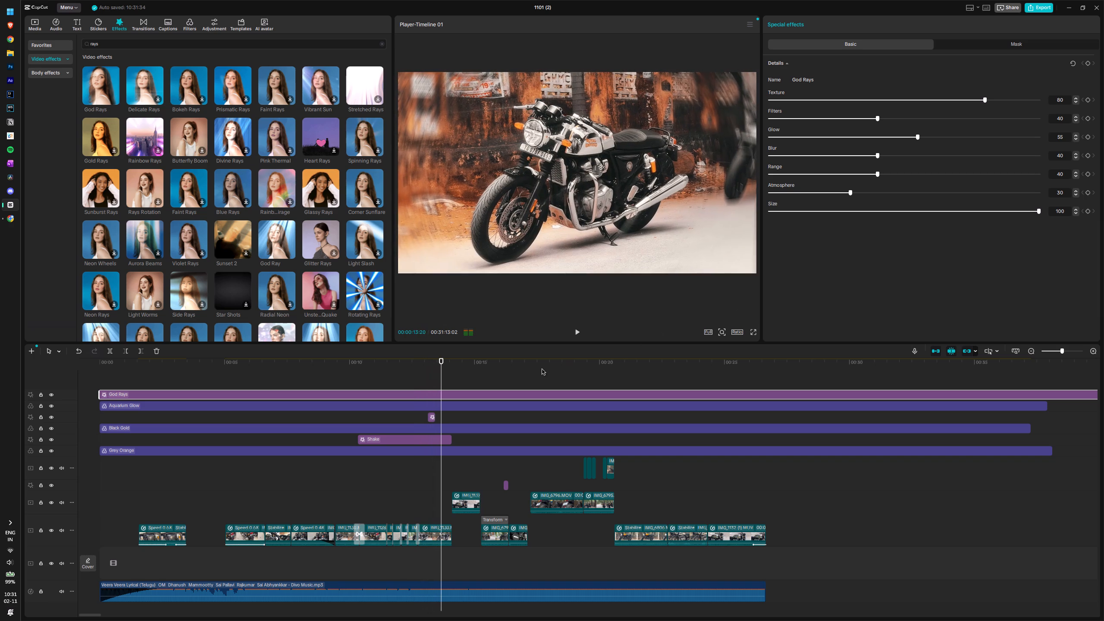
Set the God Rays effect's Texture to 22.
left_click_drag(876, 100, 858, 102)
left_click_drag(858, 102, 878, 113)
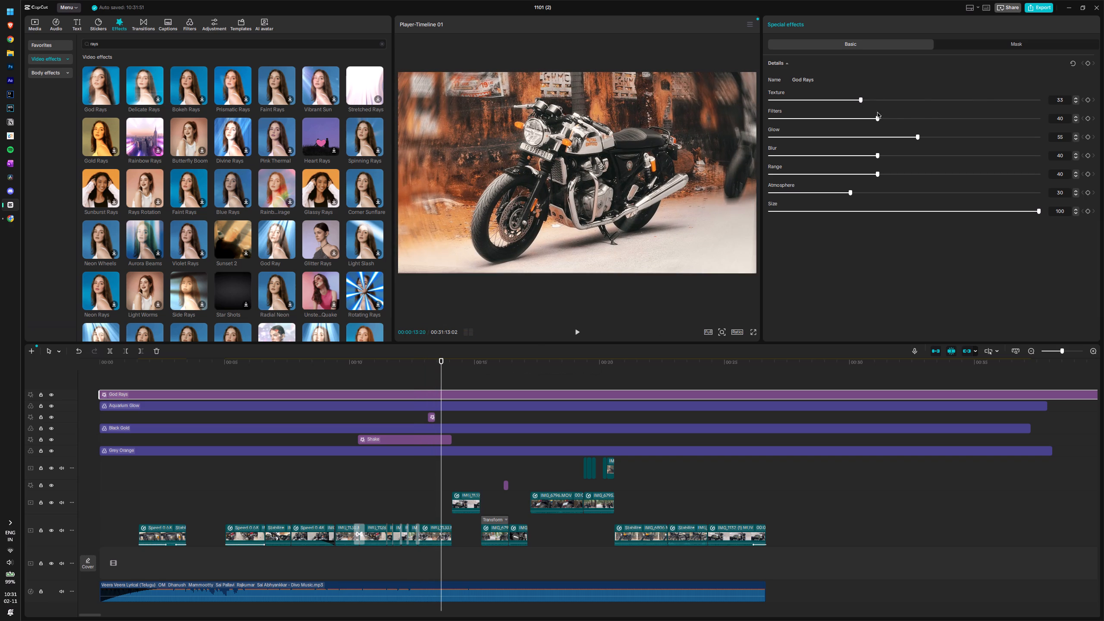
left_click_drag(878, 113, 829, 109)
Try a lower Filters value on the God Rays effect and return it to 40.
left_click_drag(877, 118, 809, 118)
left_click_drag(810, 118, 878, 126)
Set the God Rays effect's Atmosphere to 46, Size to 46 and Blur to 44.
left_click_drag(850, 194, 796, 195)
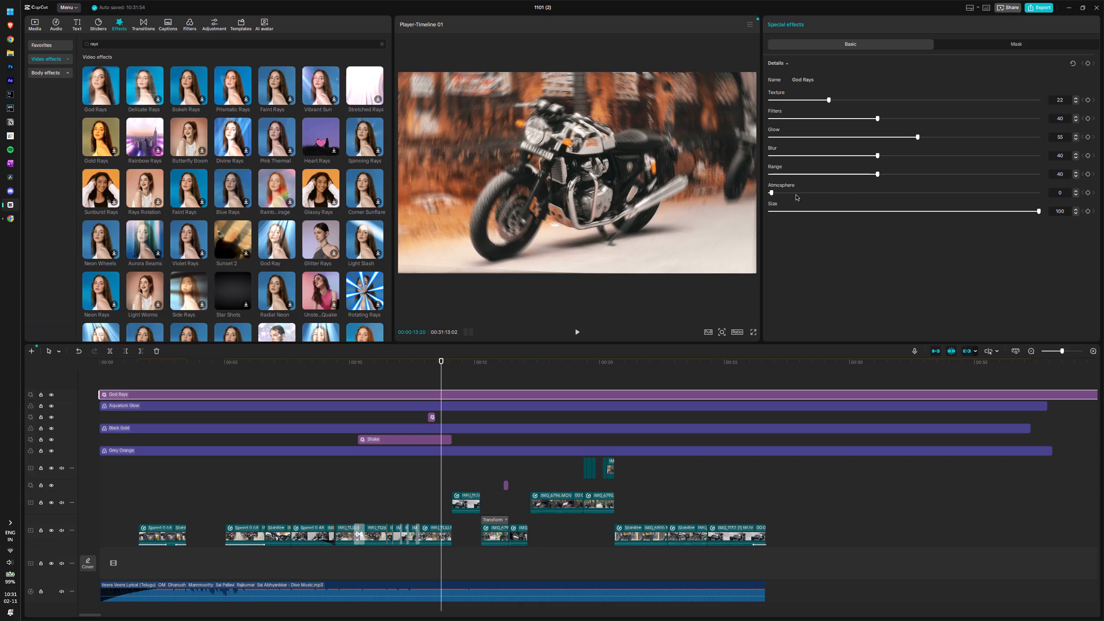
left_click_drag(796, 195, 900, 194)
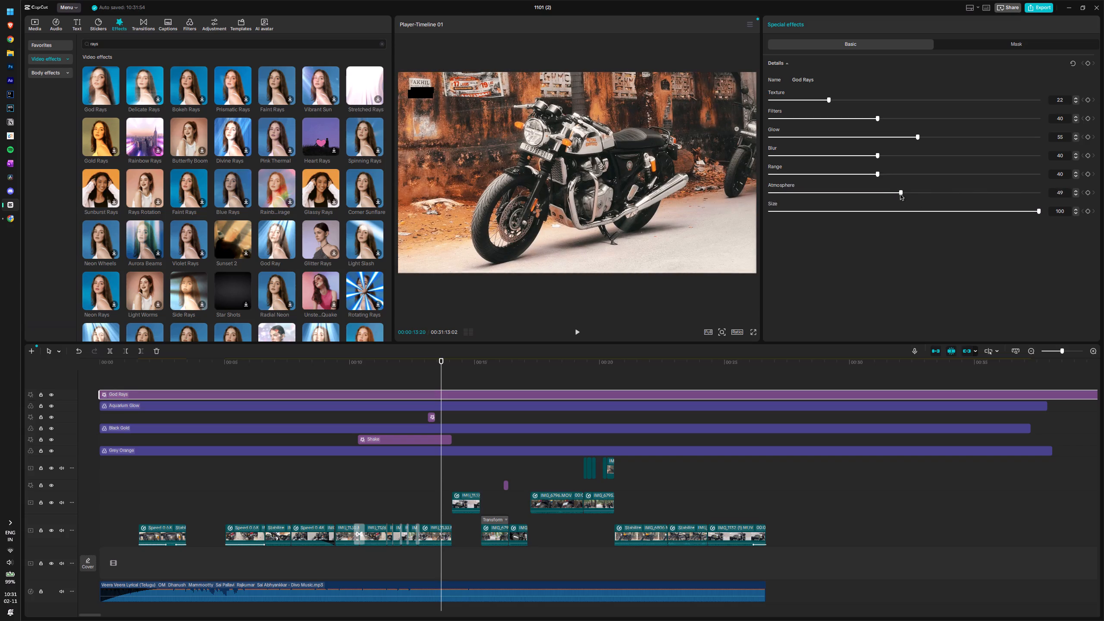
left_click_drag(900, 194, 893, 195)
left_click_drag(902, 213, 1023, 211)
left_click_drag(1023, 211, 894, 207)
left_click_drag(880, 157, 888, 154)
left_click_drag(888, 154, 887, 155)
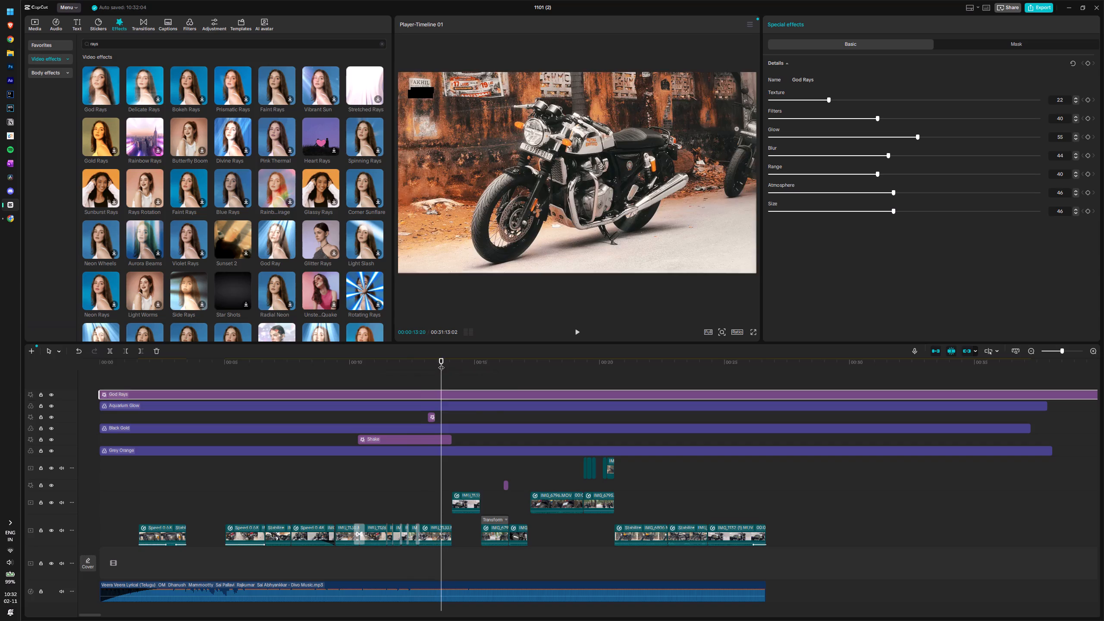
Using the parked motorcycle shot at about 19 seconds as reference, set the God Rays effect's Filters to 65 and Glow to 64.
left_click_drag(441, 363, 489, 369)
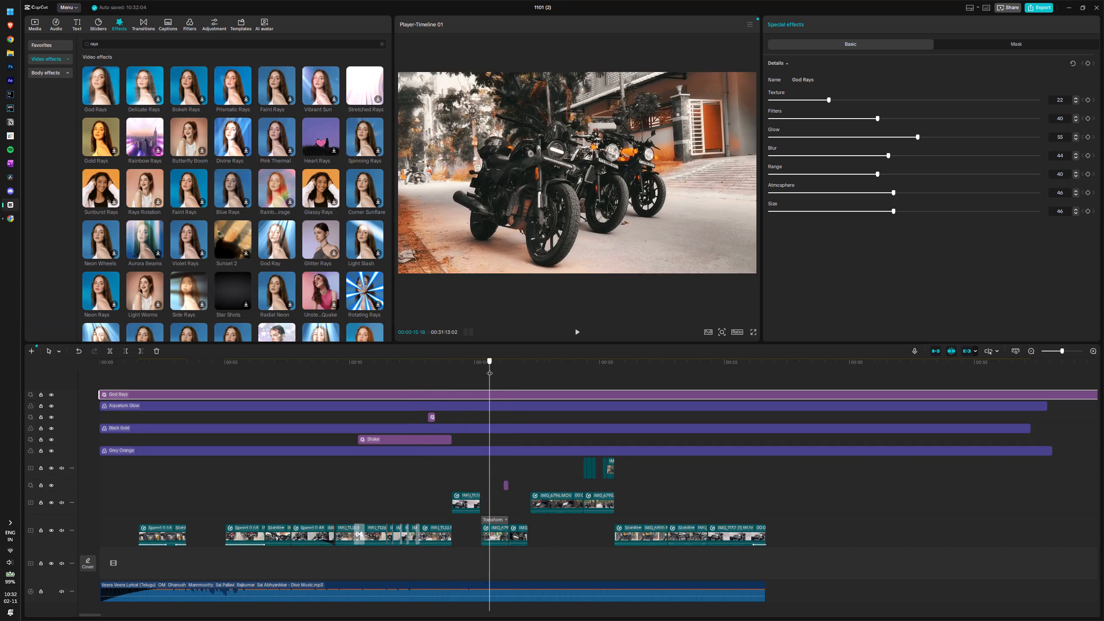
left_click_drag(489, 369, 572, 363)
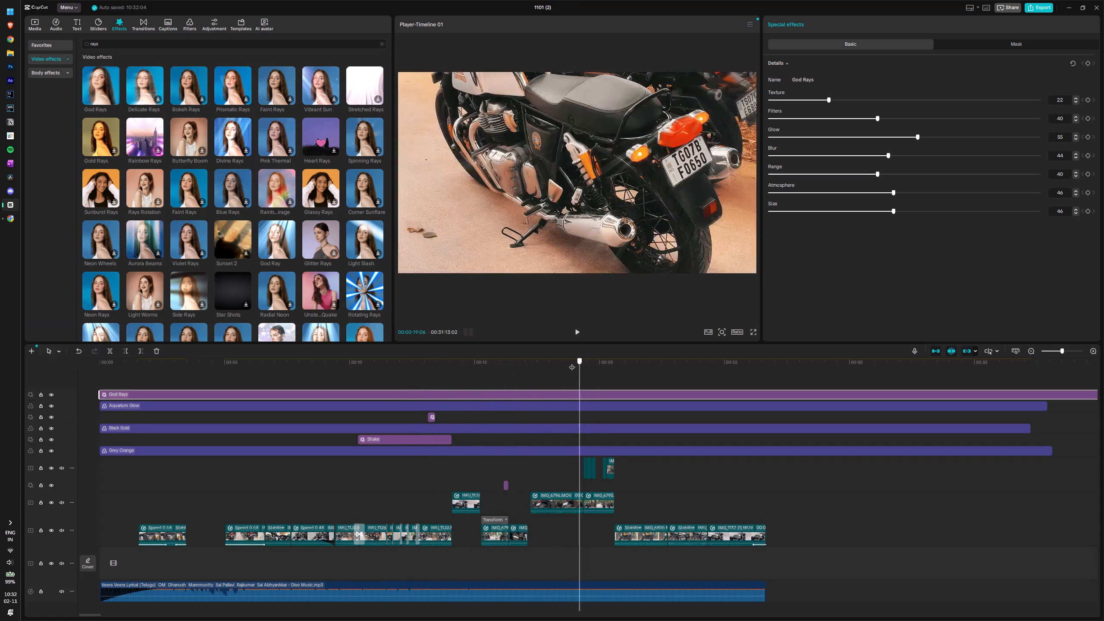
left_click_drag(572, 363, 589, 368)
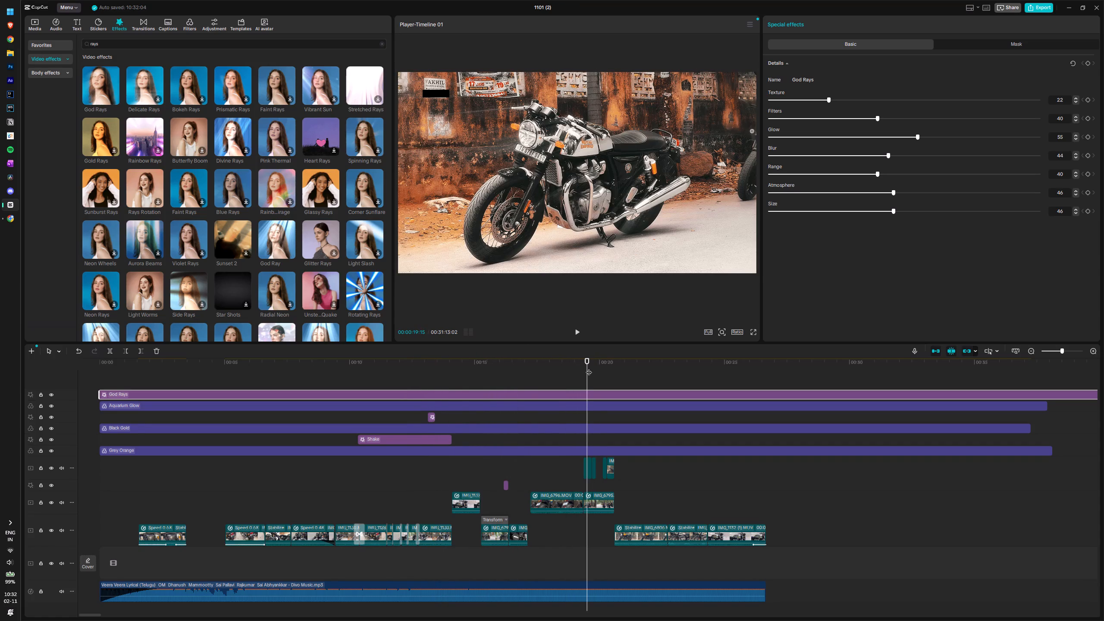
left_click_drag(878, 117, 1103, 125)
left_click_drag(1103, 125, 932, 118)
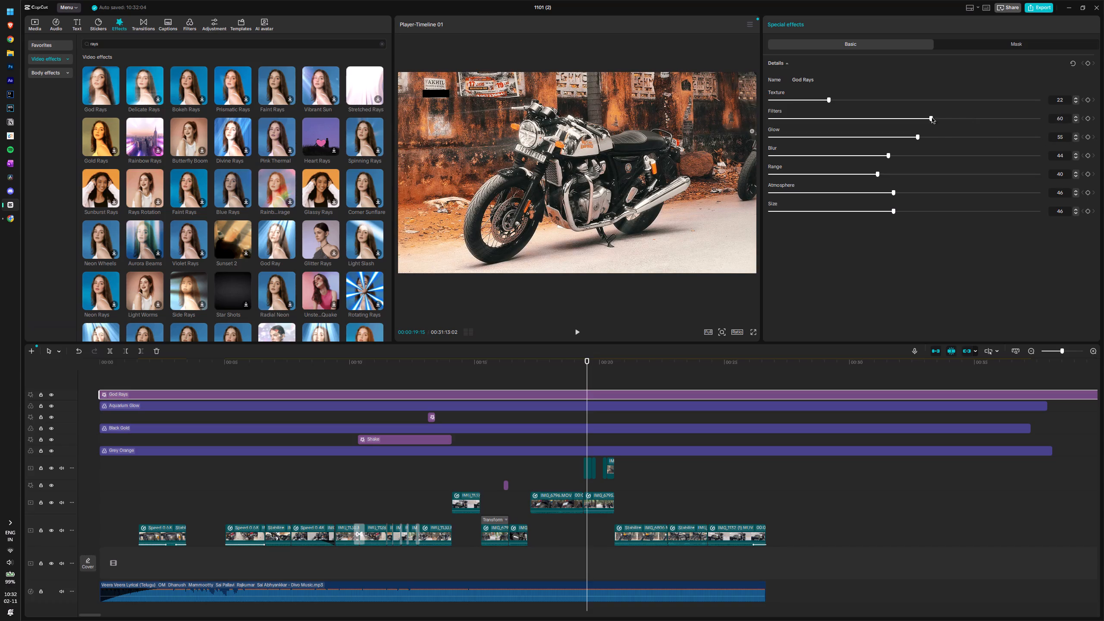
left_click_drag(932, 118, 945, 120)
left_click_drag(918, 137, 906, 130)
left_click_drag(906, 130, 1055, 145)
left_click_drag(1055, 145, 942, 144)
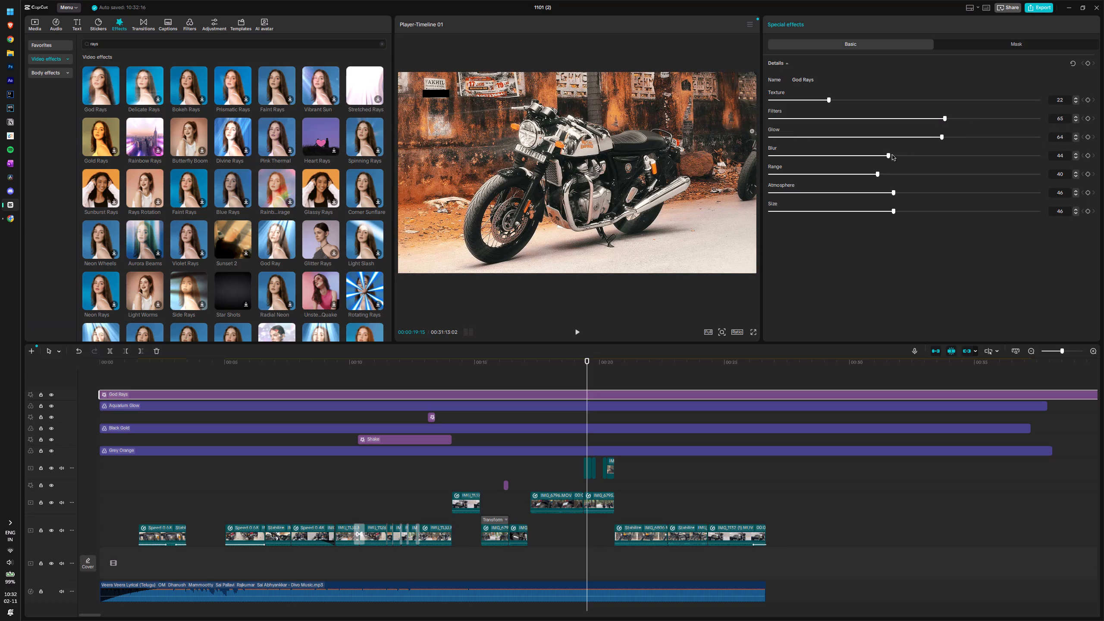
Set the God Rays effect's Blur to 91 and Range to 45.
left_click_drag(888, 155, 1085, 176)
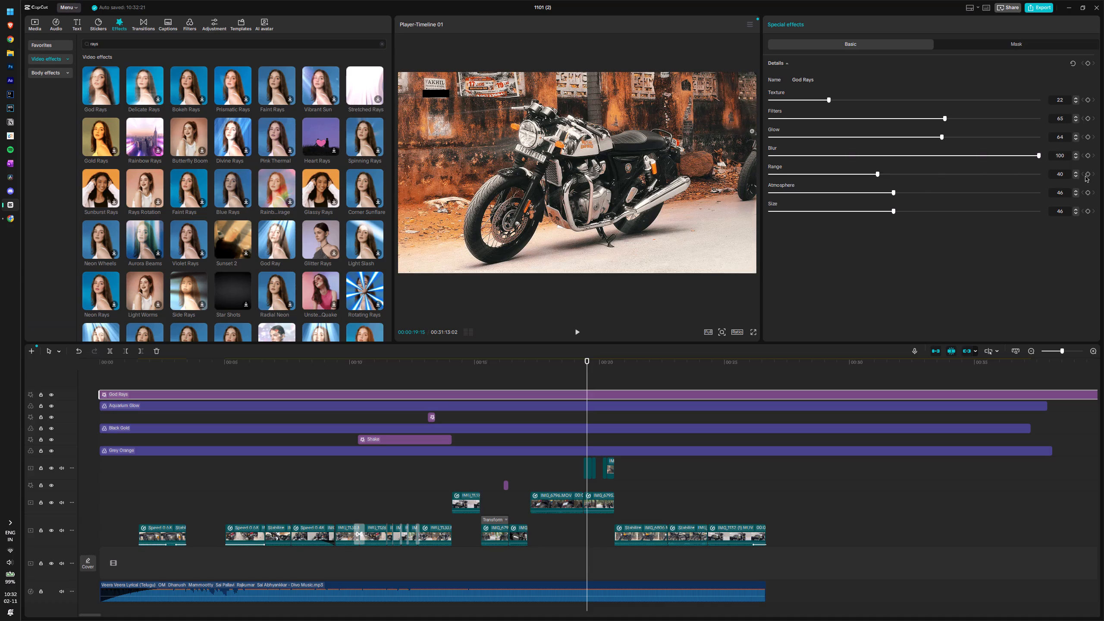
left_click_drag(1085, 176, 1014, 167)
left_click_drag(878, 173, 988, 189)
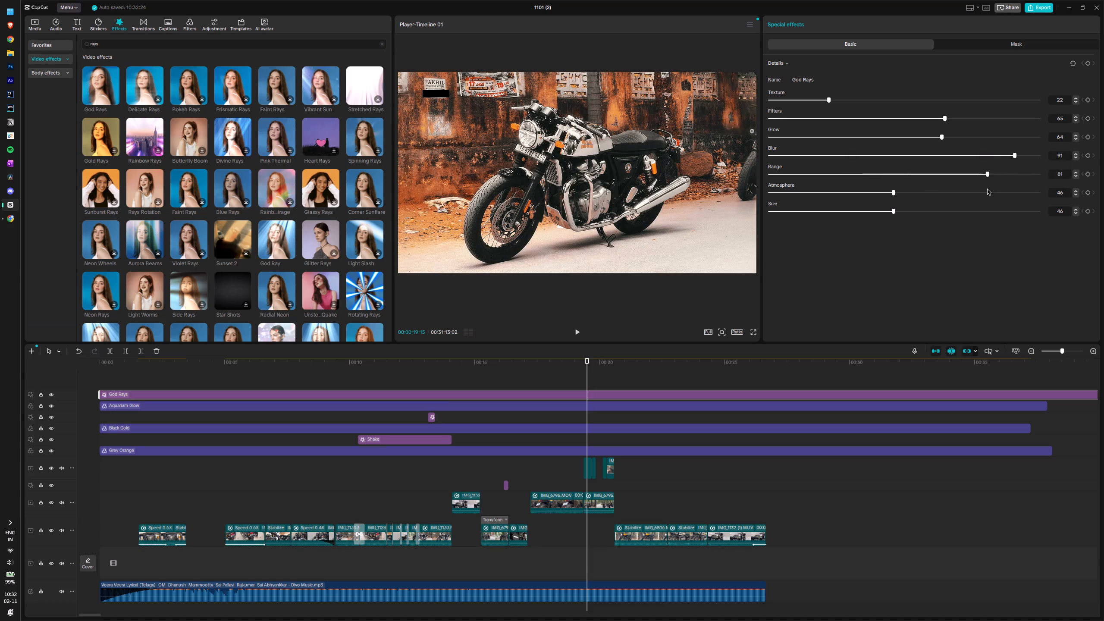
left_click_drag(988, 189, 887, 176)
left_click_drag(887, 176, 899, 177)
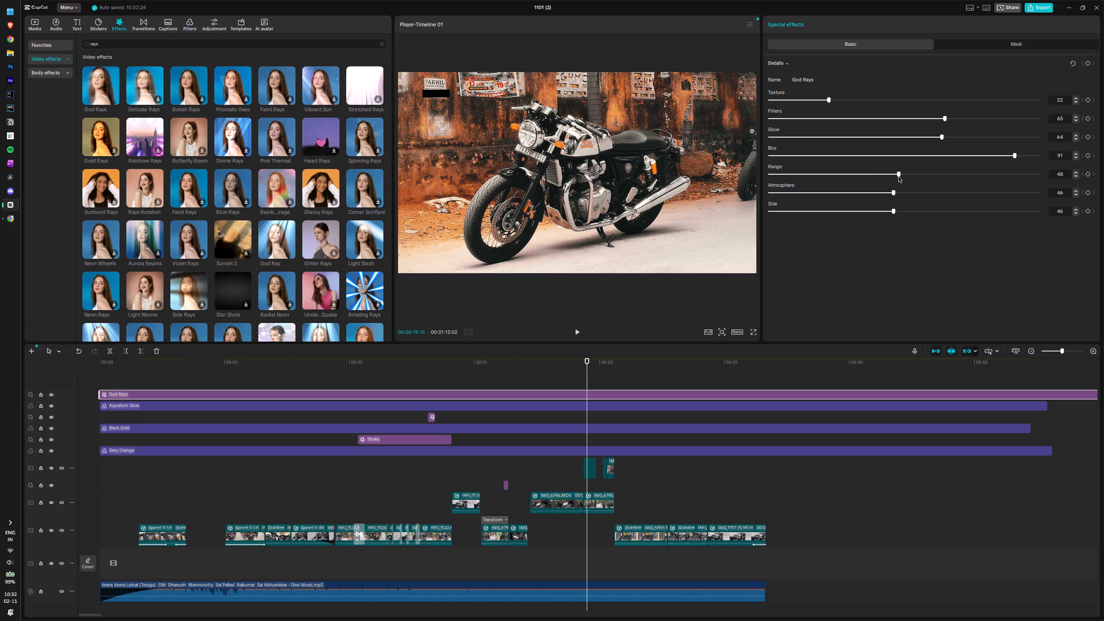
left_click_drag(899, 177, 890, 174)
Set the God Rays effect's Atmosphere to 44 and Size to 89.
left_click_drag(894, 192, 912, 188)
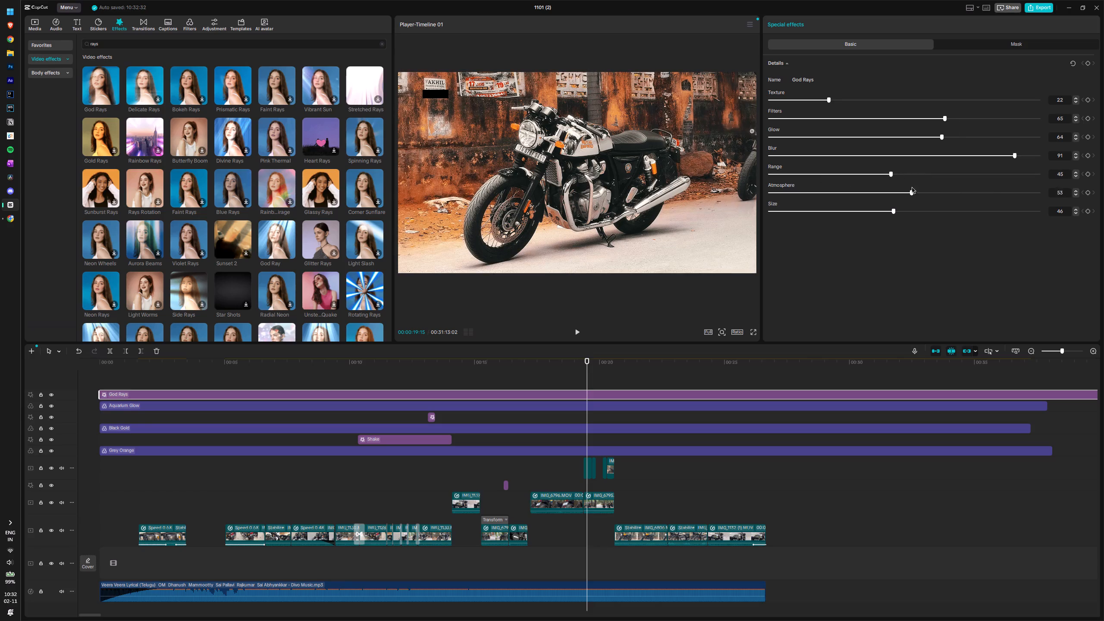
left_click_drag(912, 188, 890, 188)
left_click_drag(896, 210, 1011, 210)
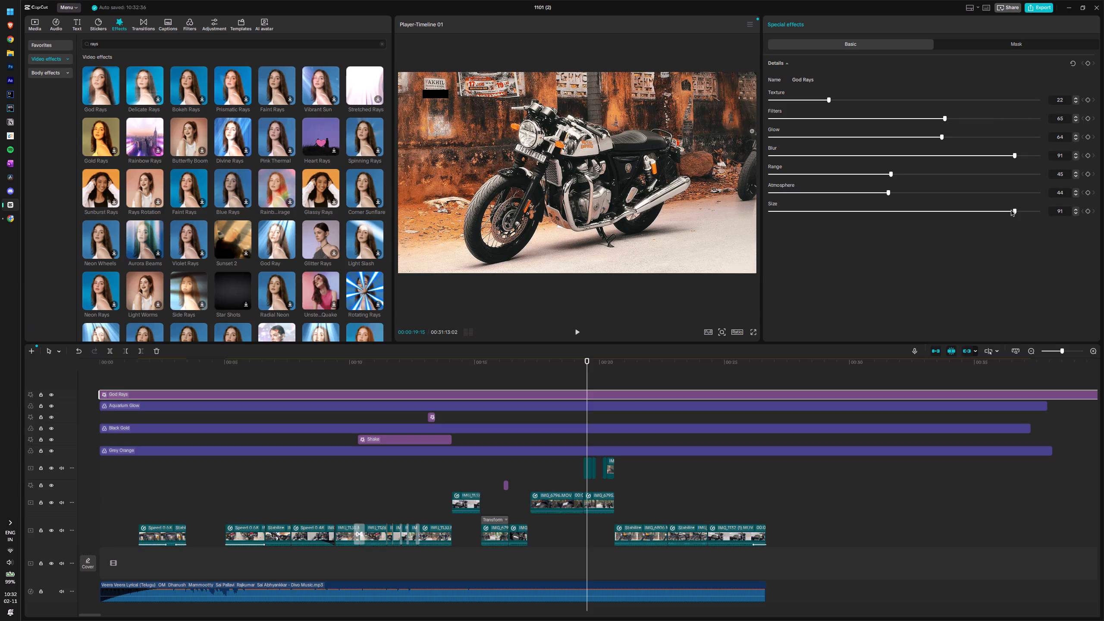
left_click_drag(1011, 210, 1009, 210)
Scrub through the montage's closing and opening shots to review the God Rays look, toggling the effect track's visibility for comparison.
left_click_drag(587, 362, 651, 368)
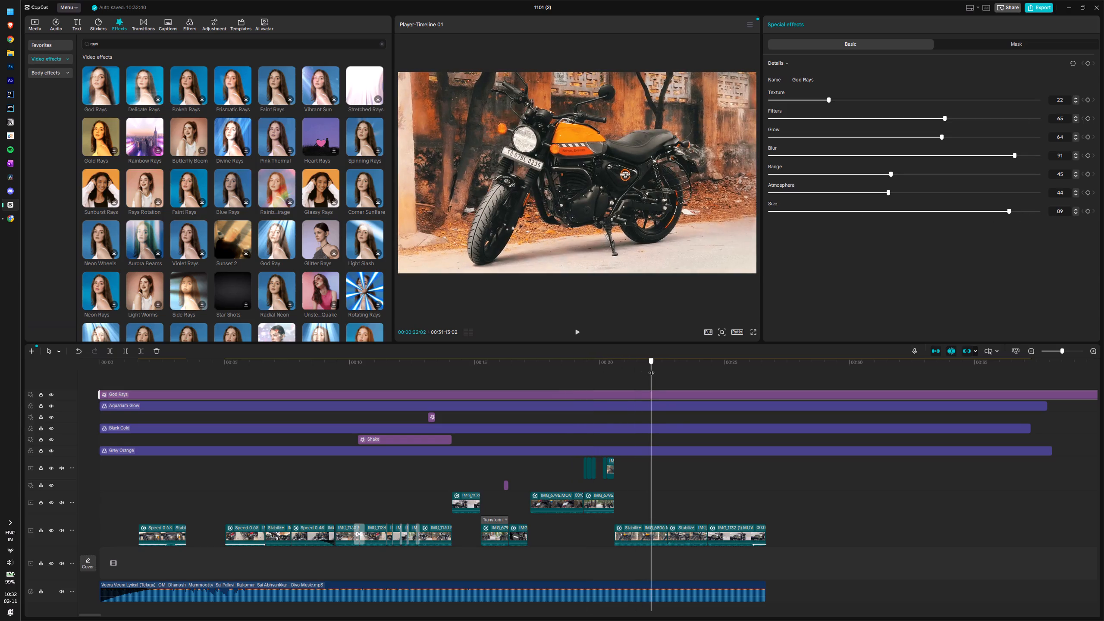
left_click_drag(651, 368, 670, 373)
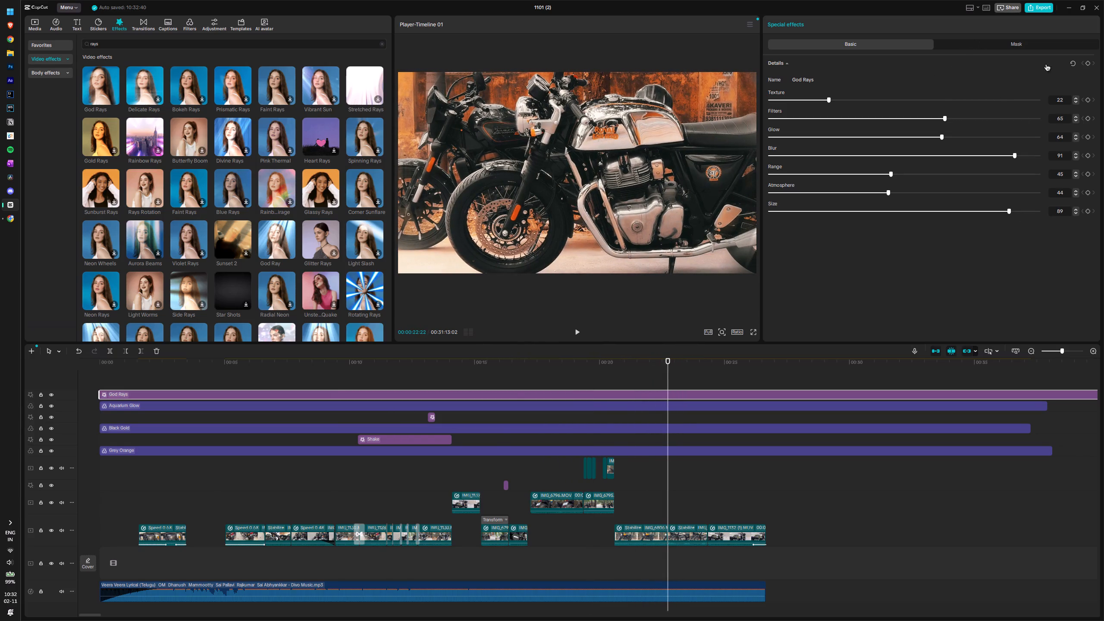
left_click(51, 395)
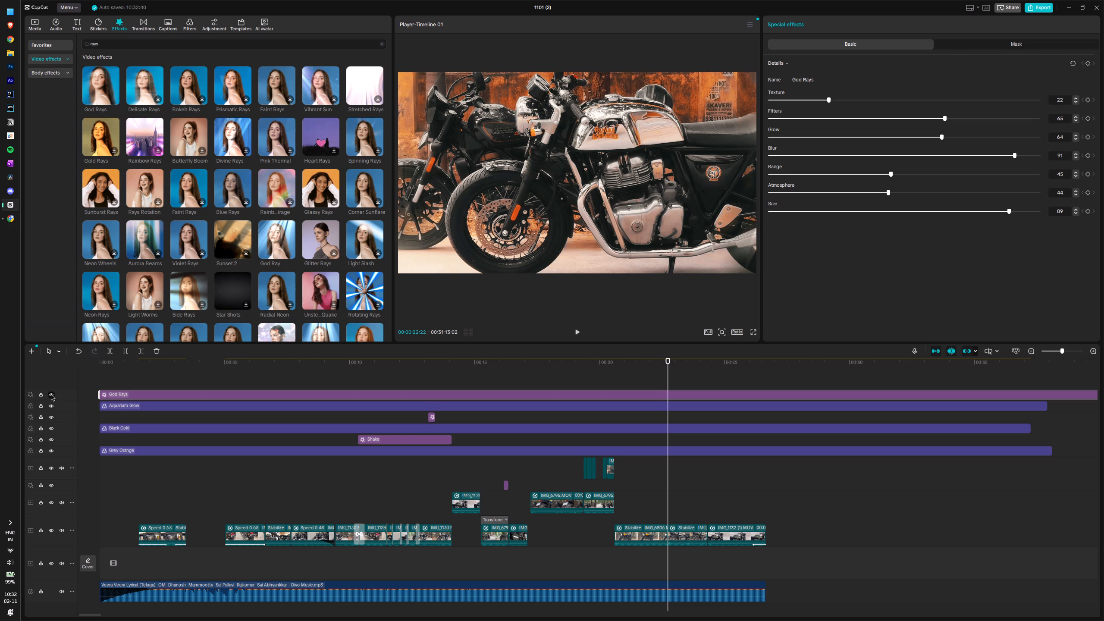
left_click(51, 395)
left_click(51, 395)
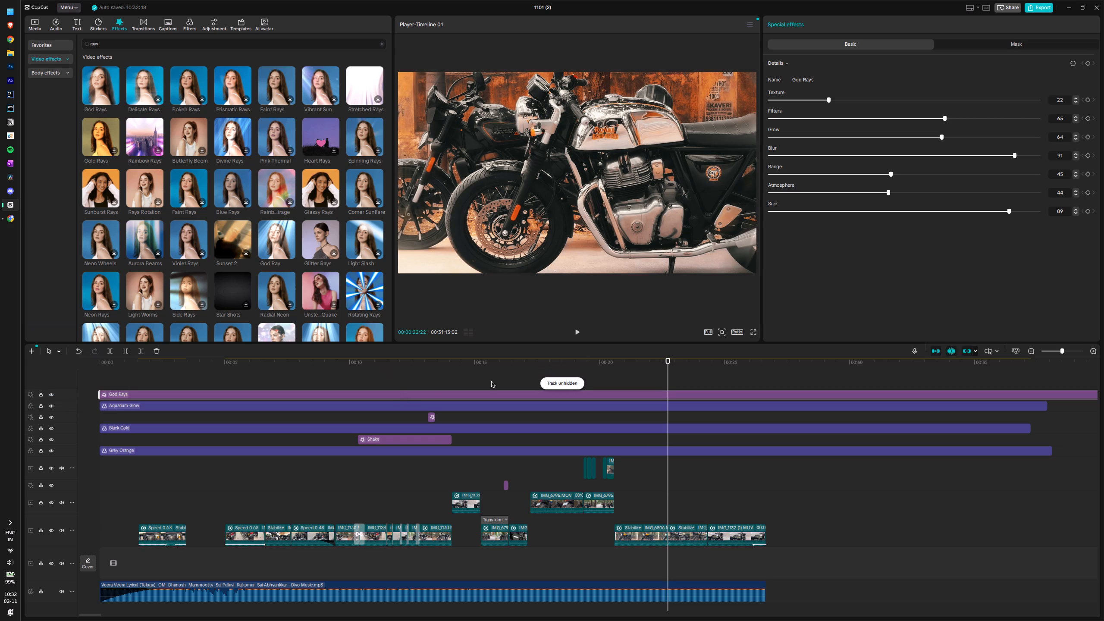
left_click_drag(669, 364, 771, 367)
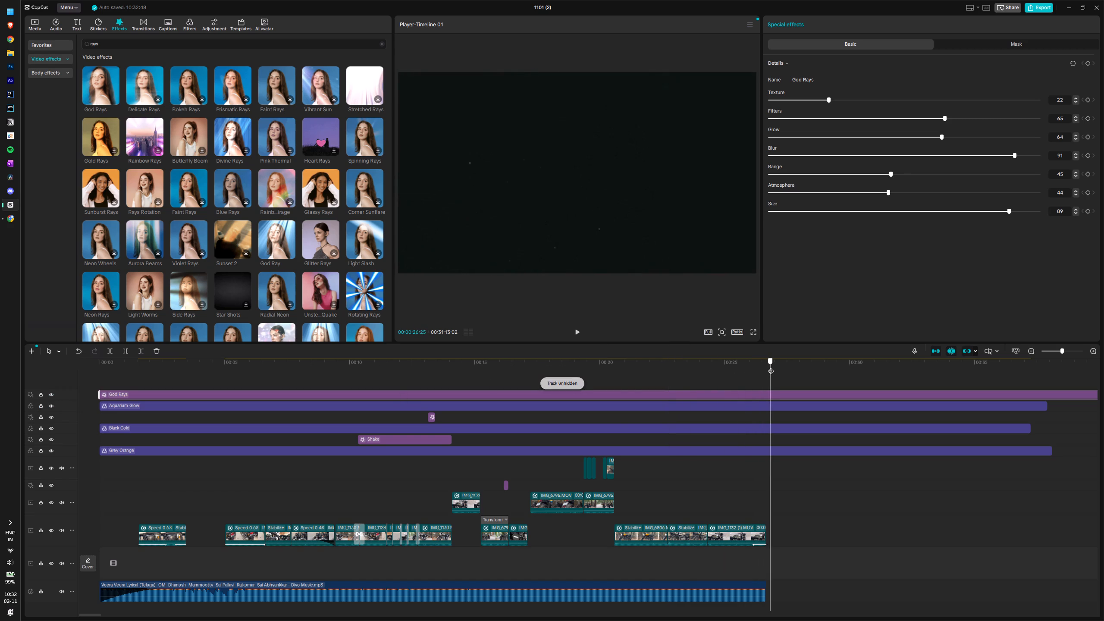
left_click_drag(771, 367, 189, 418)
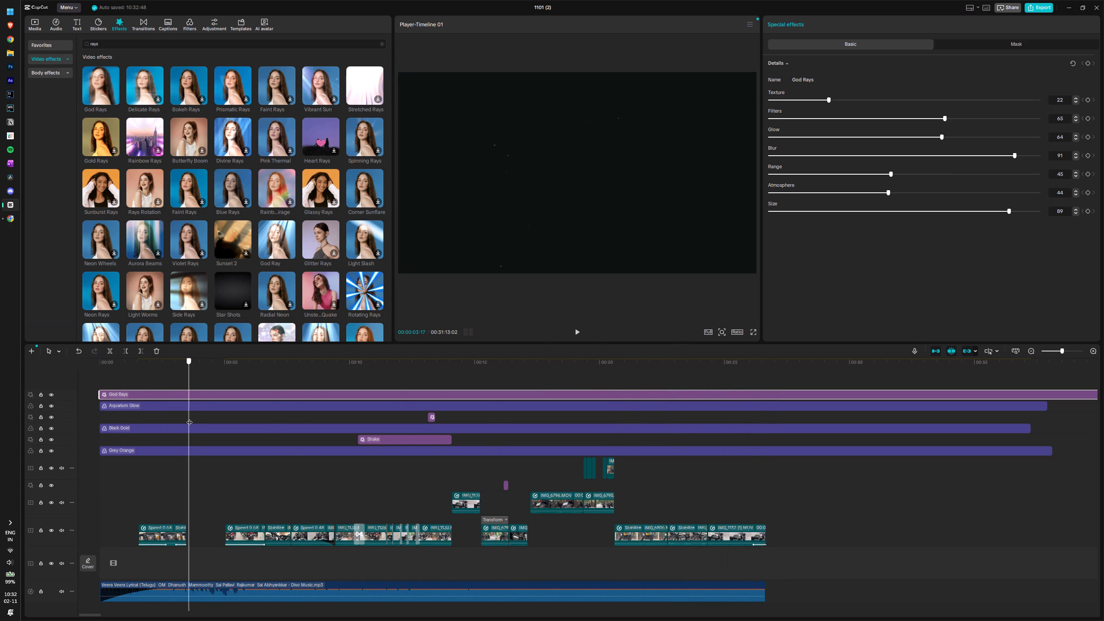
left_click_drag(189, 418, 173, 423)
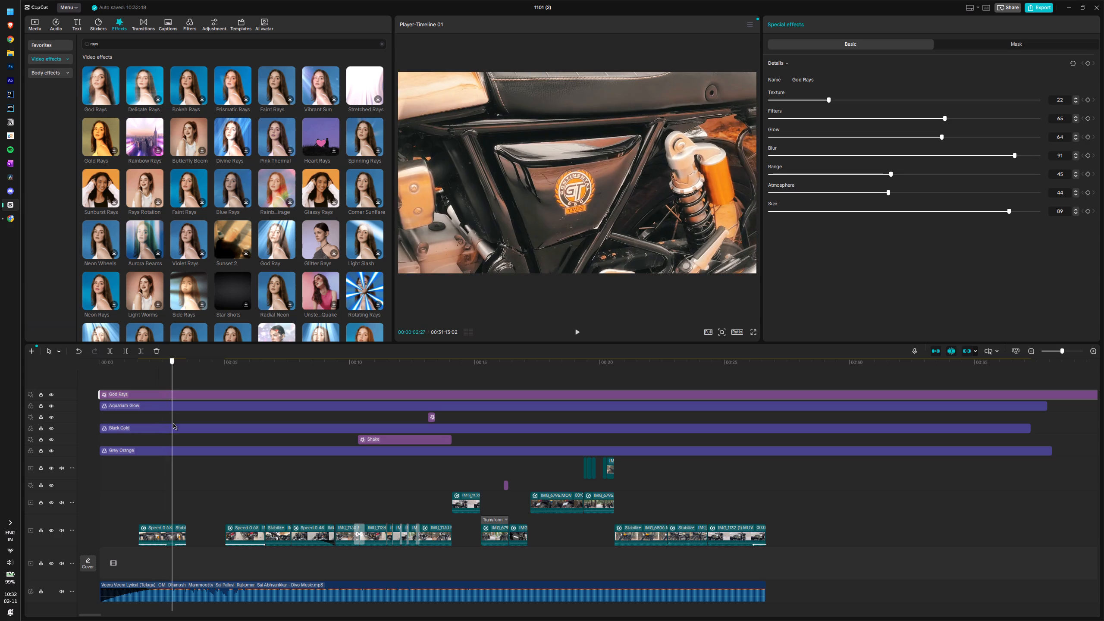
left_click_drag(173, 423, 272, 425)
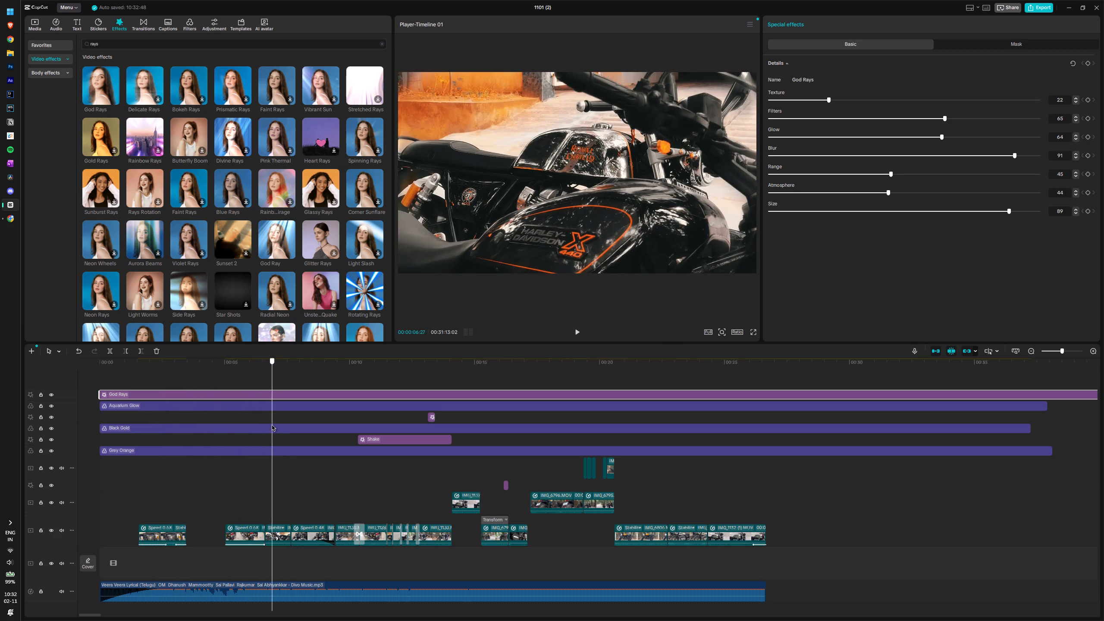
left_click_drag(272, 425, 303, 427)
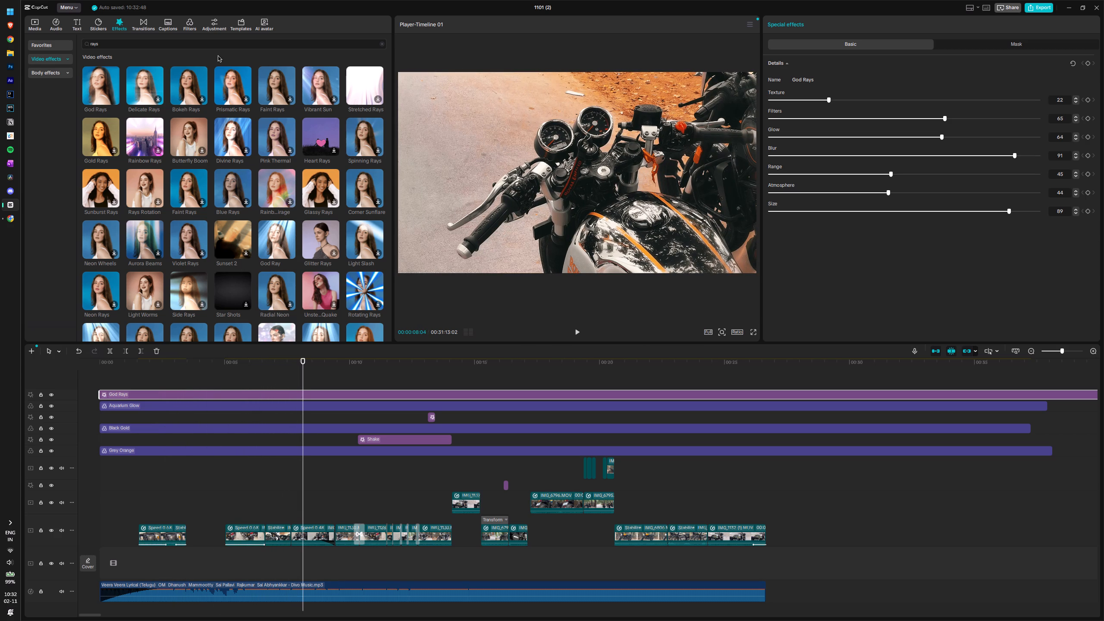
Search the video effects library for "glow" and "4k".
left_click_drag(187, 45, 29, 51)
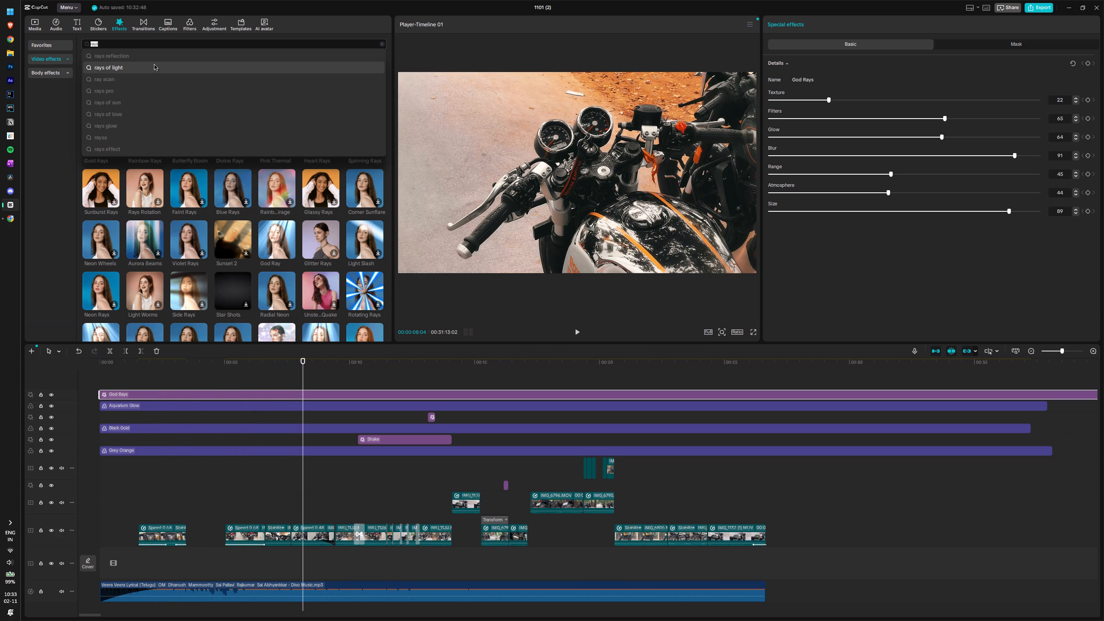
type("glow")
key("Return")
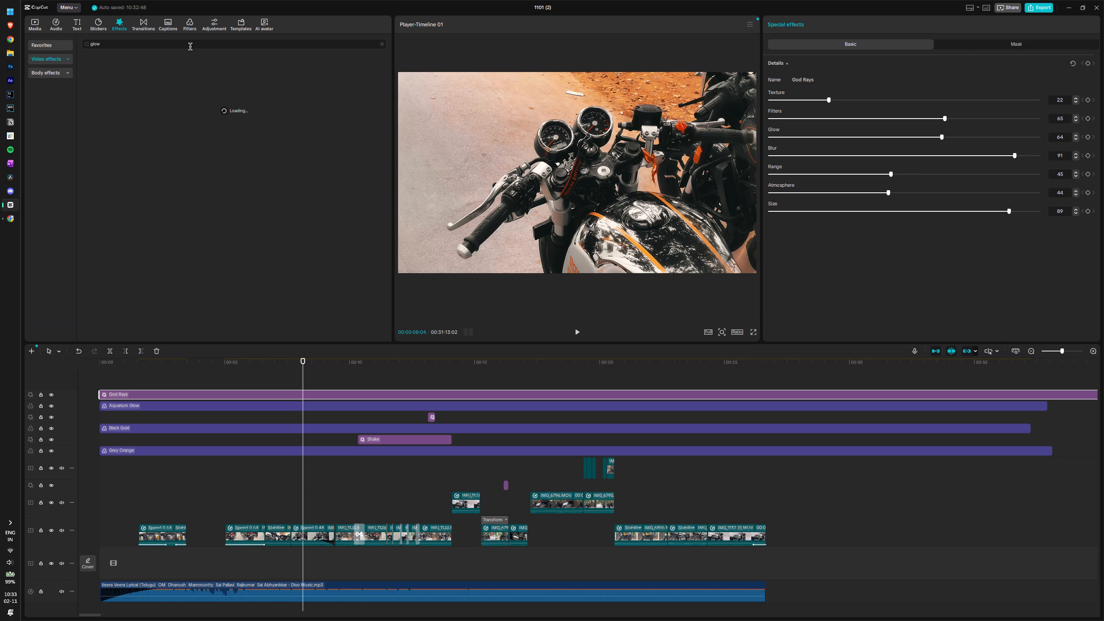
left_click_drag(190, 47, 81, 37)
type("4k")
key("Return")
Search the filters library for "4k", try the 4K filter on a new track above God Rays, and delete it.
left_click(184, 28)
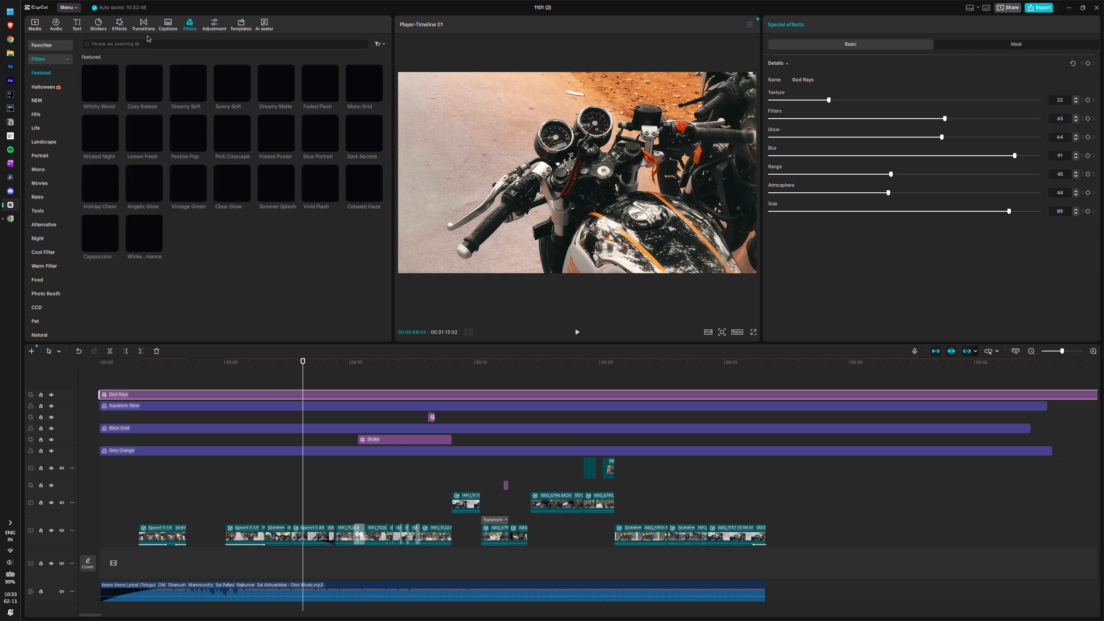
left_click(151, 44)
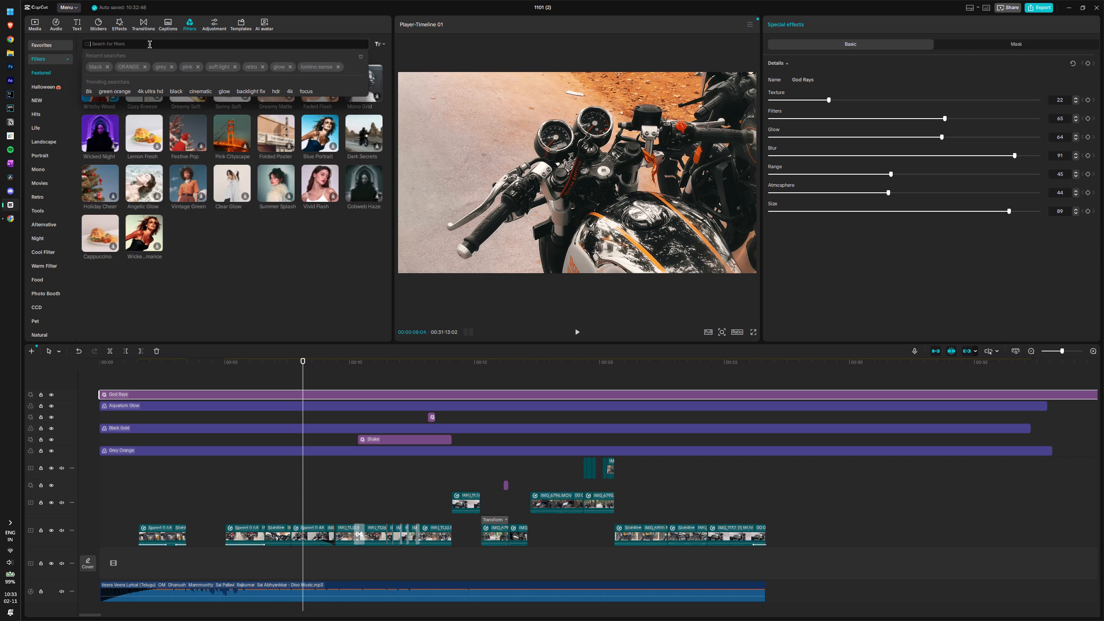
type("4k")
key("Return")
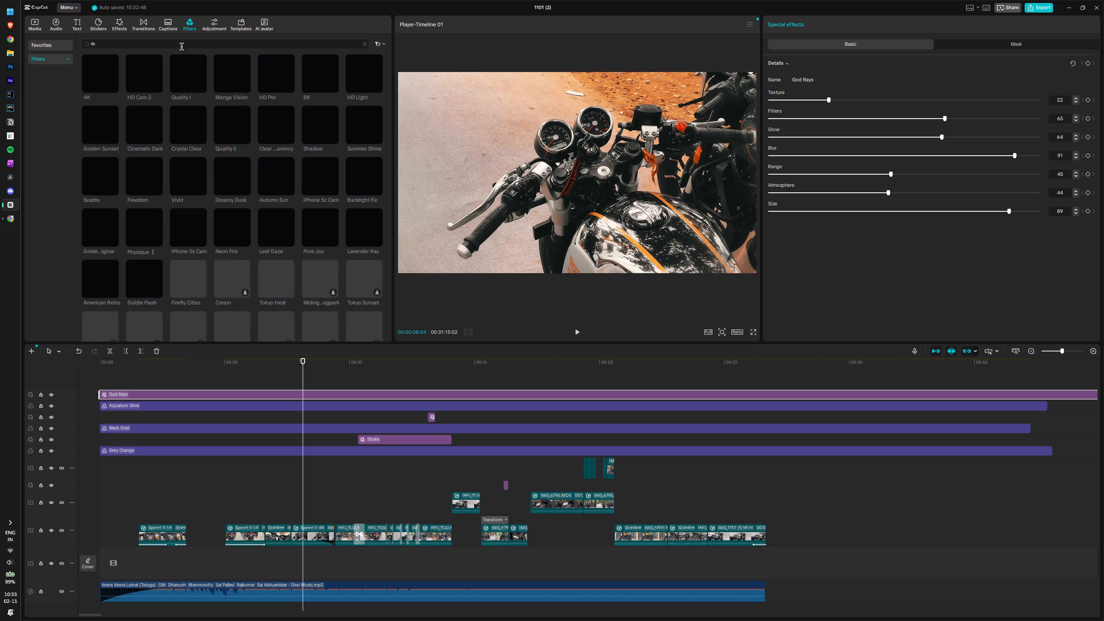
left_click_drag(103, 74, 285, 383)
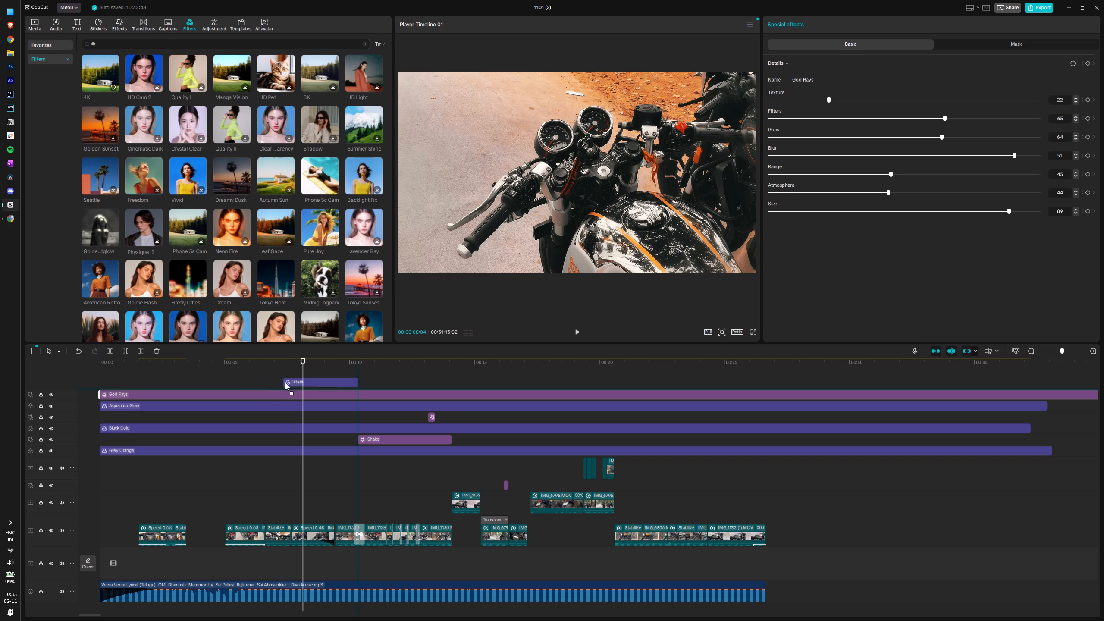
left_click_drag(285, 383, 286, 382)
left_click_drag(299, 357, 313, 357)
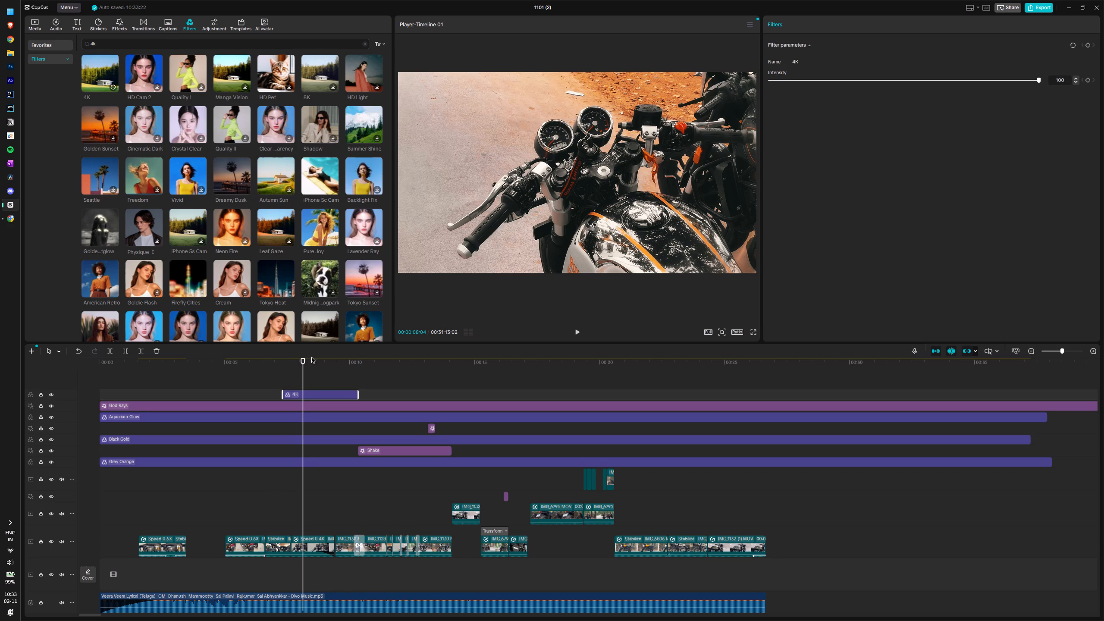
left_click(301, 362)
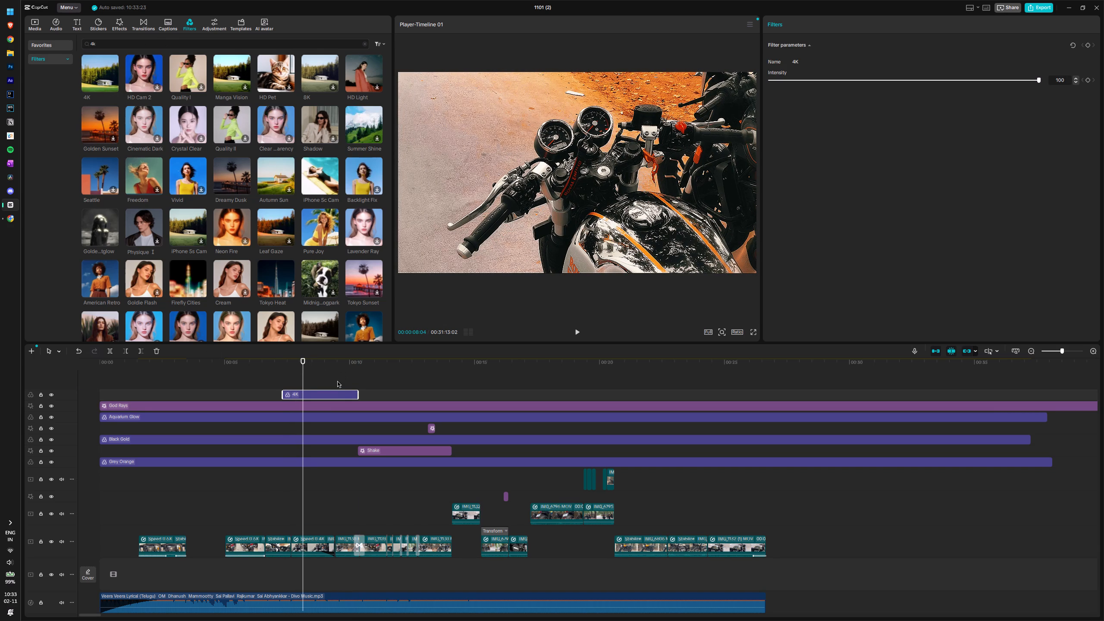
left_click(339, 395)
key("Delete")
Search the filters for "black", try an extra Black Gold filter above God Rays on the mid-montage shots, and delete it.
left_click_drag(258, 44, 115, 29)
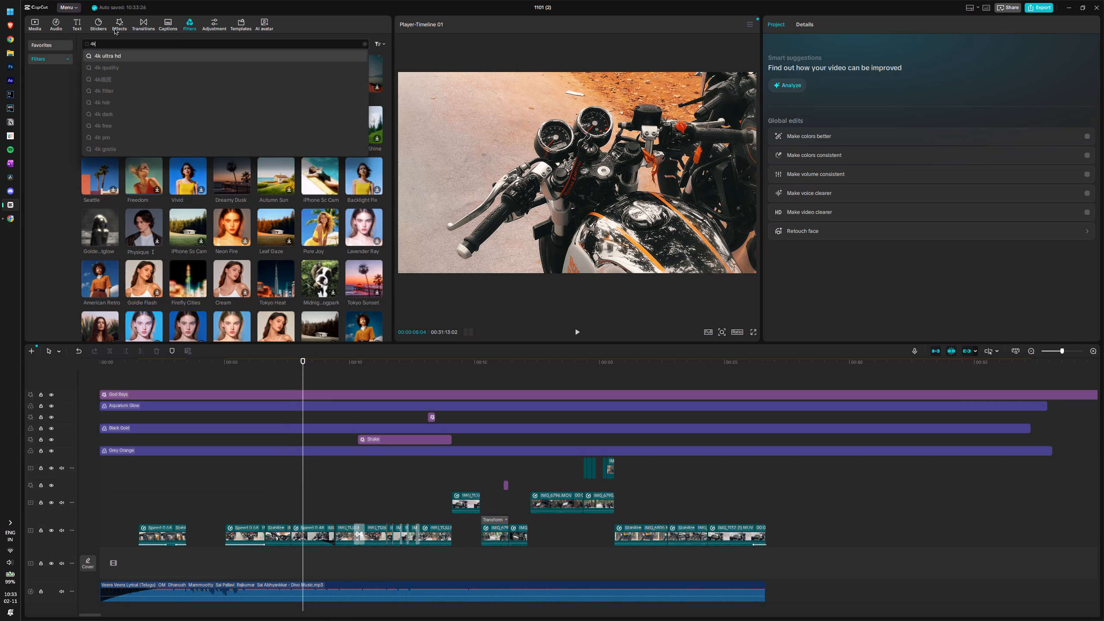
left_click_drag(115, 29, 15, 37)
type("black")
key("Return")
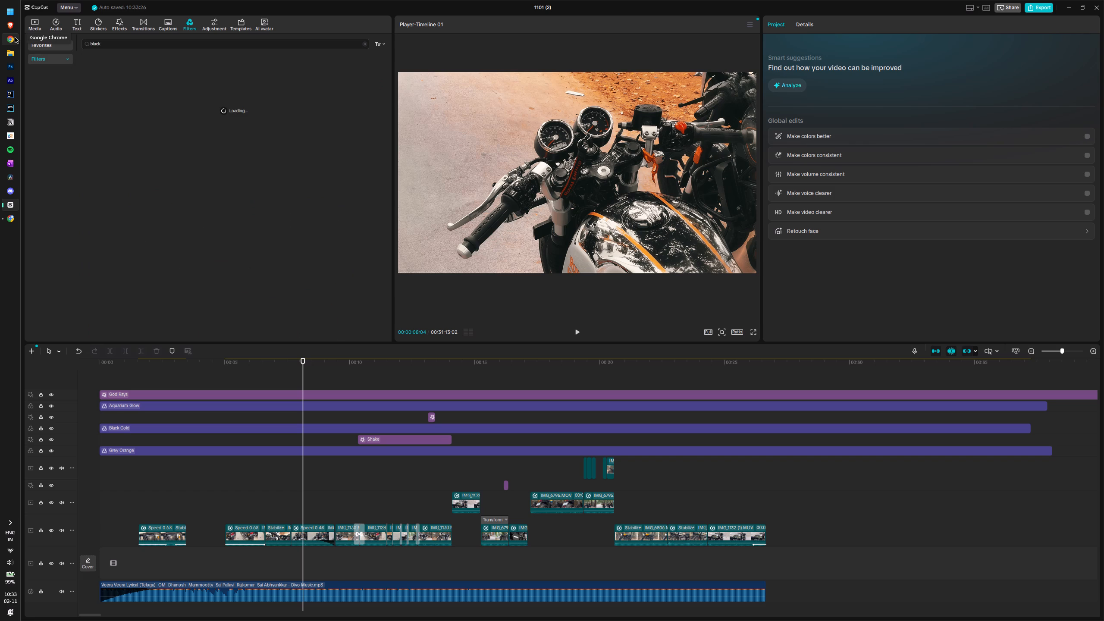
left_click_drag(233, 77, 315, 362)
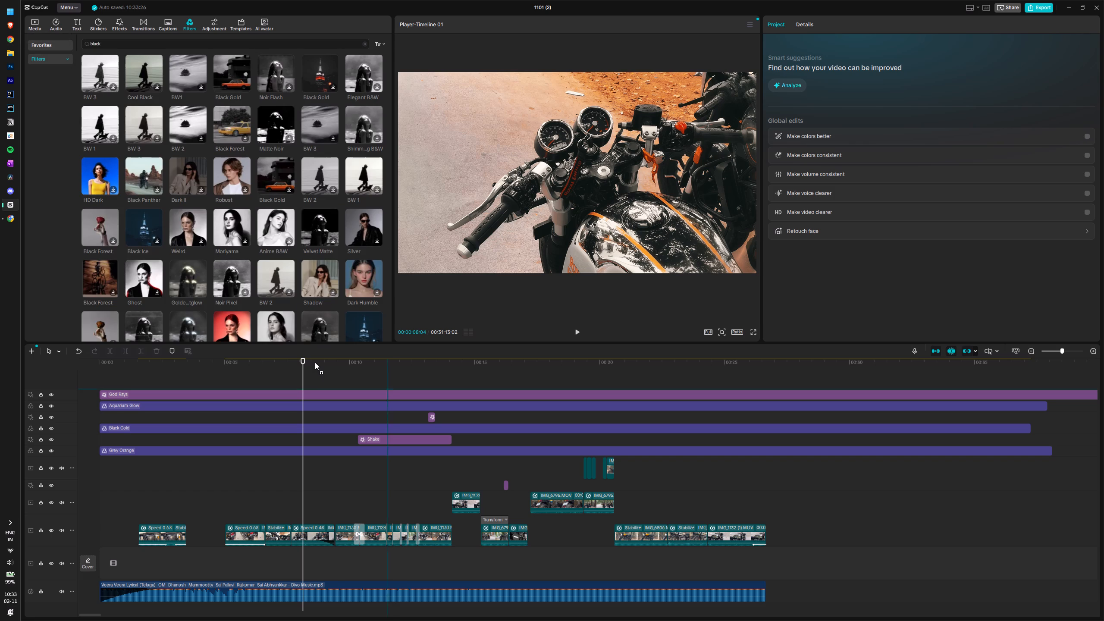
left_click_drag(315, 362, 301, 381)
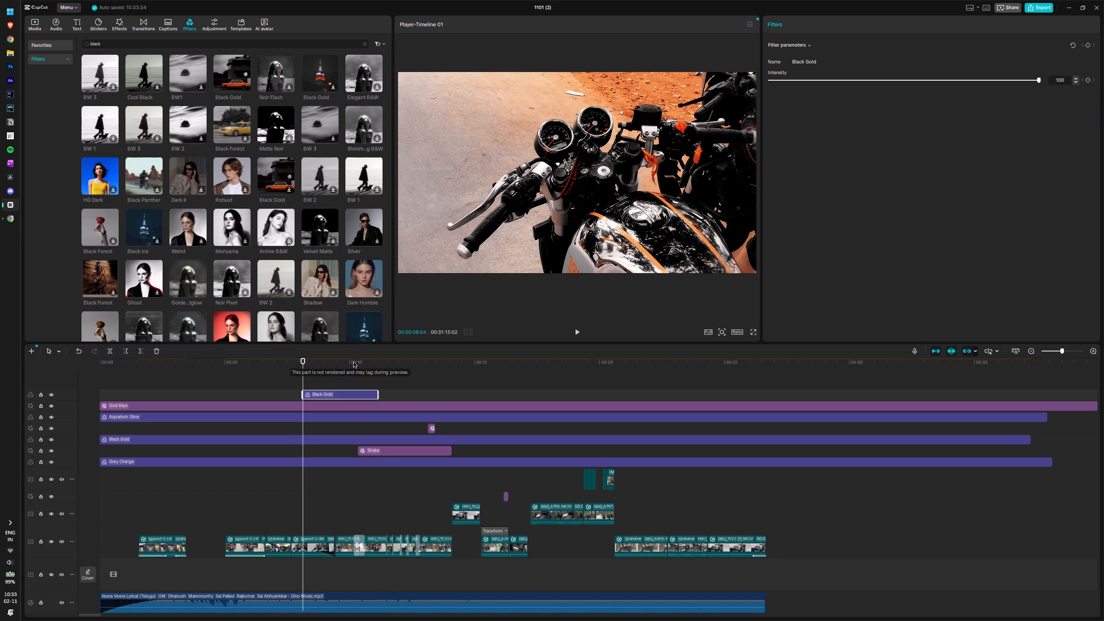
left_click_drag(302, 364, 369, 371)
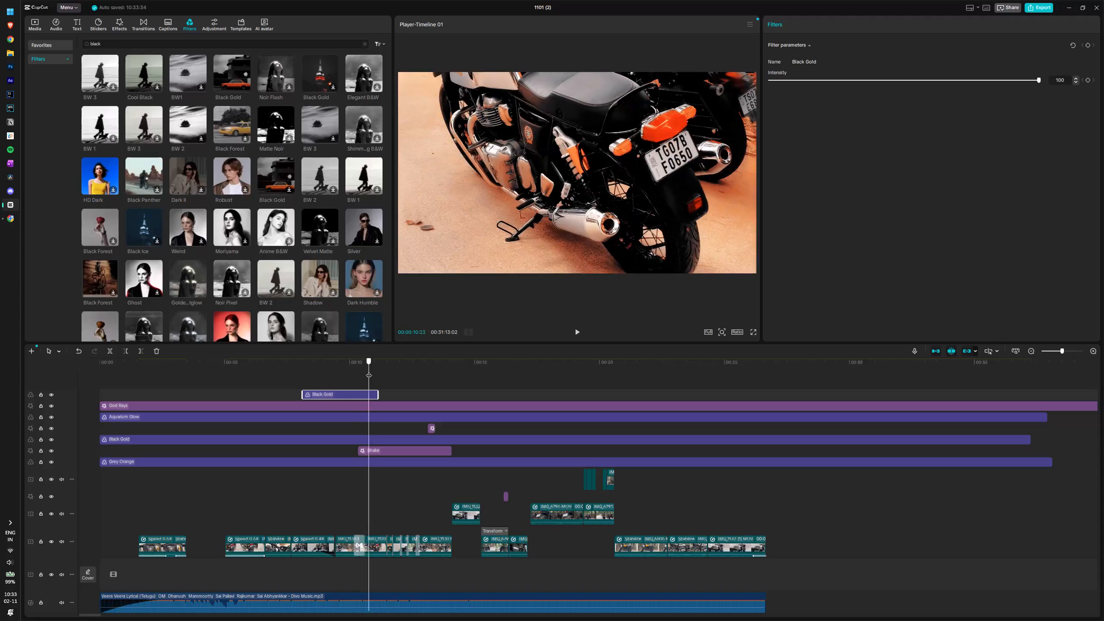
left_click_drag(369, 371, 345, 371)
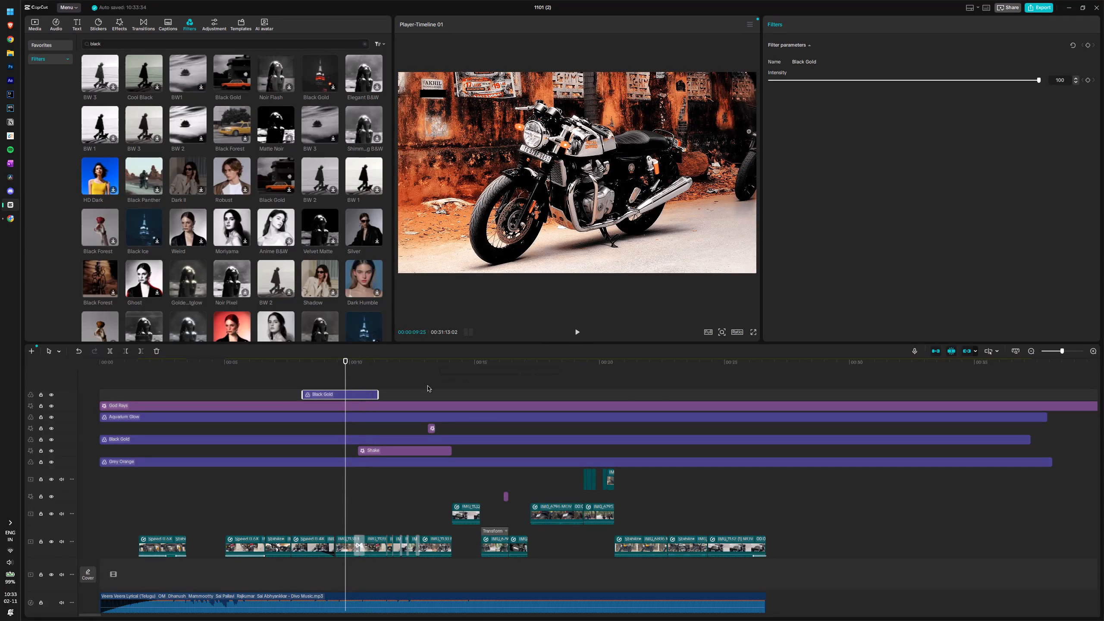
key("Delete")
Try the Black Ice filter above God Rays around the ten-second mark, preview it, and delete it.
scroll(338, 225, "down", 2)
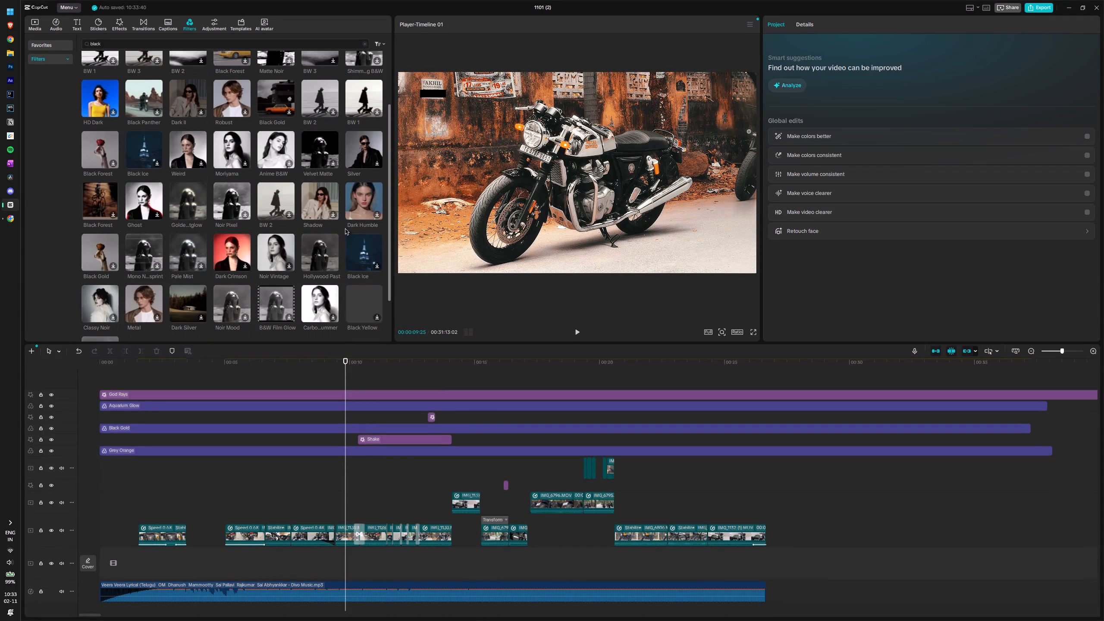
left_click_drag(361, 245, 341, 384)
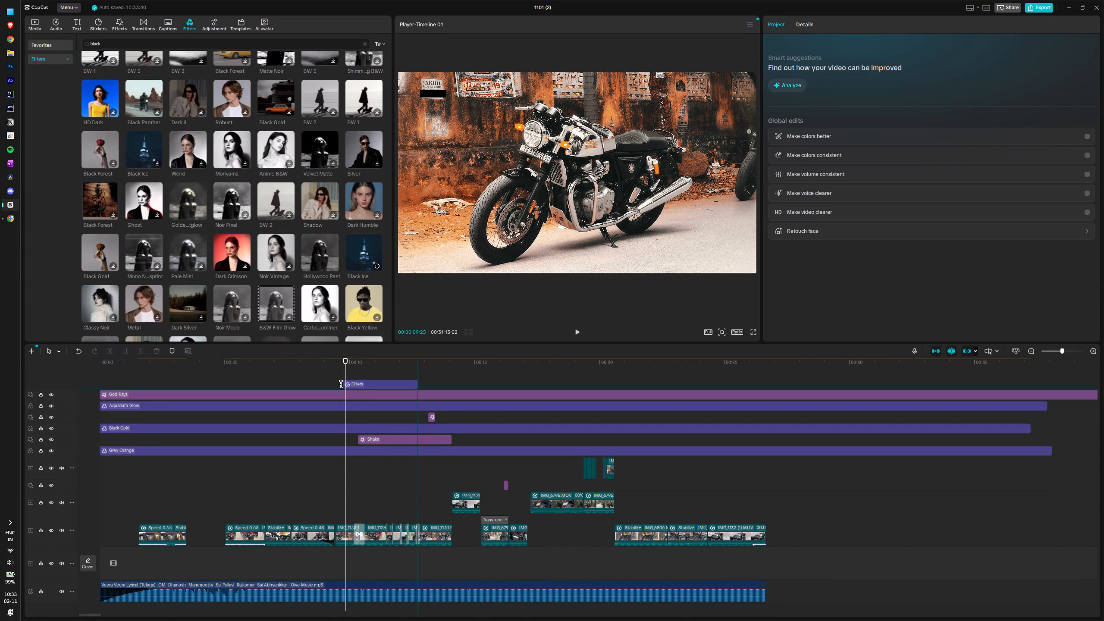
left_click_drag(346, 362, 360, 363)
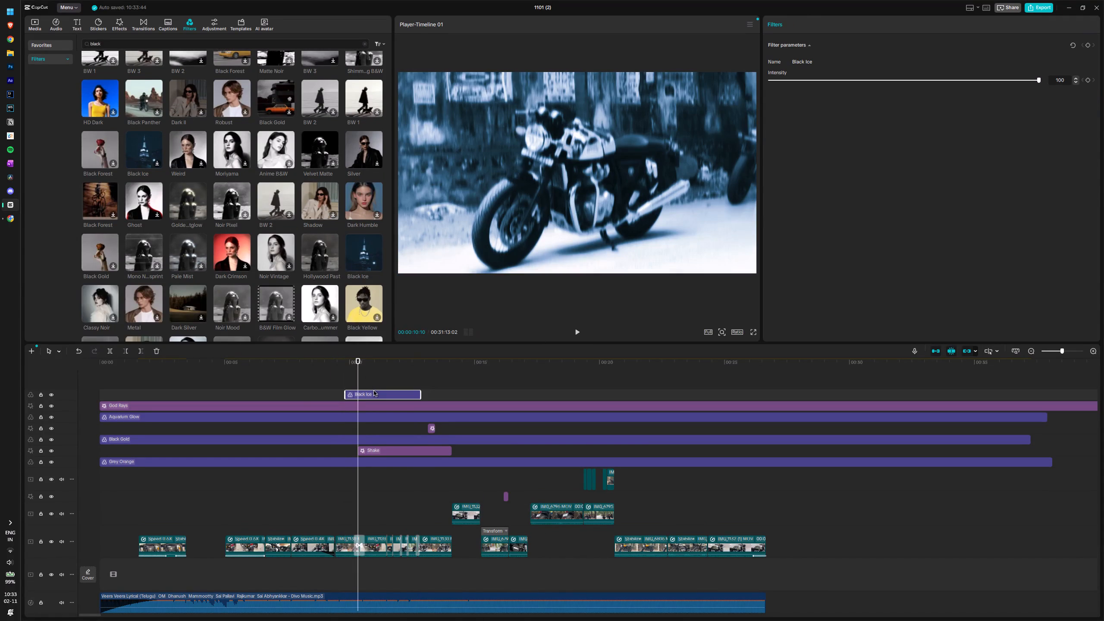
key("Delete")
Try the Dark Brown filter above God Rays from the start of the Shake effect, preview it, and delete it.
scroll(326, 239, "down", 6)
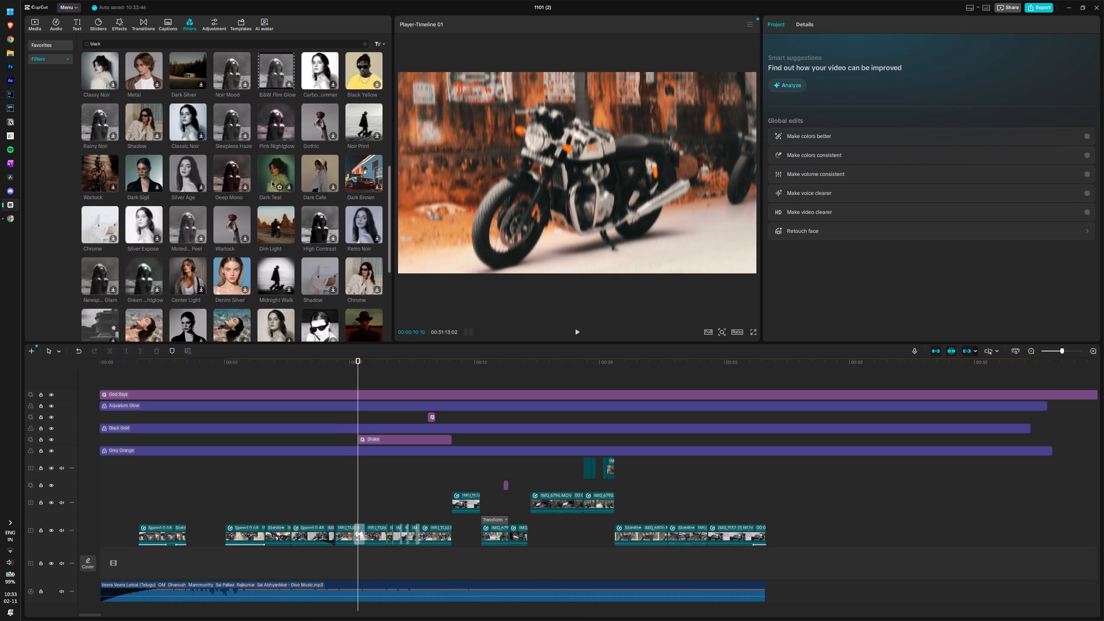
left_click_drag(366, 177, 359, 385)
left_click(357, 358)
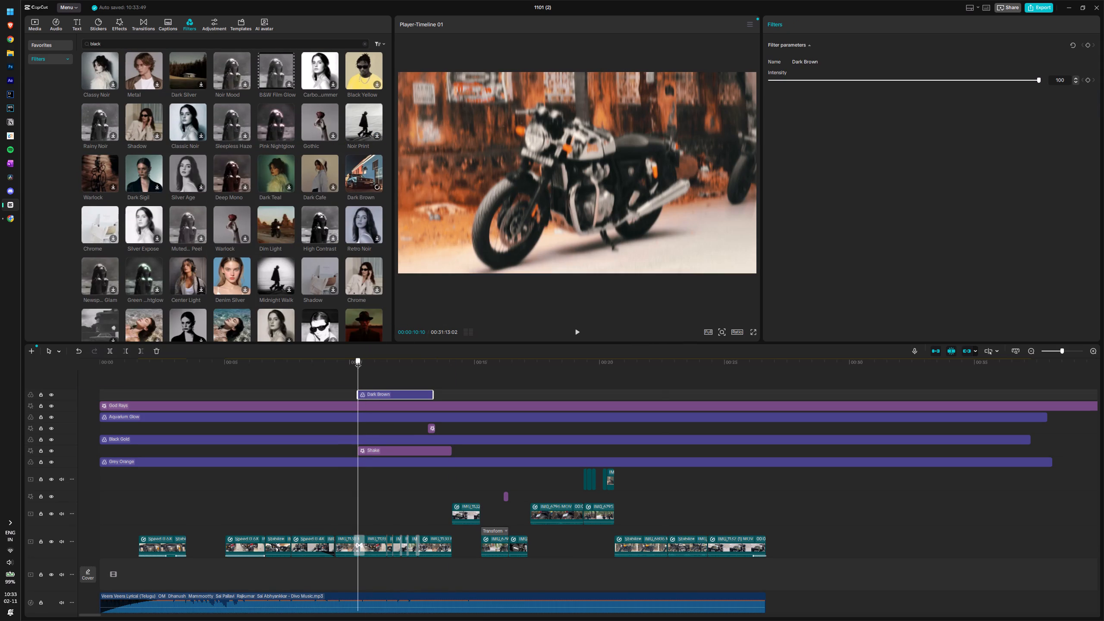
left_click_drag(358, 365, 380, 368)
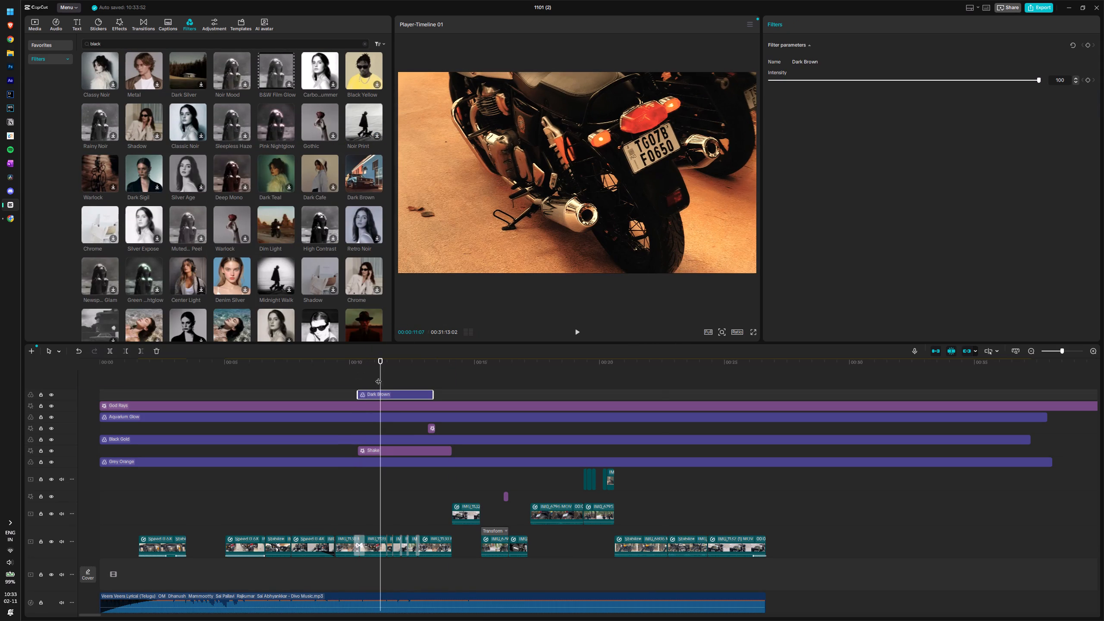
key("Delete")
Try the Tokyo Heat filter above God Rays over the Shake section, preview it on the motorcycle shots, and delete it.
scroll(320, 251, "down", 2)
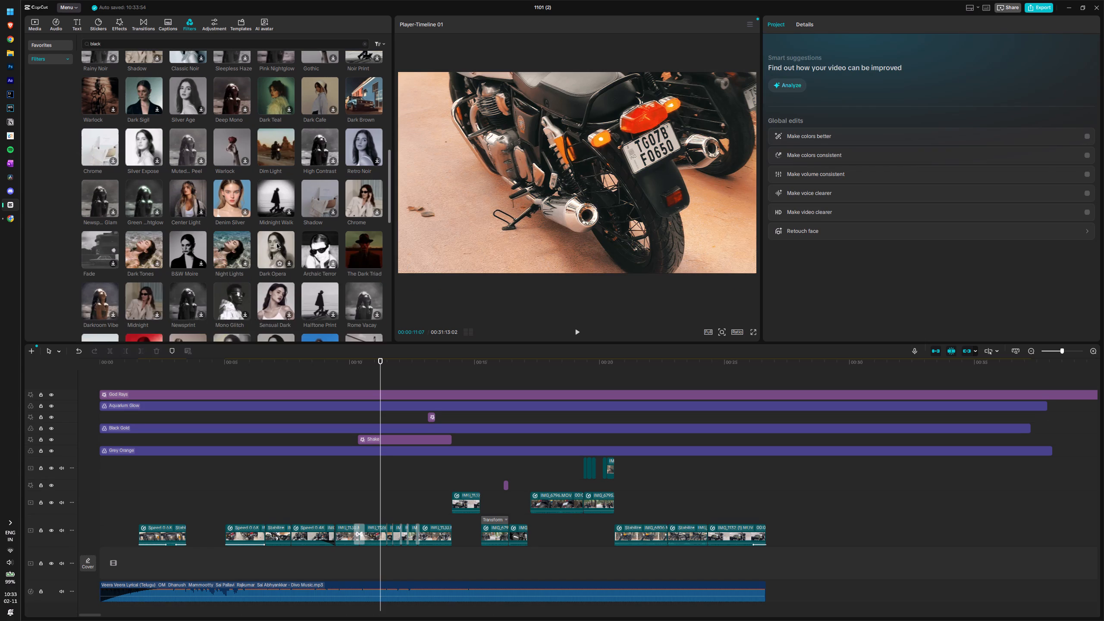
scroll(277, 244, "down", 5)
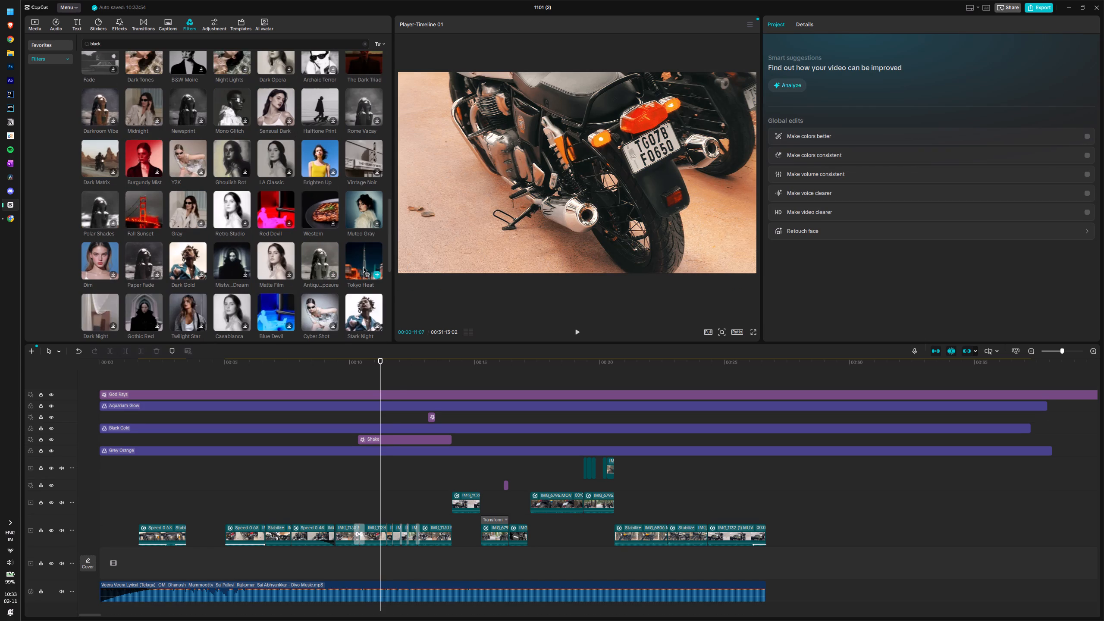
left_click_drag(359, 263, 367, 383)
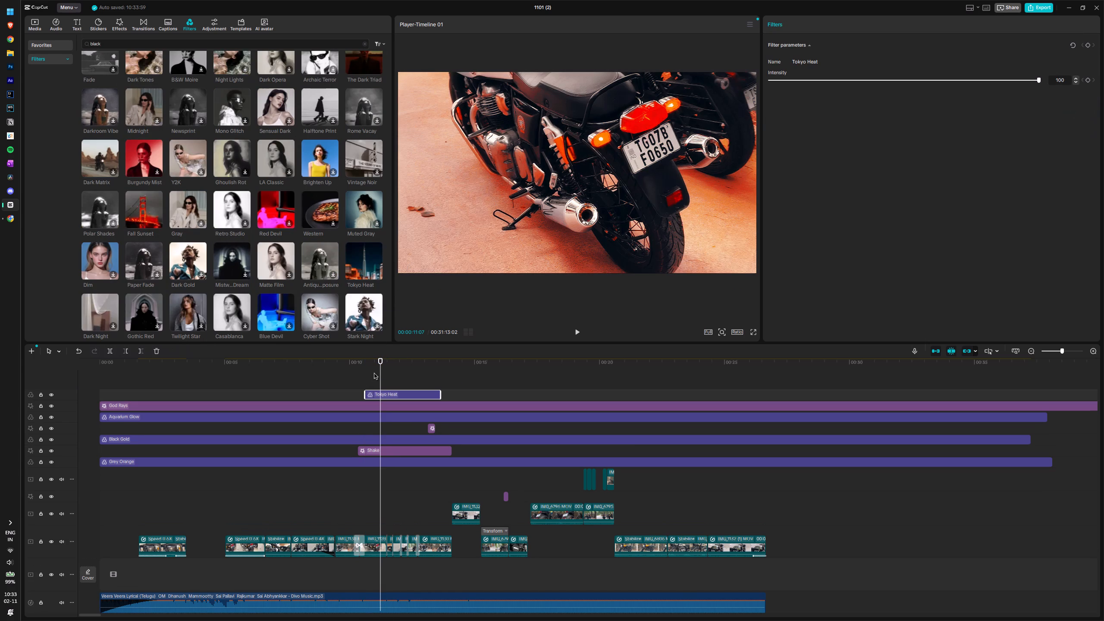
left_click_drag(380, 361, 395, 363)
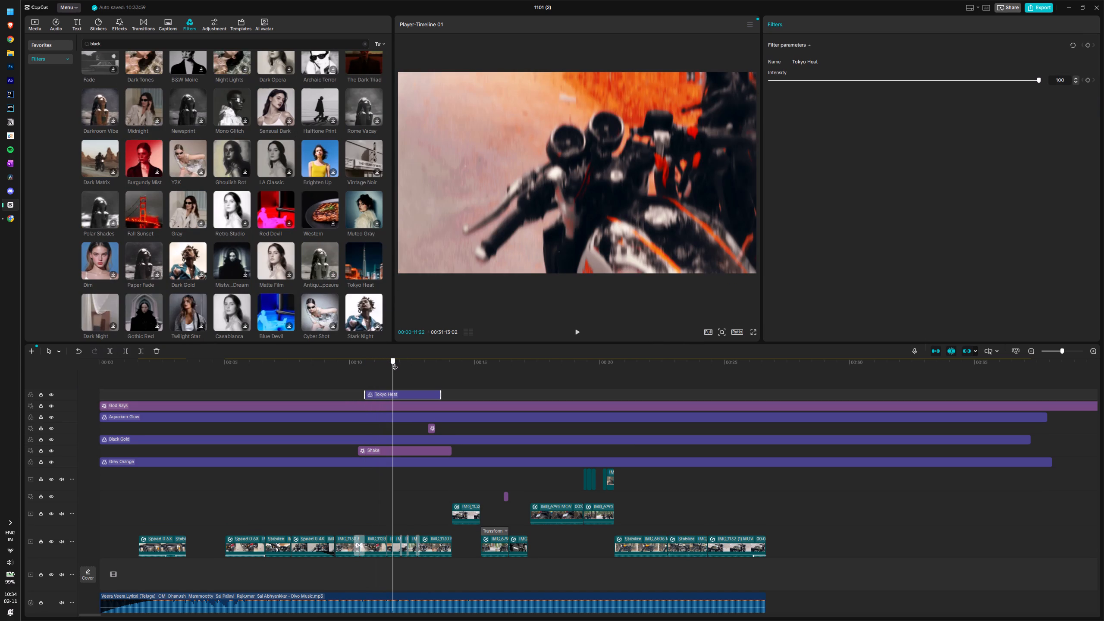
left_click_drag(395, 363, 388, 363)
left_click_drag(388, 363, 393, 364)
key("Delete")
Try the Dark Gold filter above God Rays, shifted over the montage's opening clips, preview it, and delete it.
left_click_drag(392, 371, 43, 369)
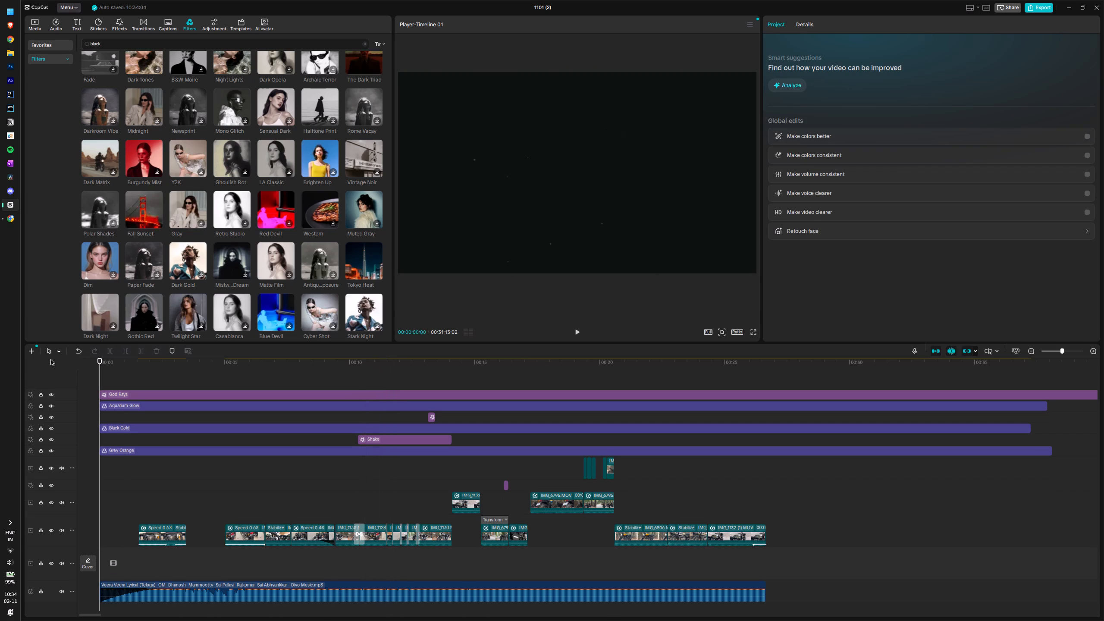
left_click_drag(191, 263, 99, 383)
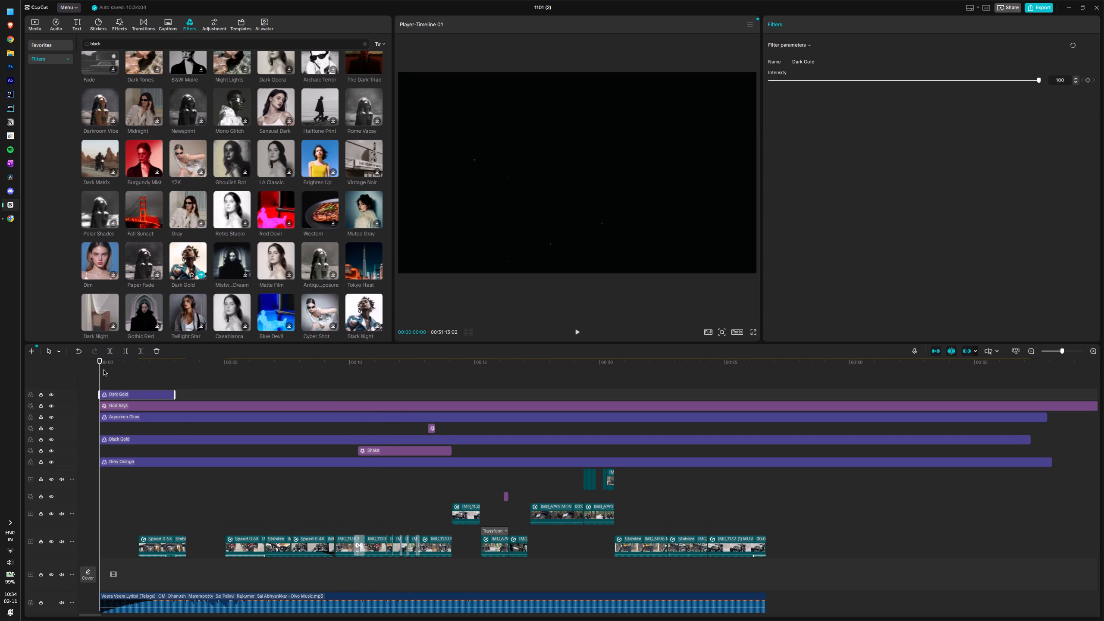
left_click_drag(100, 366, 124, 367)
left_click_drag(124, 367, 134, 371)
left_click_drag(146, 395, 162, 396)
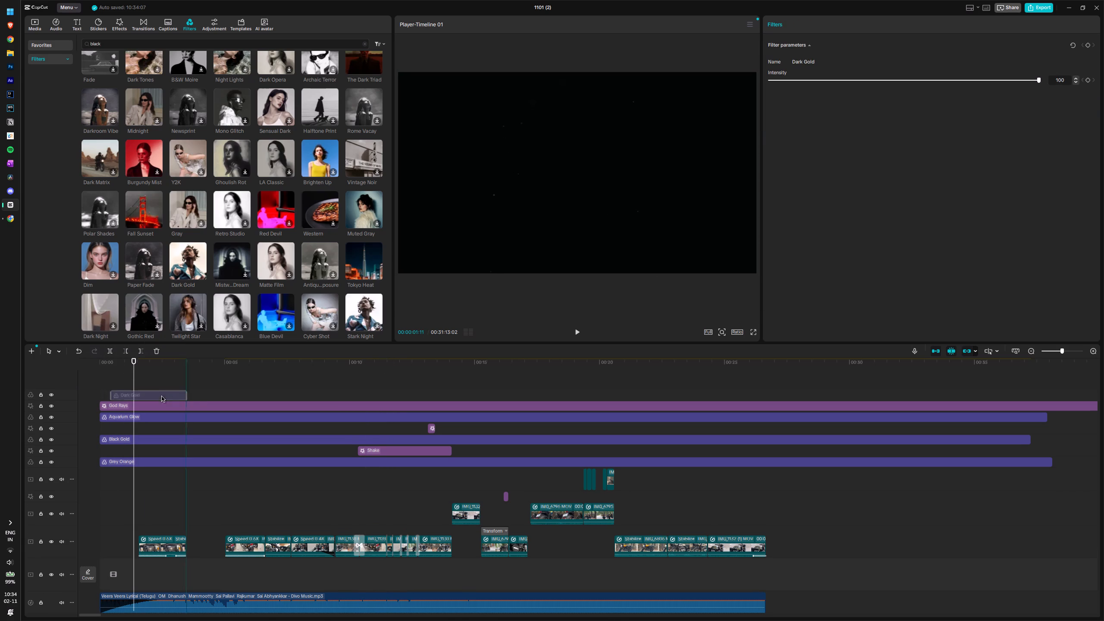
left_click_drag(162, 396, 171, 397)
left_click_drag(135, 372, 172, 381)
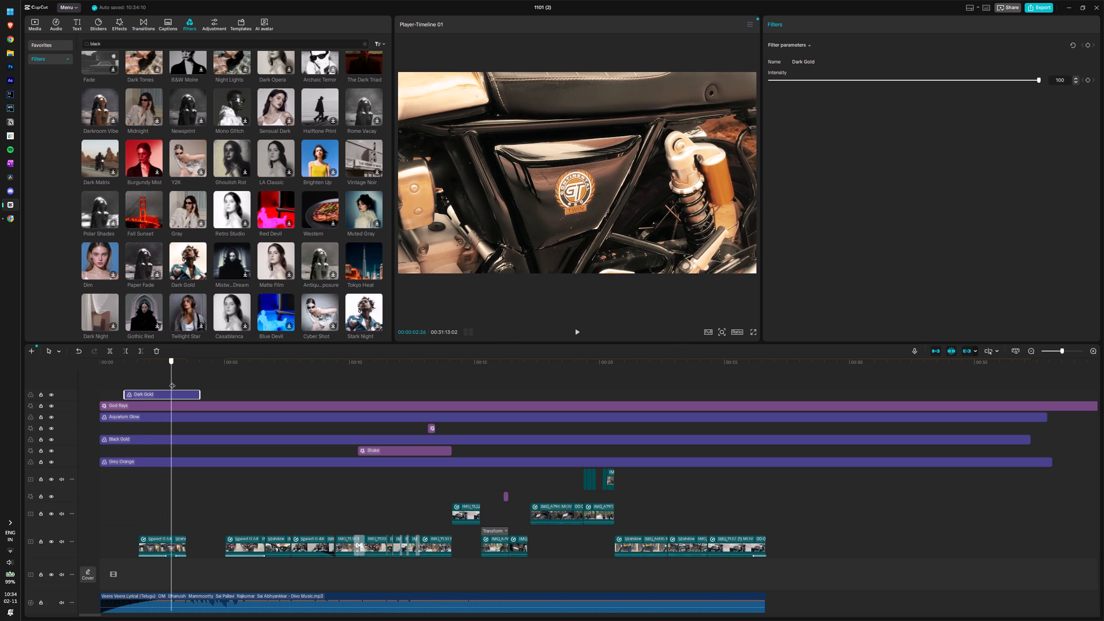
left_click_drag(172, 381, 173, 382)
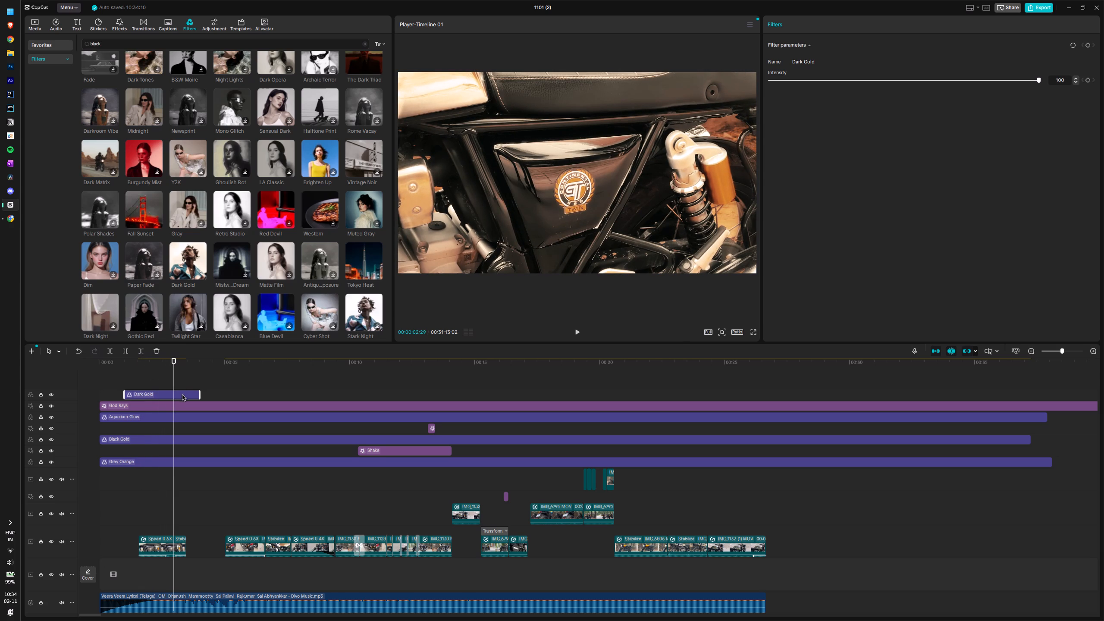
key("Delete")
Browse further through the "black" filter results for another look to try.
scroll(205, 266, "down", 4)
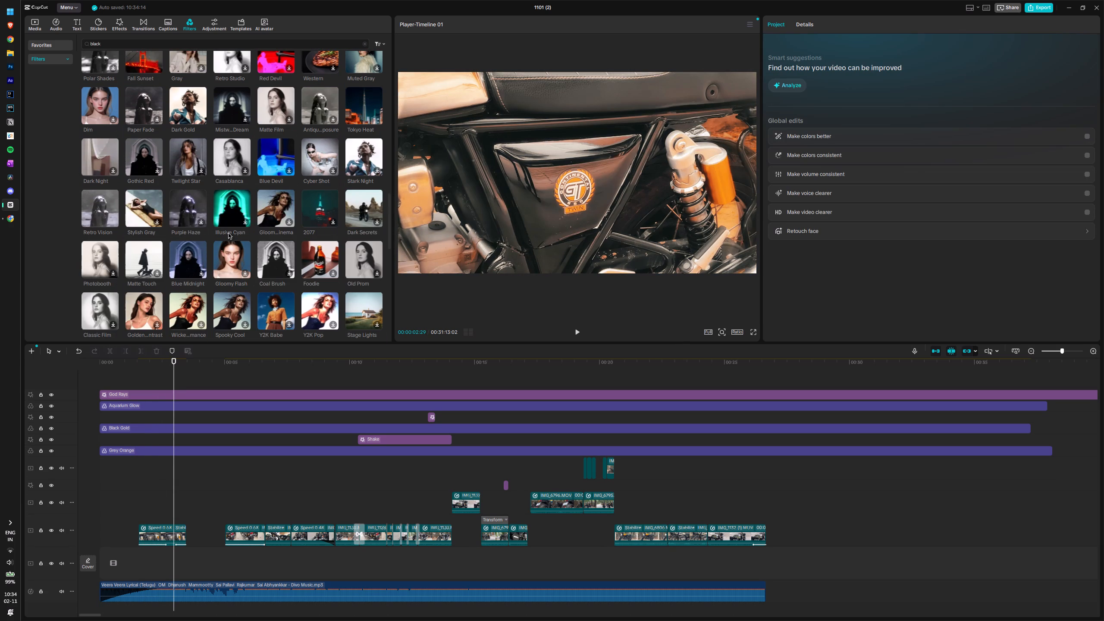
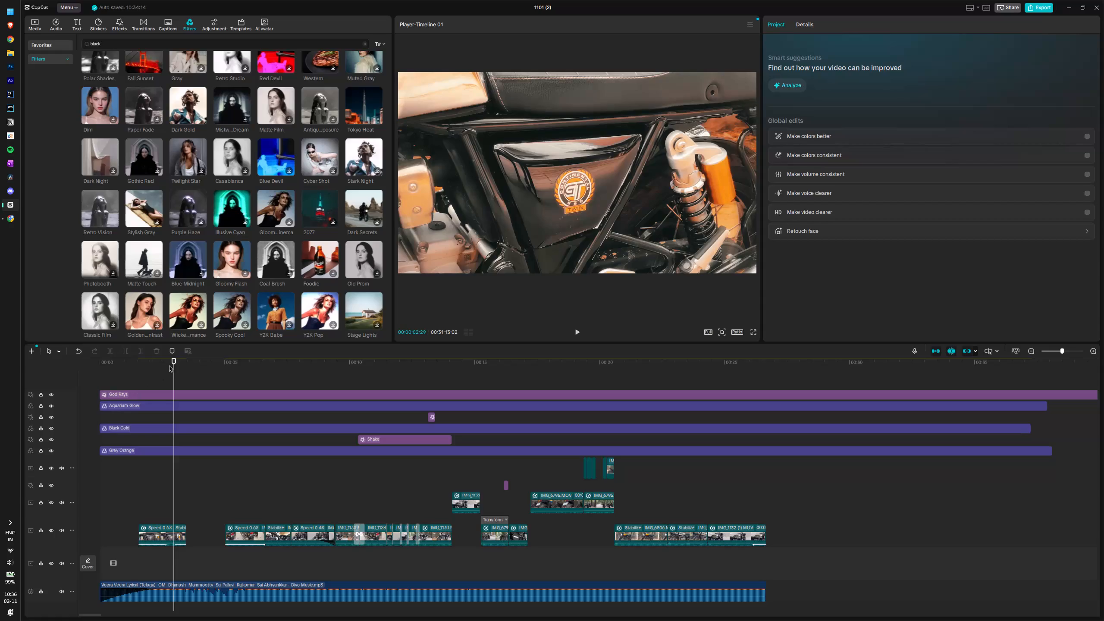
Search the filter library for "radial blur".
left_click_drag(174, 364, 264, 358)
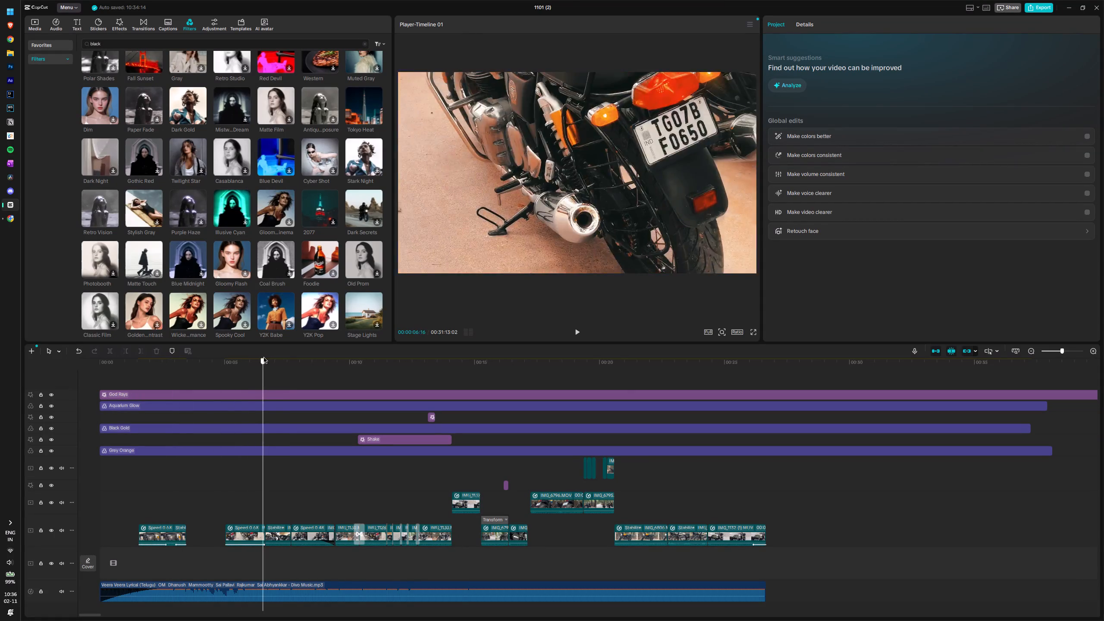
left_click_drag(264, 358, 248, 367)
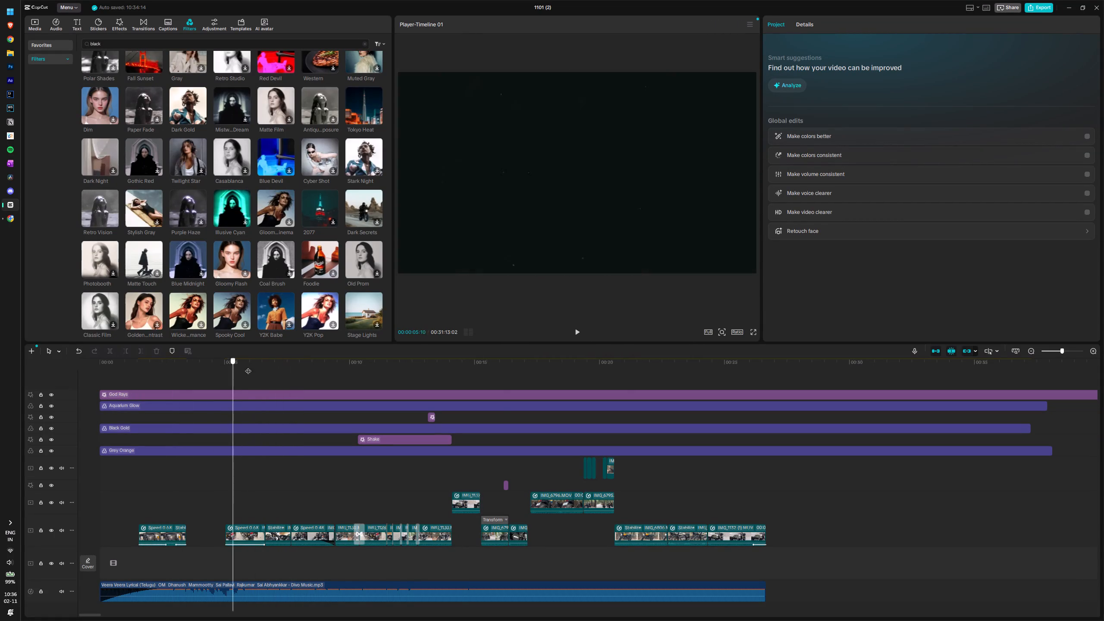
left_click_drag(248, 367, 406, 376)
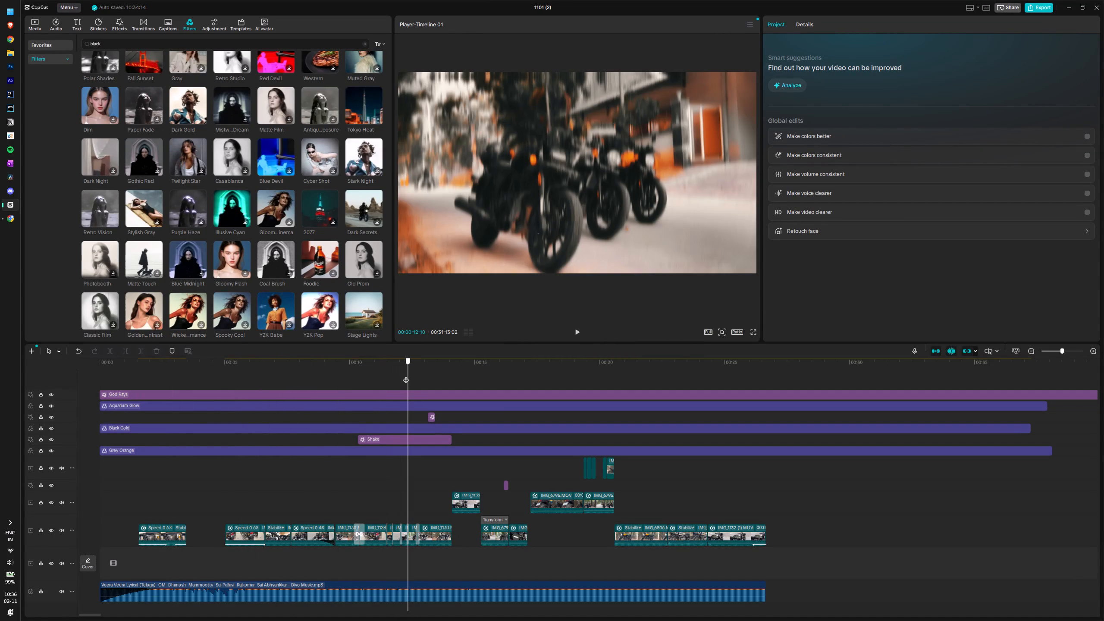
left_click_drag(406, 376, 375, 371)
left_click_drag(181, 44, 100, 35)
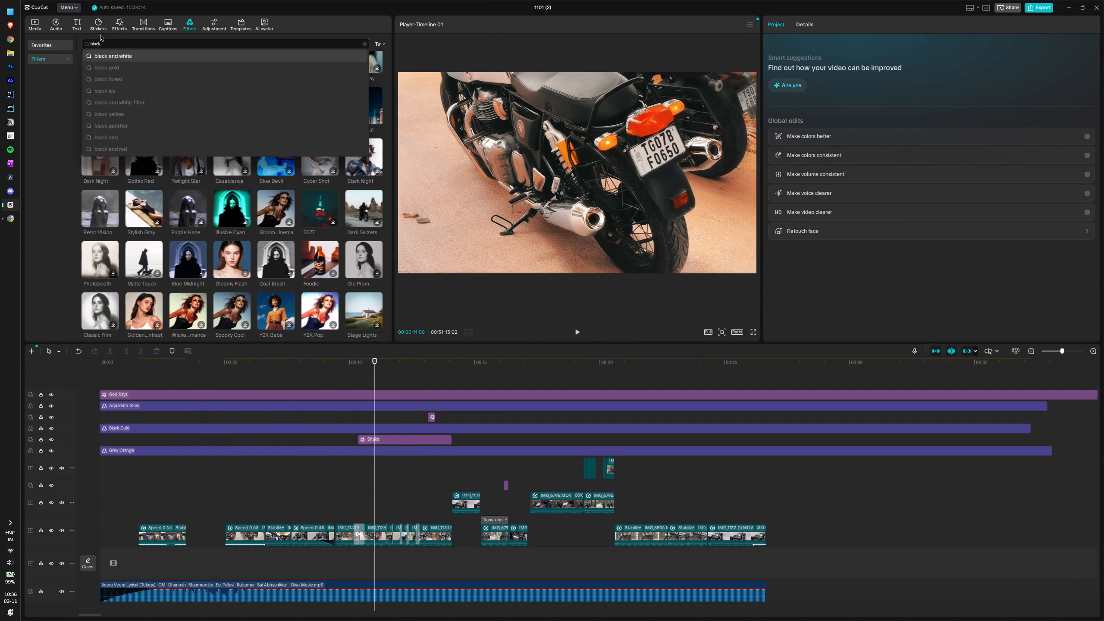
left_click_drag(100, 35, 81, 35)
type("radial blur")
key("Return")
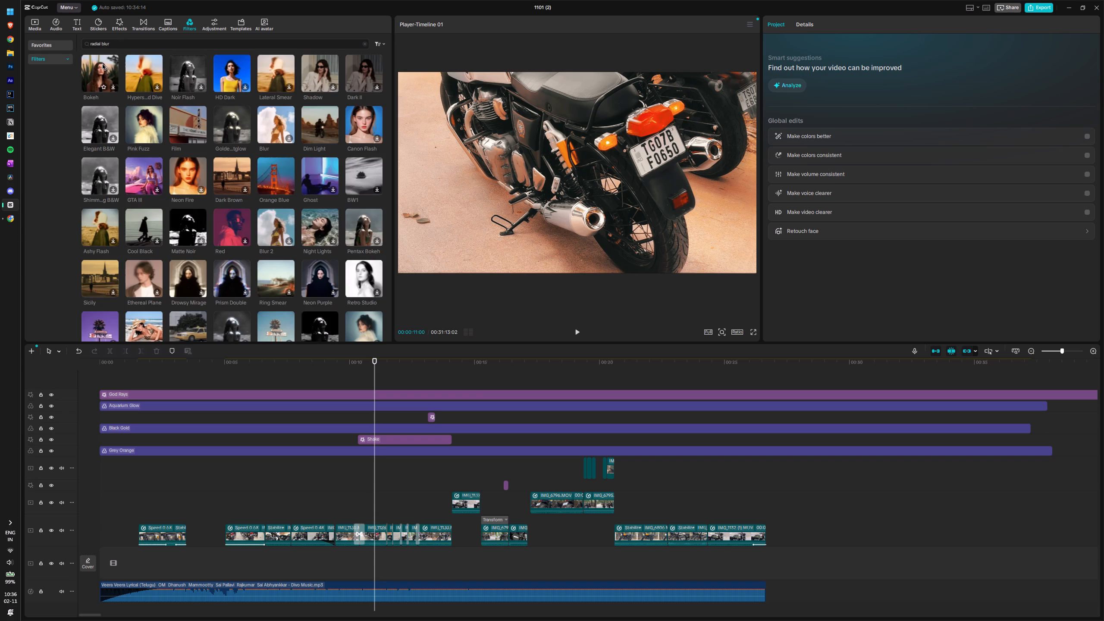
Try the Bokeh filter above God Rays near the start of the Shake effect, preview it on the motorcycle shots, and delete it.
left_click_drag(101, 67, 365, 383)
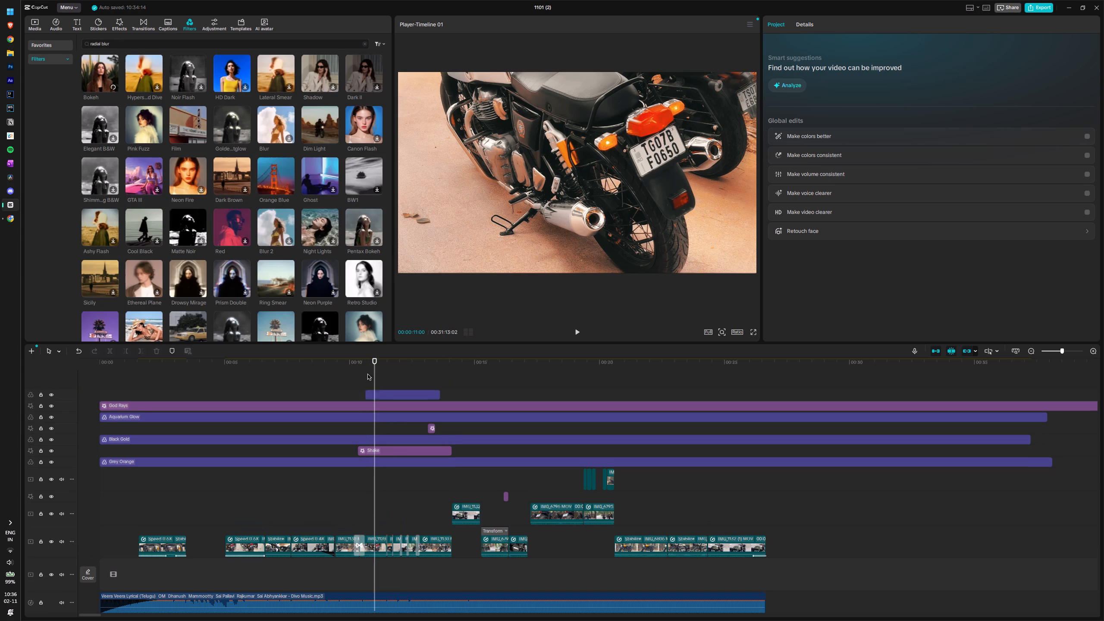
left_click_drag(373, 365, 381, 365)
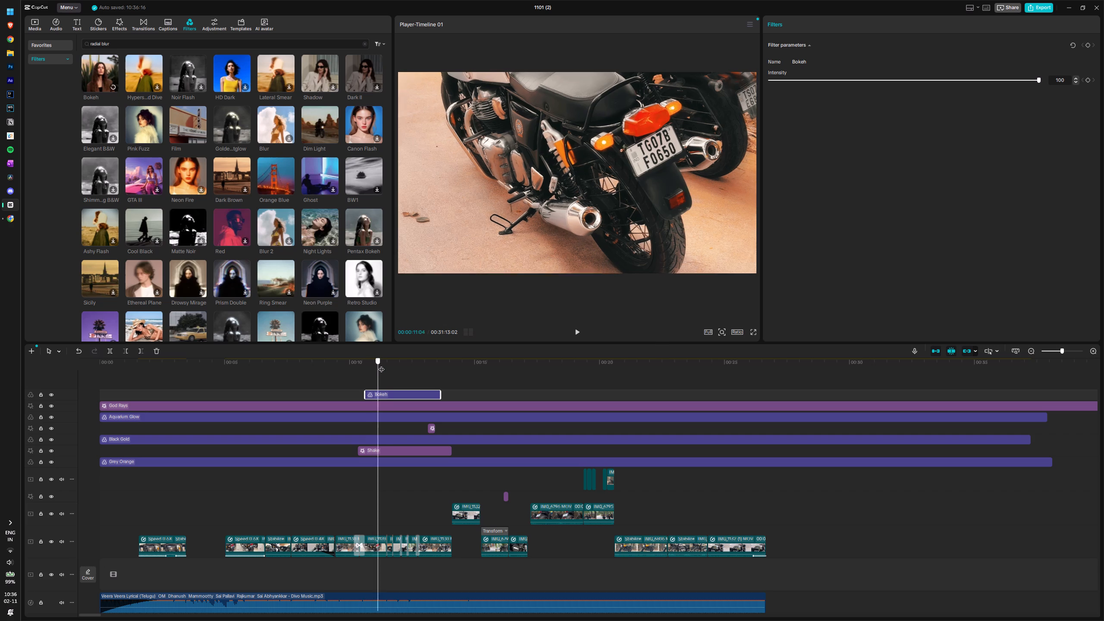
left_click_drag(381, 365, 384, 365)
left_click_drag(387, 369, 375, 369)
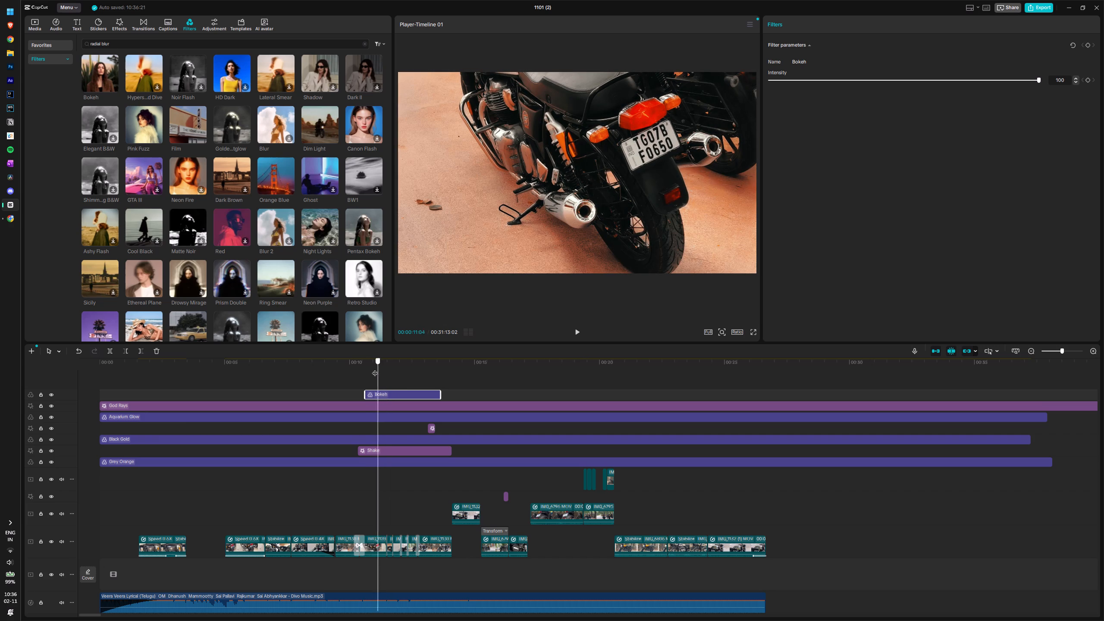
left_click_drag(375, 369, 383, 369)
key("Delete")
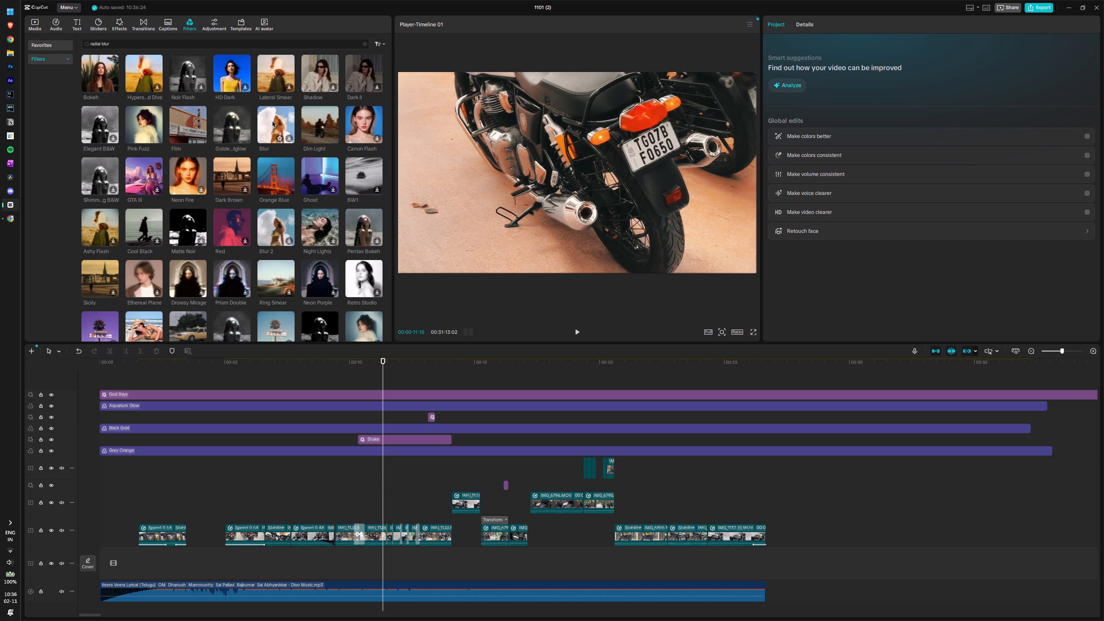
Search the video effects for "radial blur" and add Radial Blur 2 above God Rays over the Shake section.
left_click(123, 21)
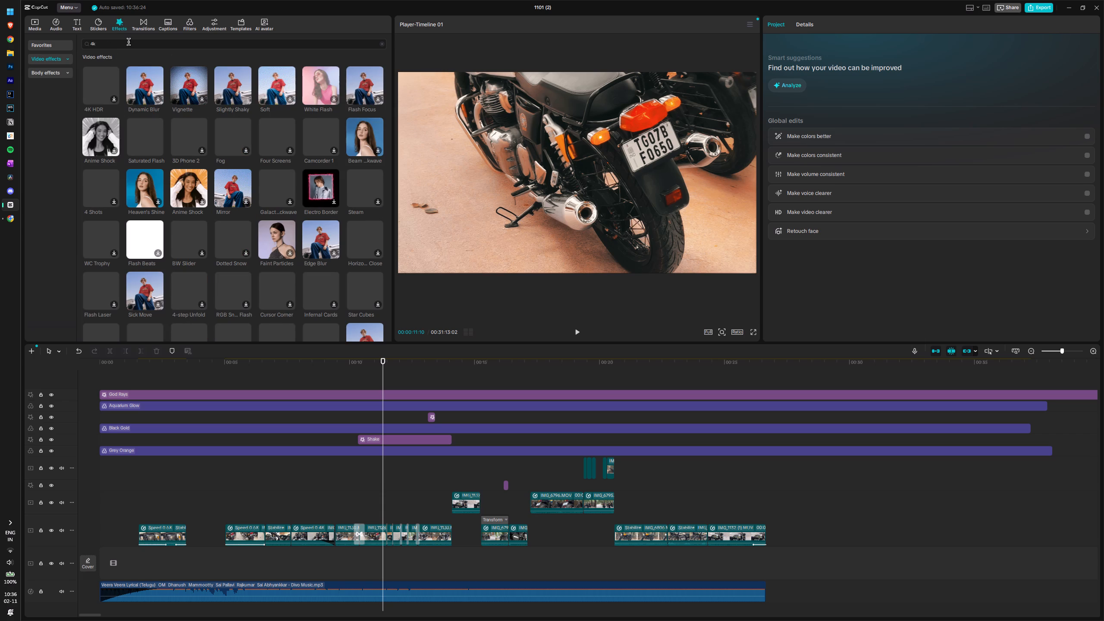
left_click_drag(129, 43, 73, 46)
type("radial blur")
key("Return")
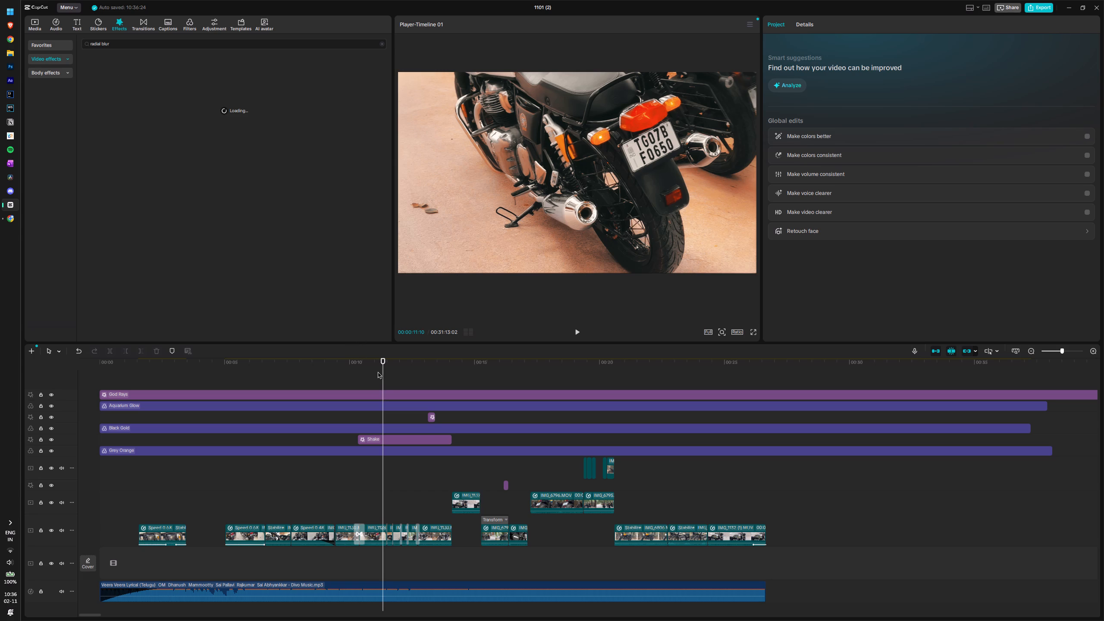
left_click_drag(383, 374, 393, 376)
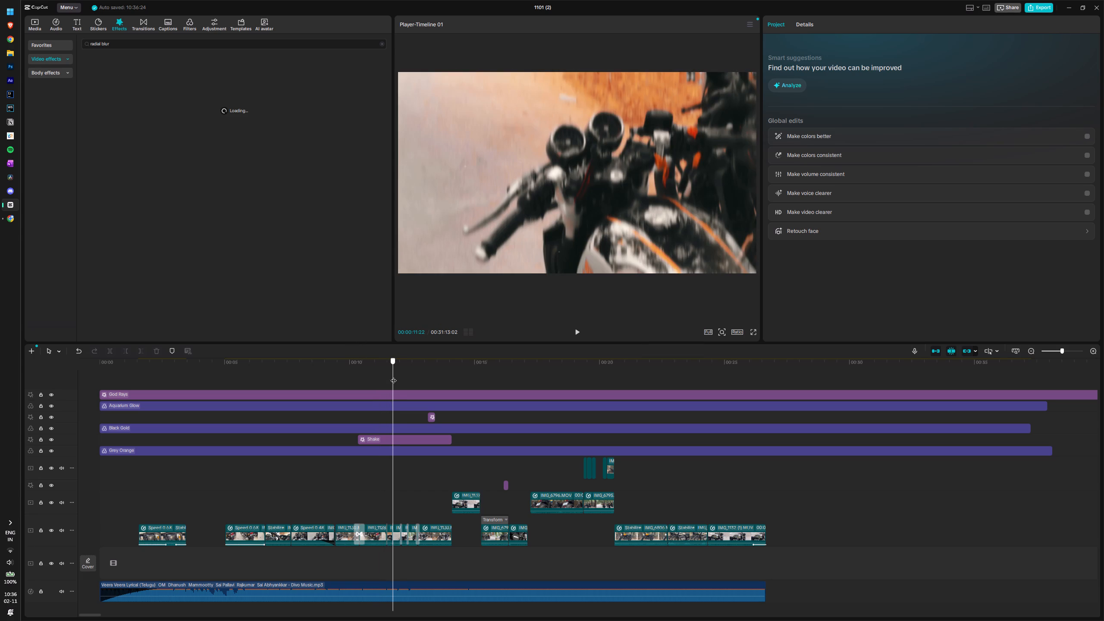
left_click_drag(393, 376, 398, 376)
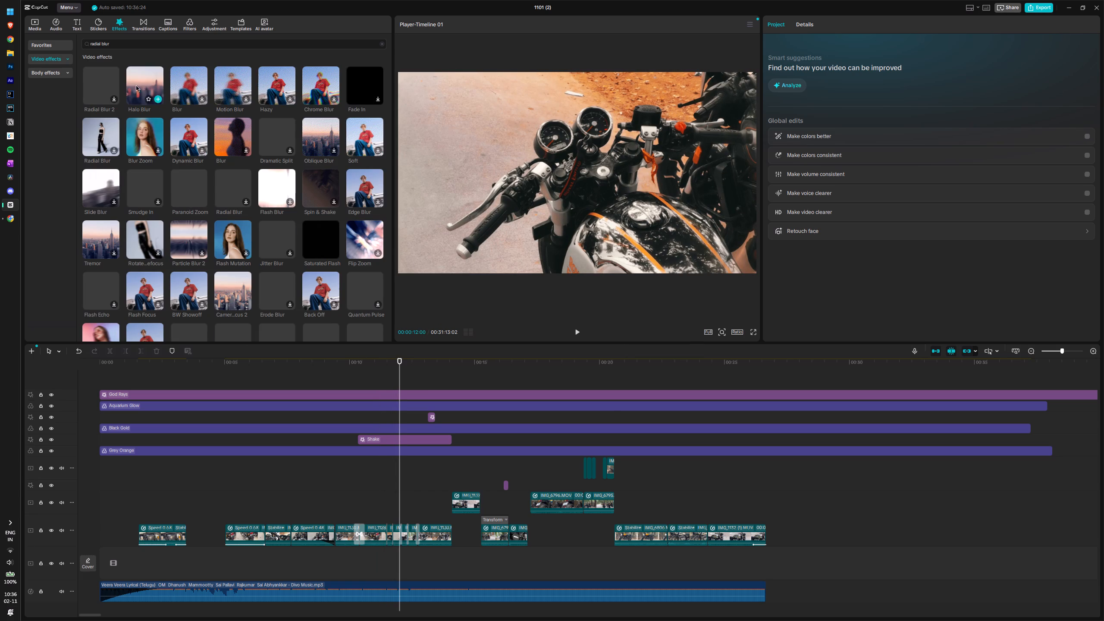
left_click_drag(102, 82, 366, 332)
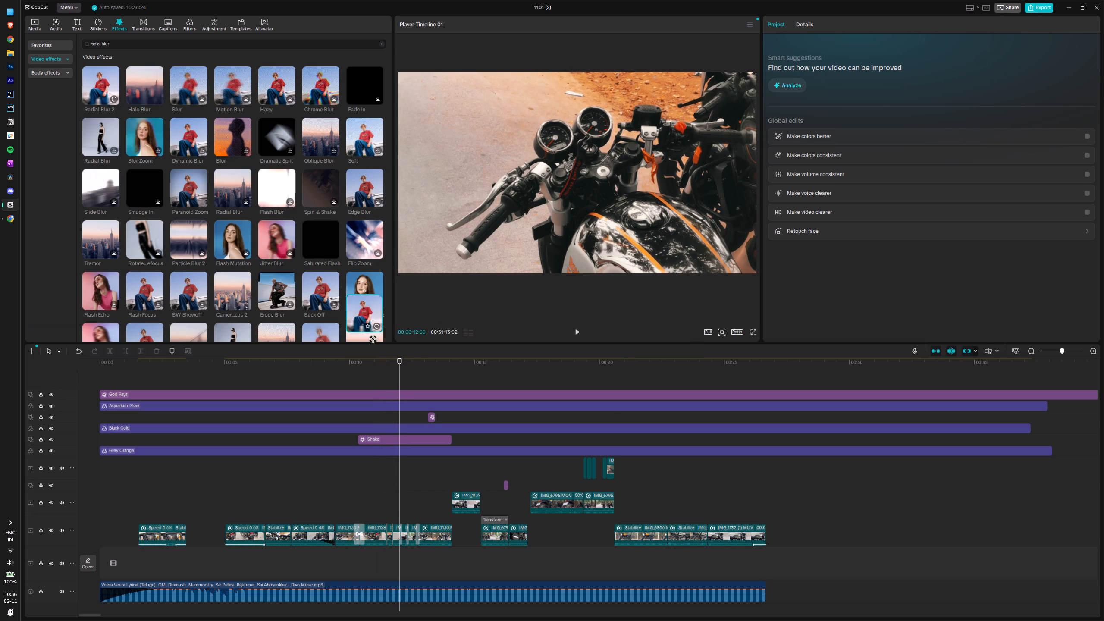
left_click_drag(366, 332, 388, 379)
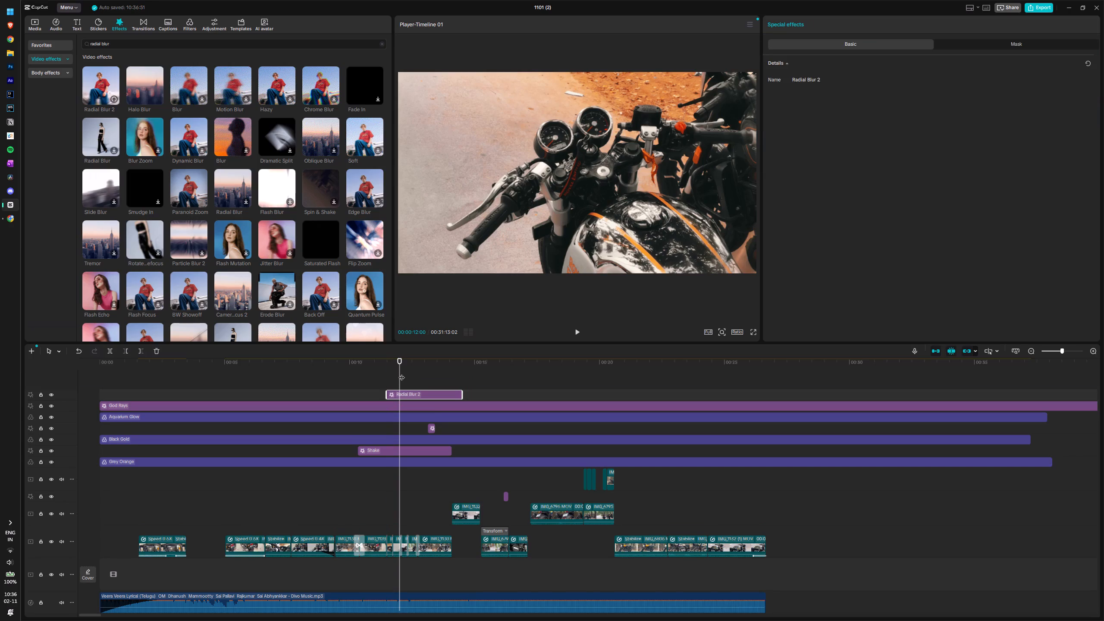
left_click_drag(401, 373, 406, 373)
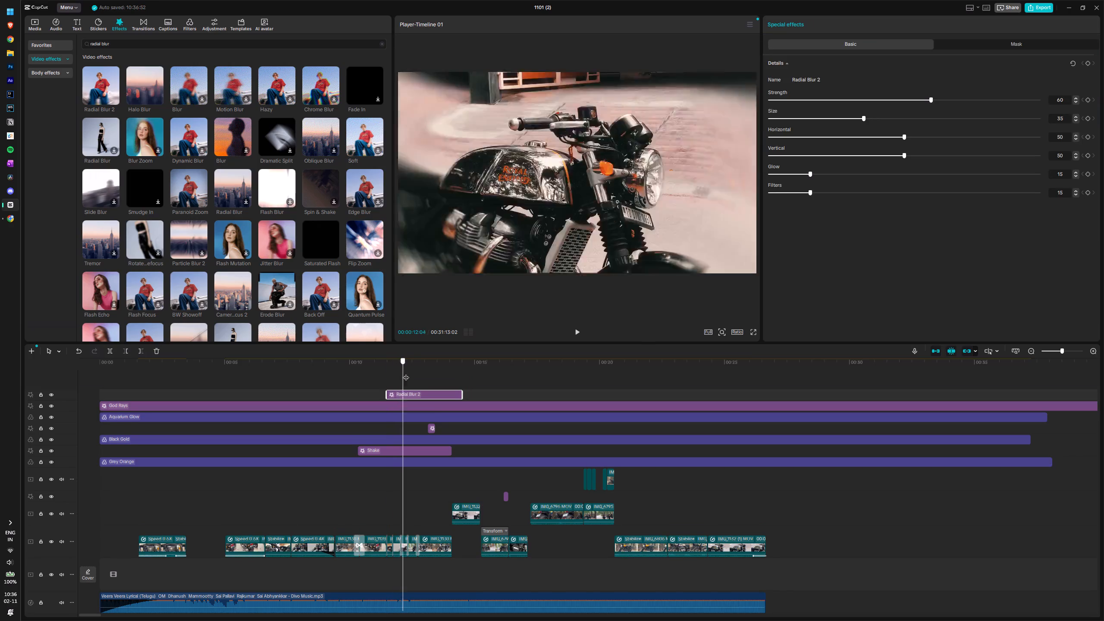
left_click_drag(406, 373, 406, 373)
Trim Radial Blur 2 to begin with the Shake effect and end where the short effect above Black Gold begins, previewing the section.
left_click_drag(385, 396, 371, 396)
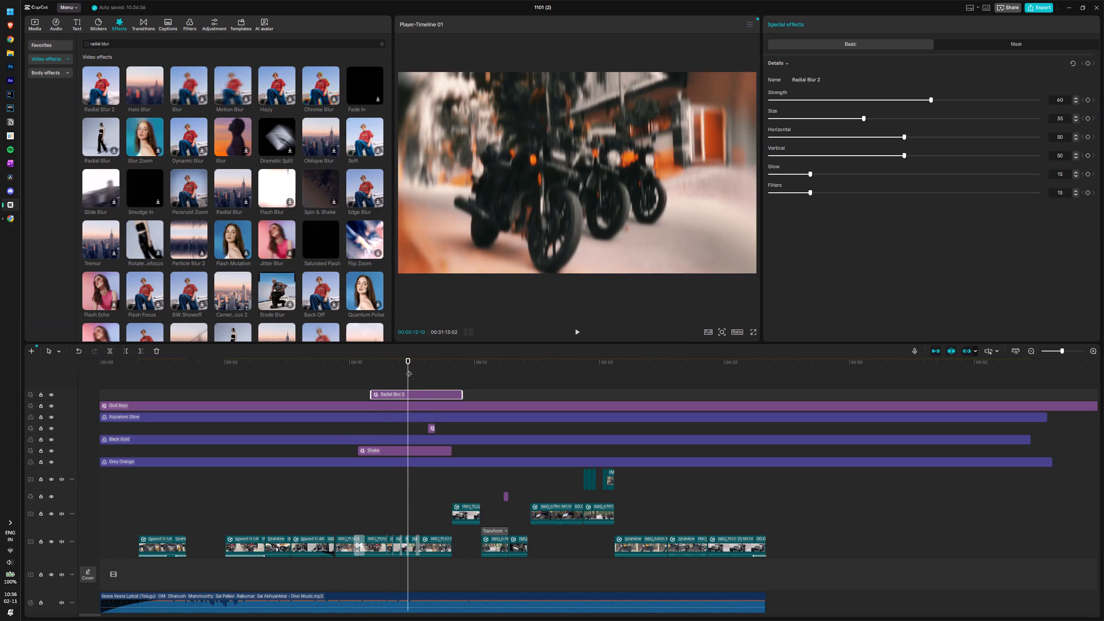
left_click_drag(407, 369, 358, 376)
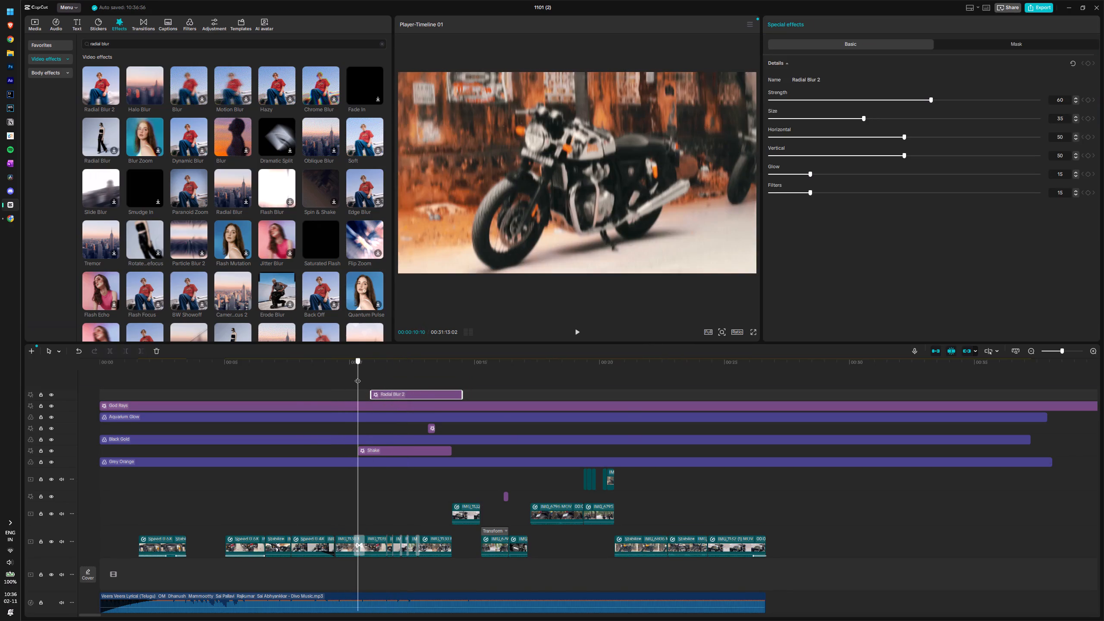
left_click_drag(358, 376, 348, 383)
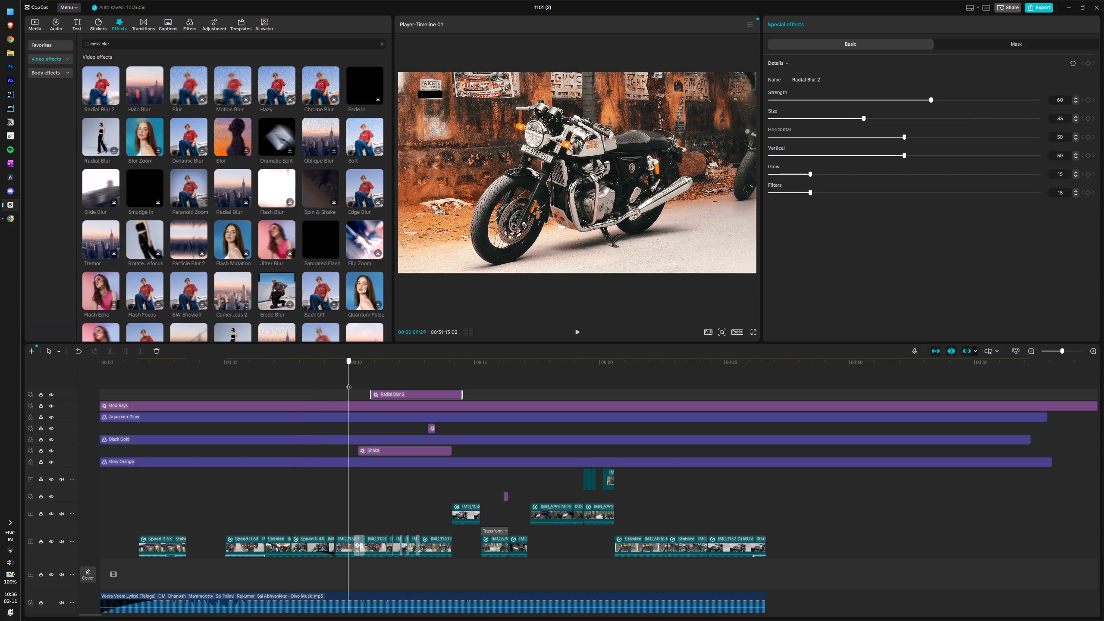
left_click_drag(348, 383, 356, 383)
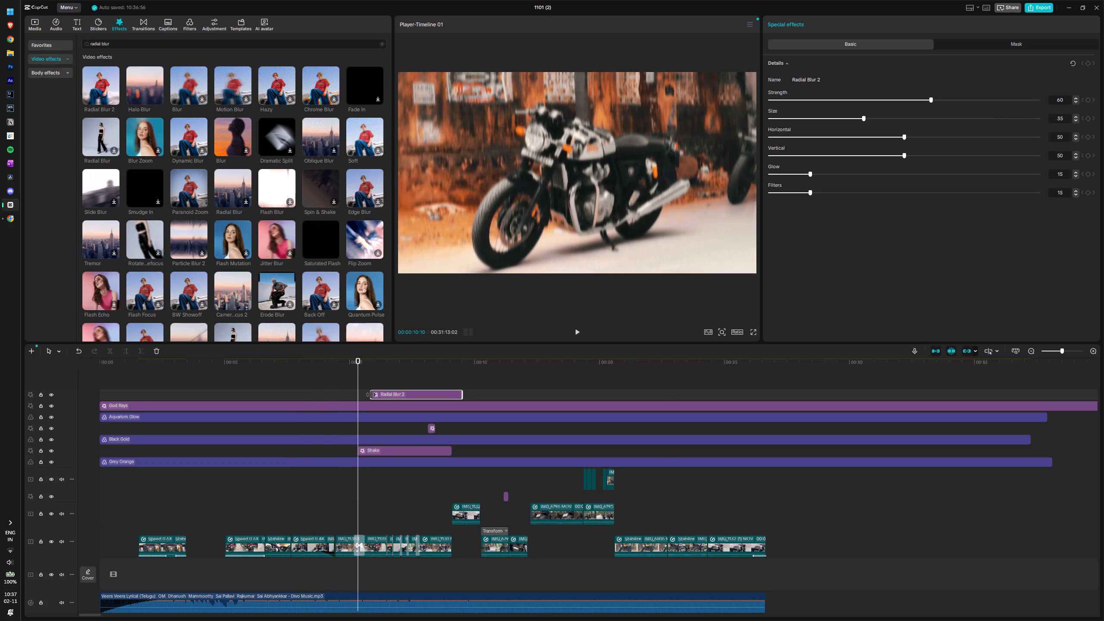
left_click_drag(371, 396, 358, 393)
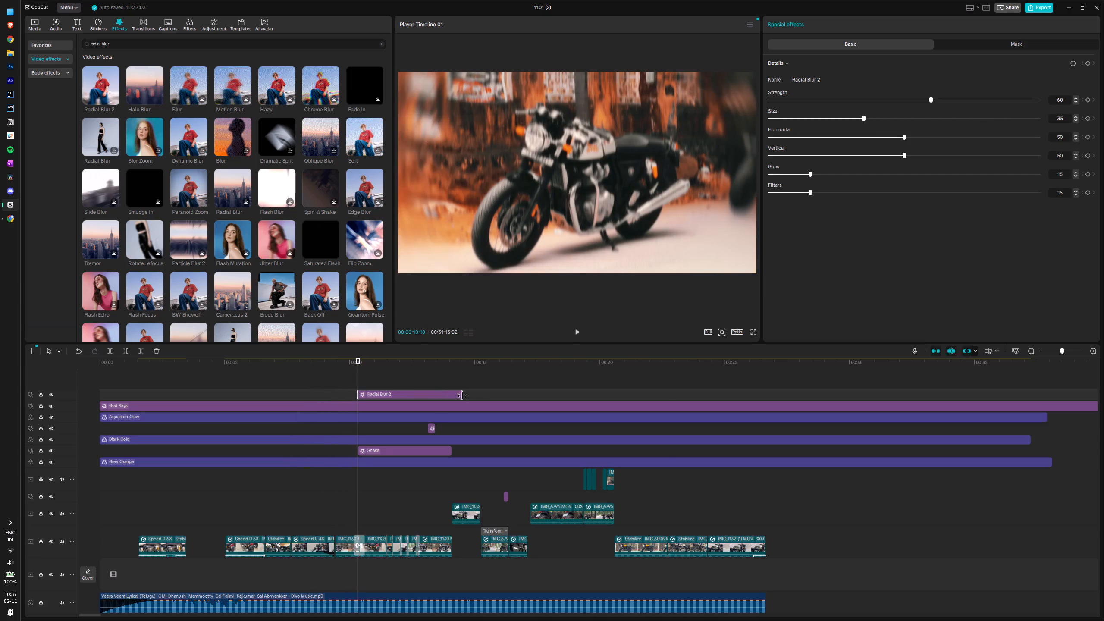
left_click_drag(462, 396, 477, 399)
key("space")
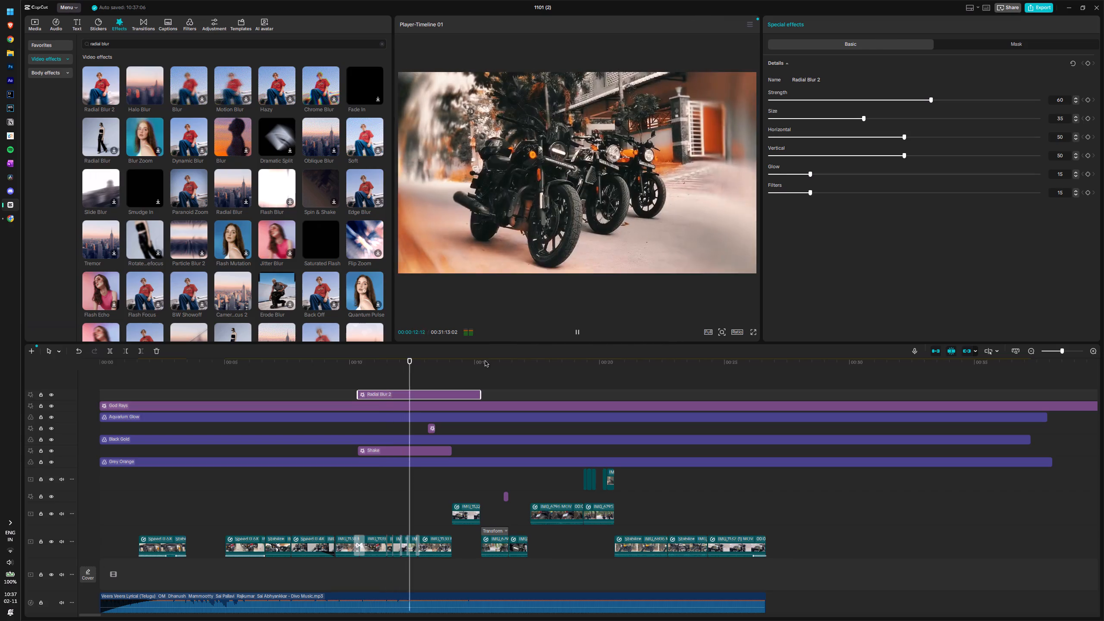
key("space")
key("space")
key("space")
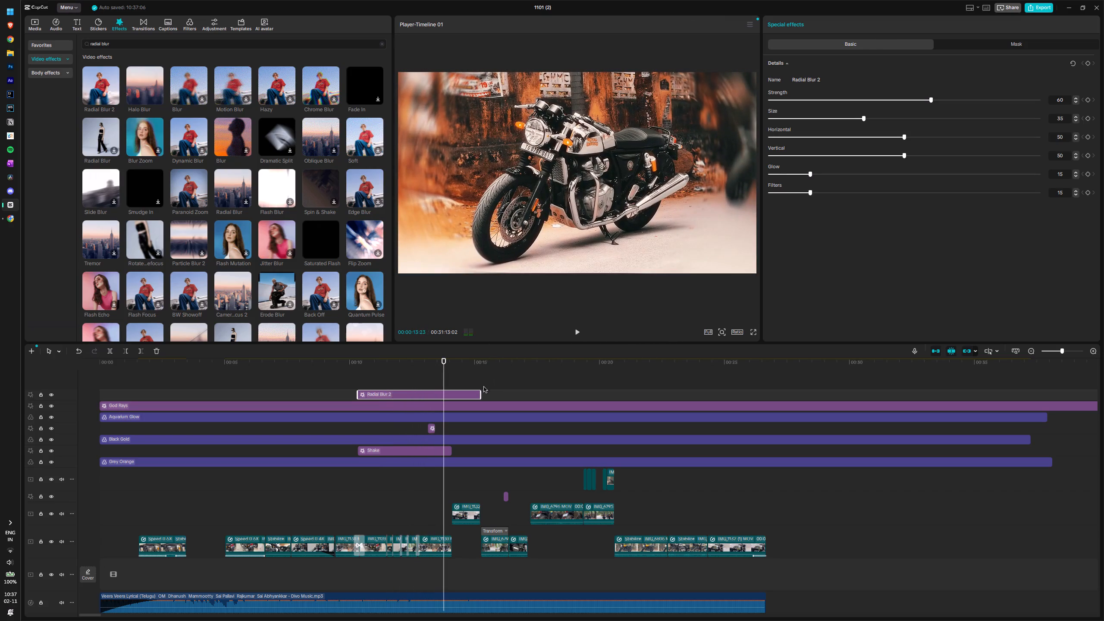
left_click_drag(479, 392, 440, 396)
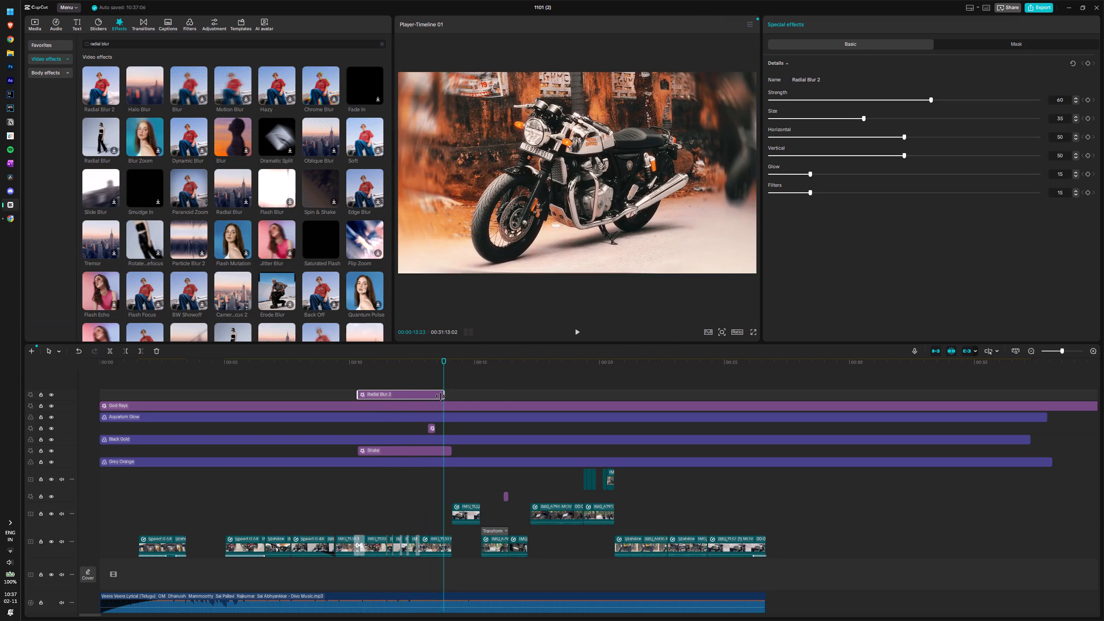
left_click_drag(440, 396, 425, 397)
Set Radial Blur 2 to strength 17, size 39 and glow 35, checking it on the handlebar shot.
left_click_drag(445, 370, 420, 371)
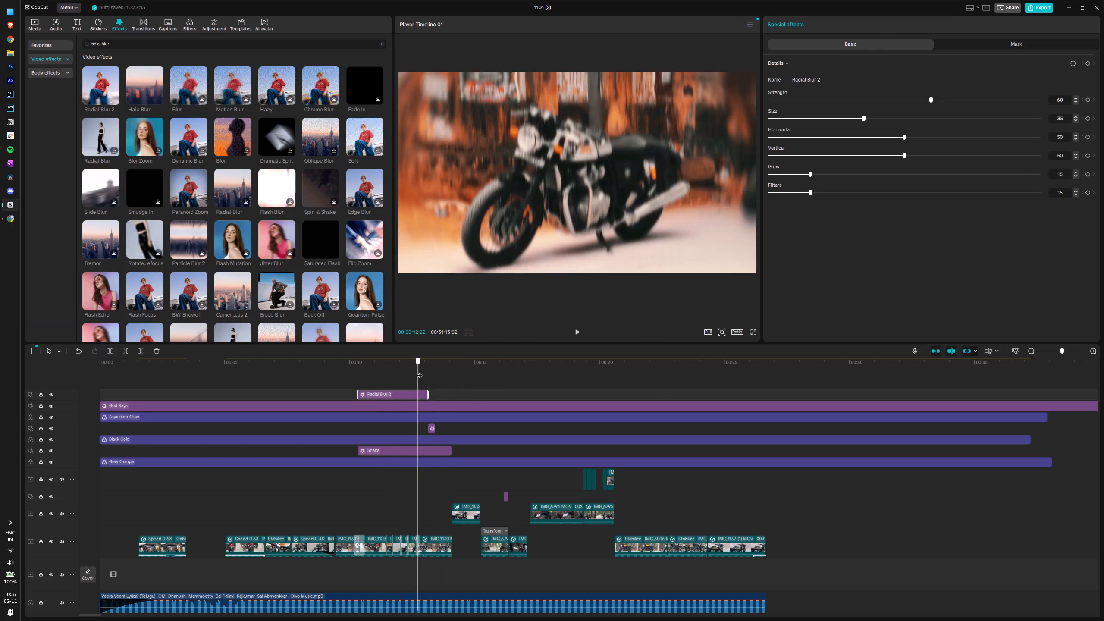
left_click_drag(420, 371, 419, 370)
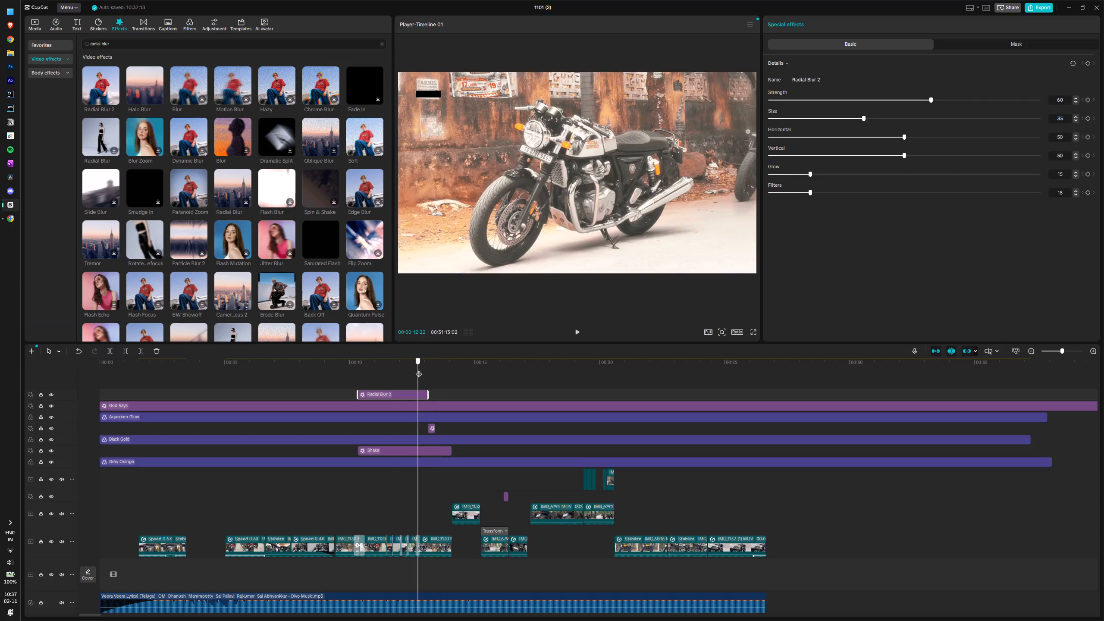
left_click_drag(419, 370, 401, 369)
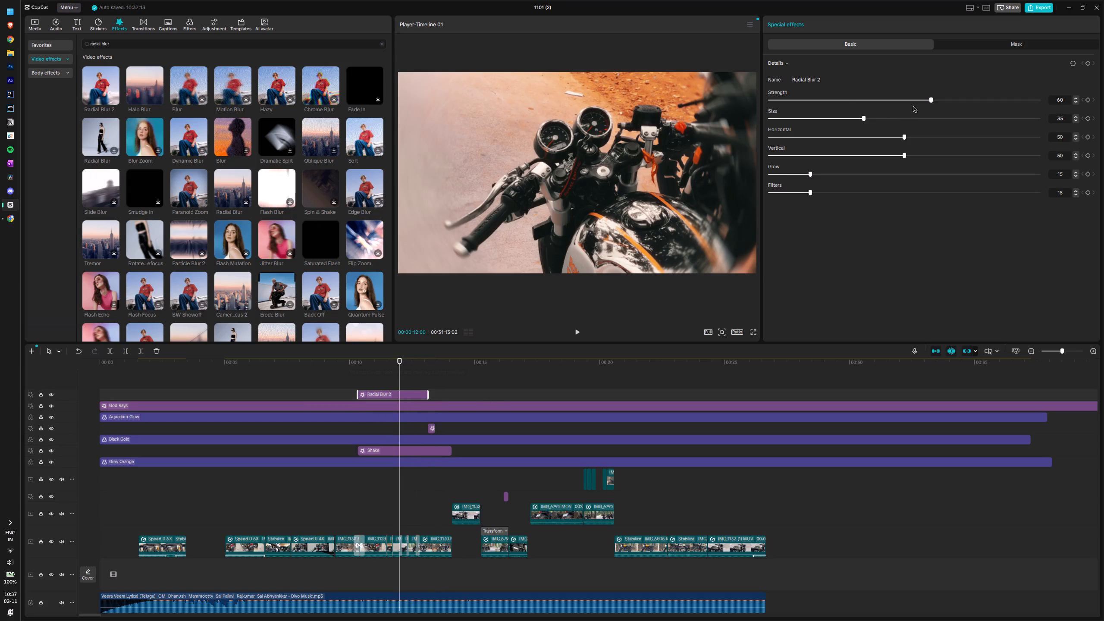
left_click_drag(910, 100, 875, 104)
left_click_drag(864, 120, 916, 121)
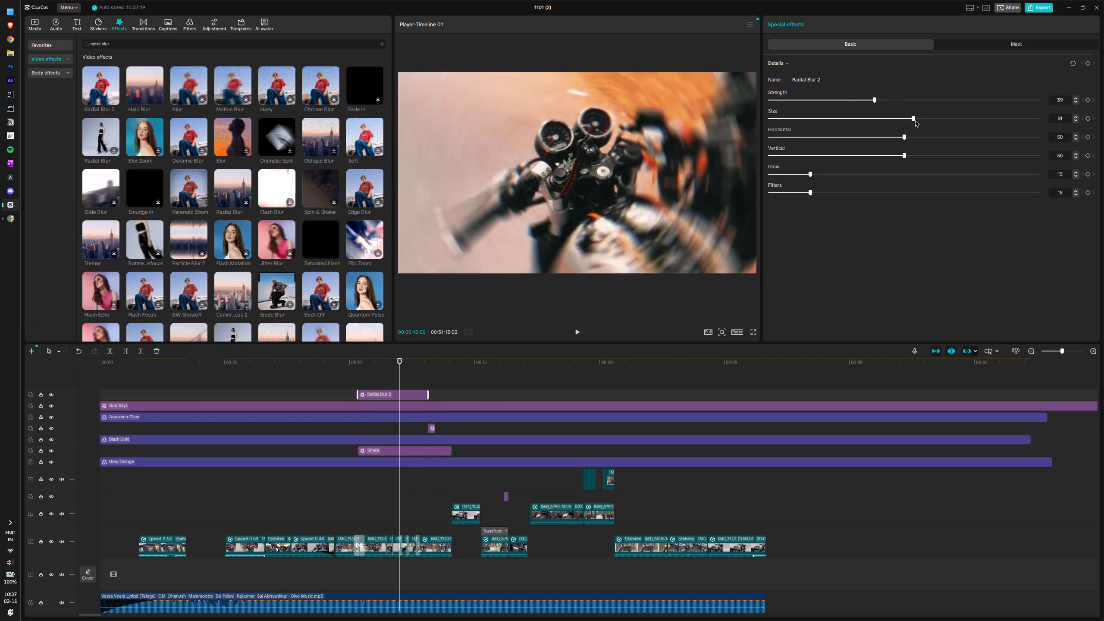
left_click_drag(916, 121, 875, 123)
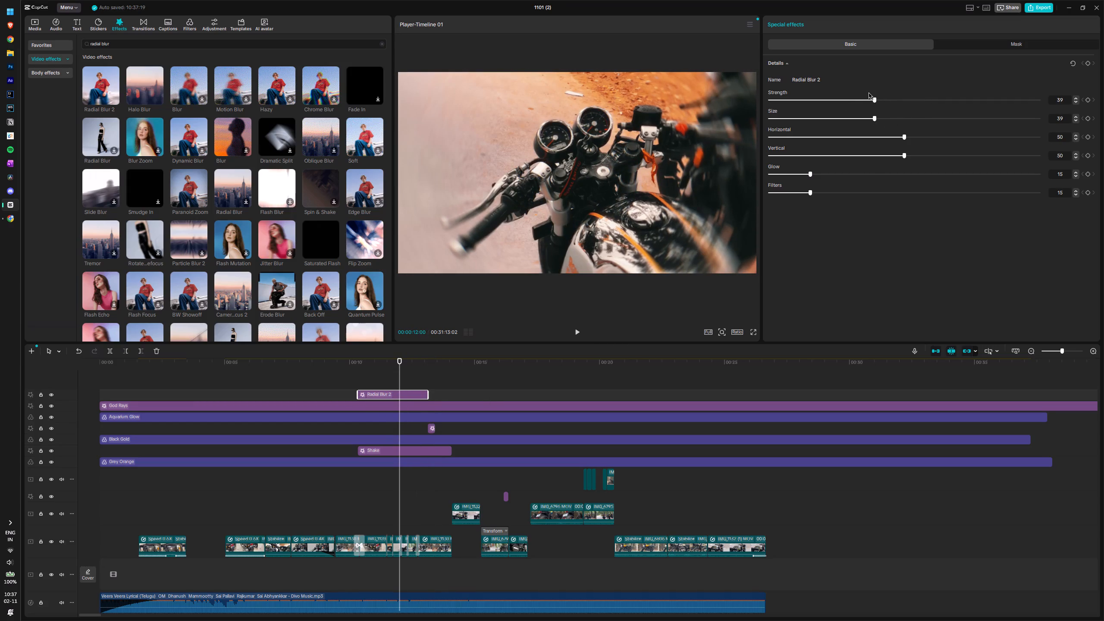
left_click_drag(874, 99, 814, 103)
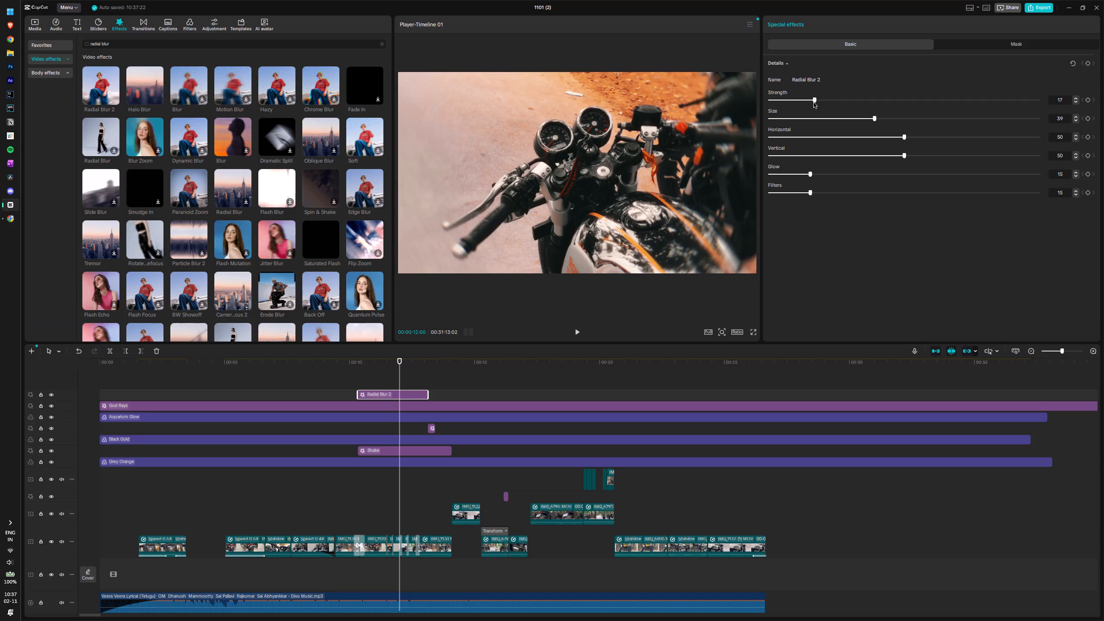
left_click_drag(814, 103, 815, 103)
left_click_drag(812, 176, 898, 180)
left_click_drag(898, 180, 865, 174)
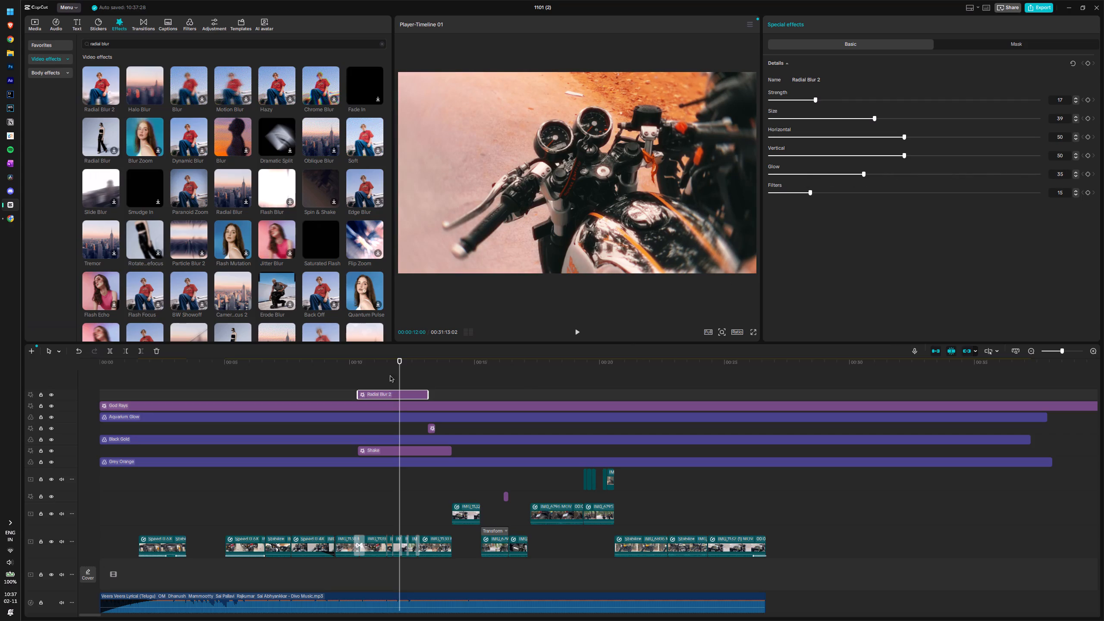
Play the montage from just before Radial Blur 2 through to the end of the music to review it.
left_click_drag(398, 367, 332, 364)
key("space")
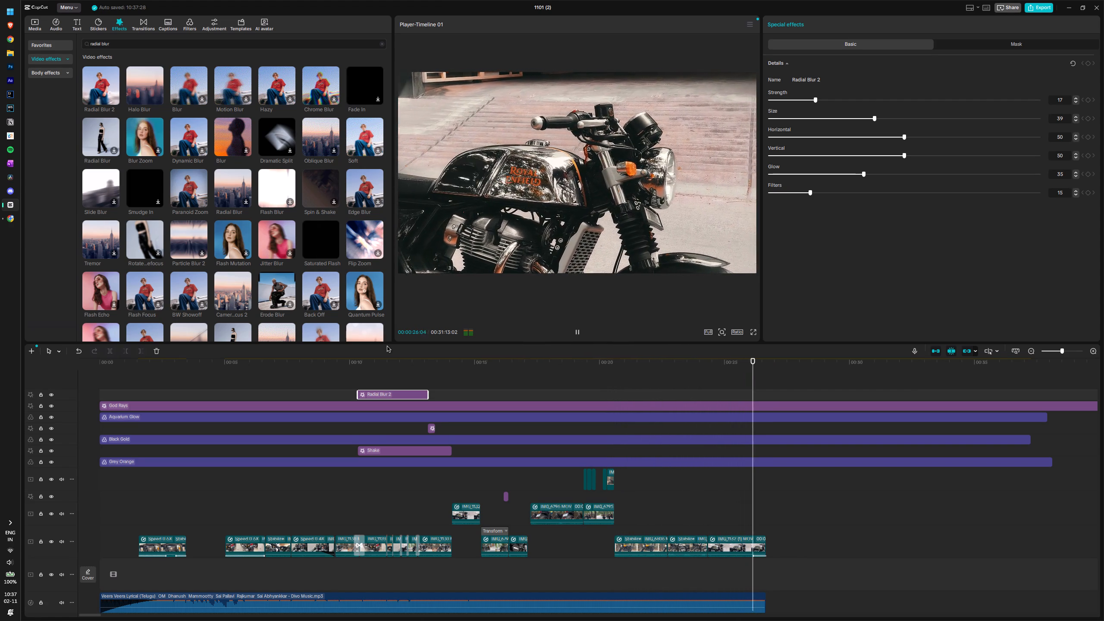
key("space")
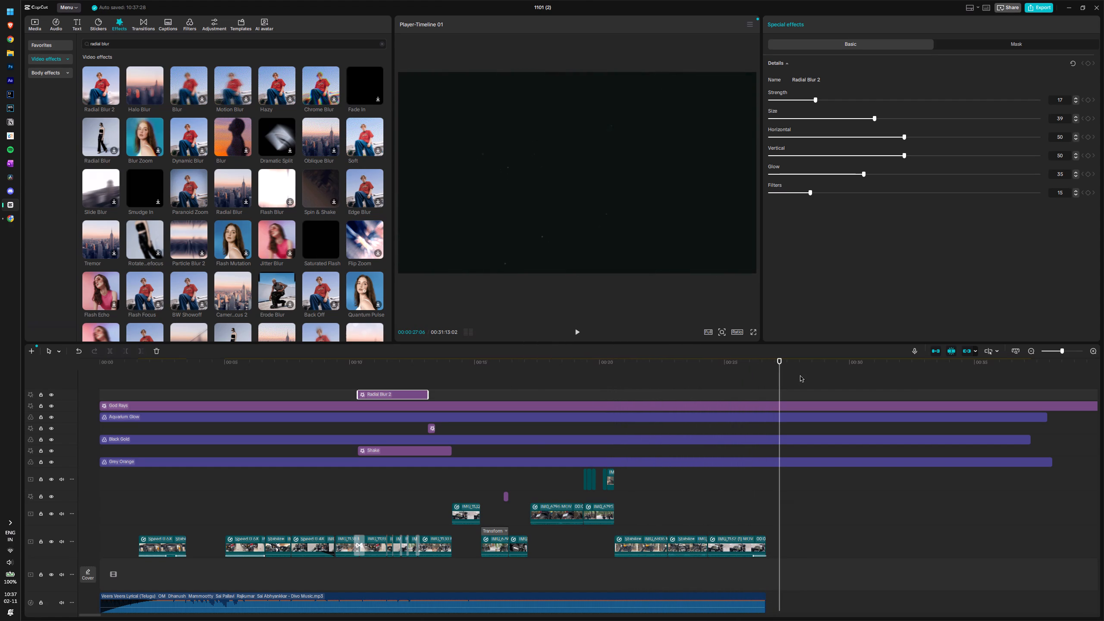
Set God Rays to texture 38, filters 76 and glow 68, judging the look on the shot of the three parked bikes.
left_click_drag(779, 369, 169, 464)
left_click(183, 406)
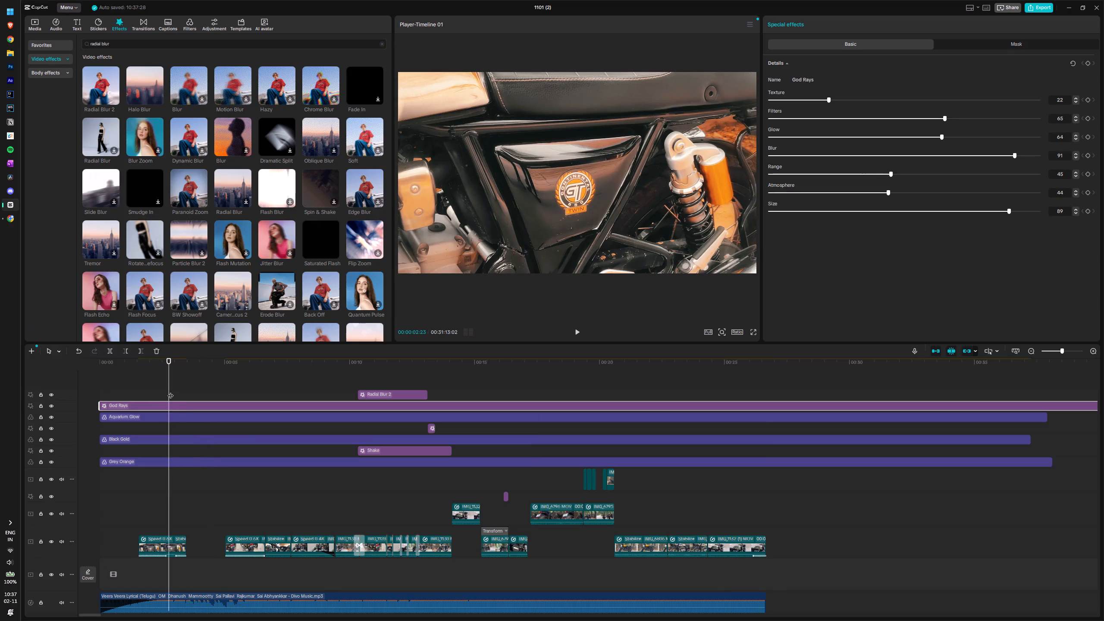
left_click_drag(167, 385, 317, 405)
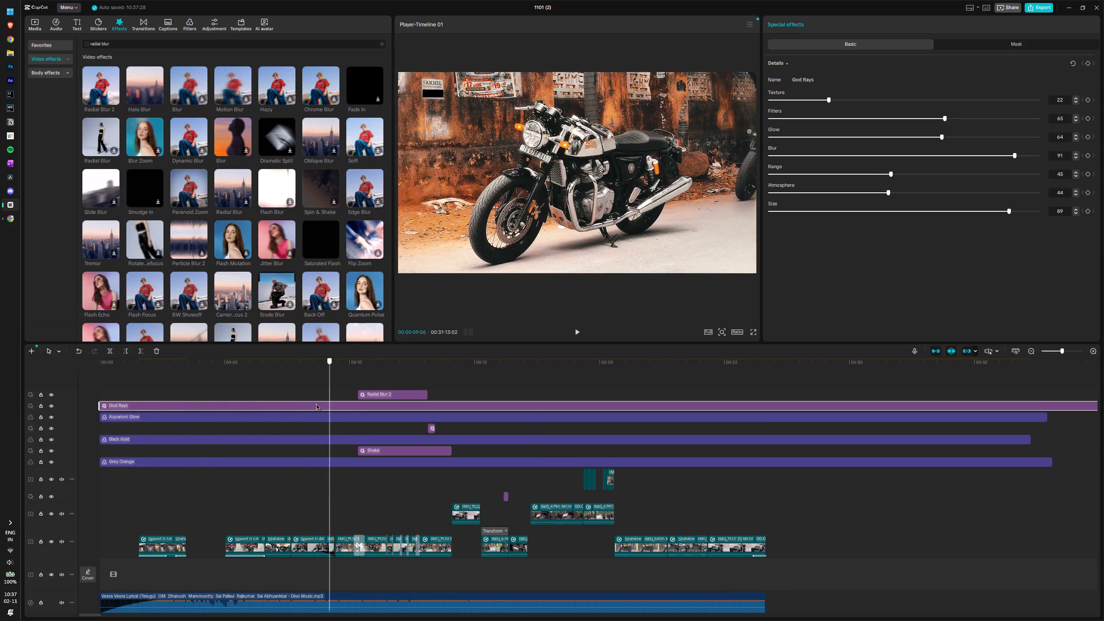
left_click_drag(317, 405, 491, 416)
left_click_drag(829, 97, 1045, 107)
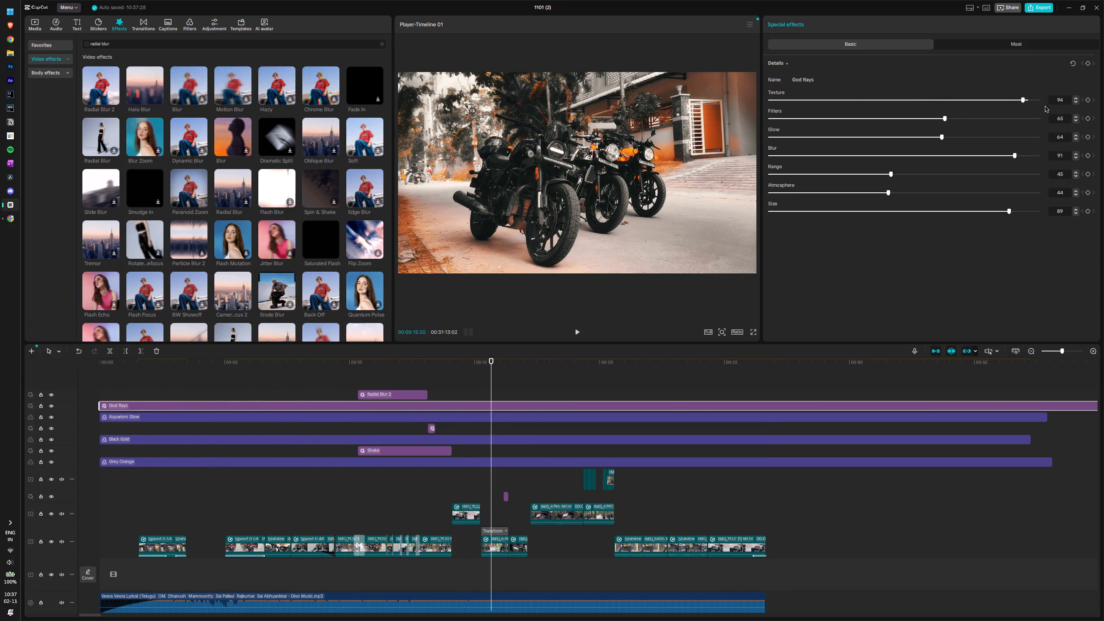
left_click_drag(1045, 107, 1055, 107)
left_click(871, 100)
left_click_drag(871, 100, 831, 100)
left_click_drag(831, 100, 871, 113)
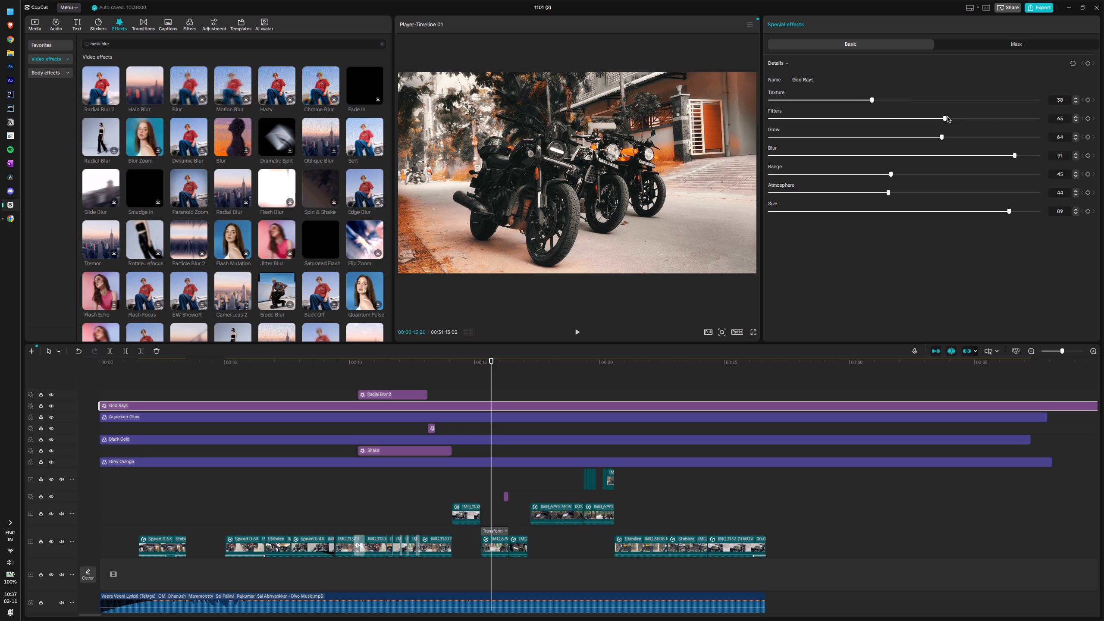
left_click_drag(947, 117, 925, 122)
left_click_drag(925, 122, 973, 119)
left_click_drag(941, 137, 941, 144)
left_click_drag(941, 144, 971, 144)
left_click_drag(969, 139, 953, 138)
Set God Rays' blur to 100 and range to 44, checking the look around the end of the Shake section.
left_click_drag(1014, 154, 1045, 163)
left_click_drag(1045, 163, 1046, 164)
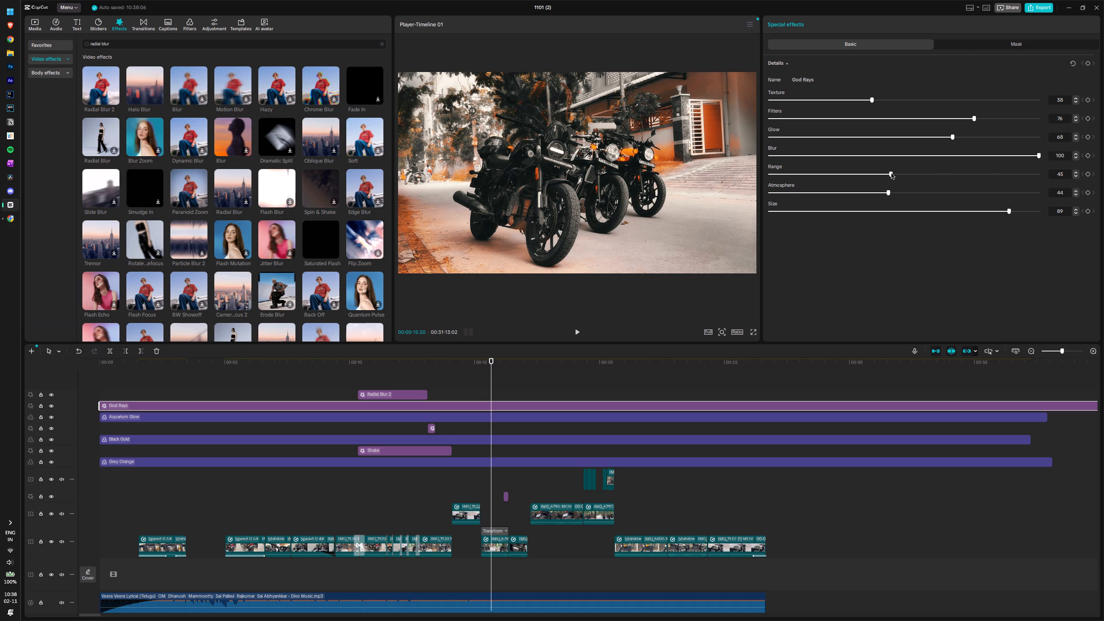
left_click_drag(891, 173, 877, 175)
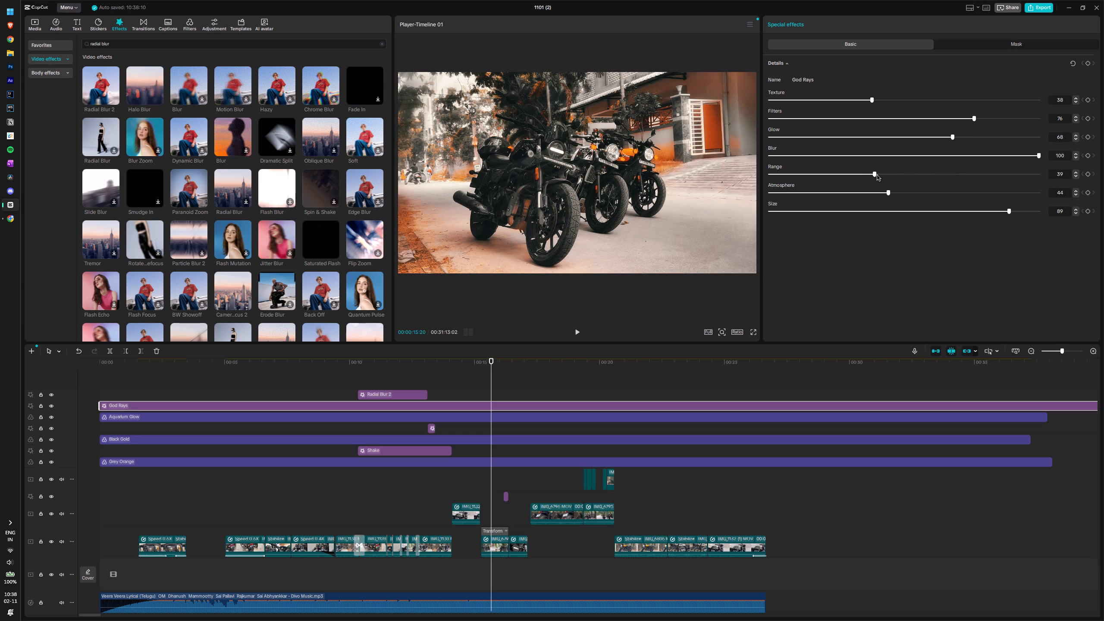
left_click_drag(877, 175, 878, 174)
left_click_drag(878, 174, 878, 174)
left_click_drag(491, 362, 443, 371)
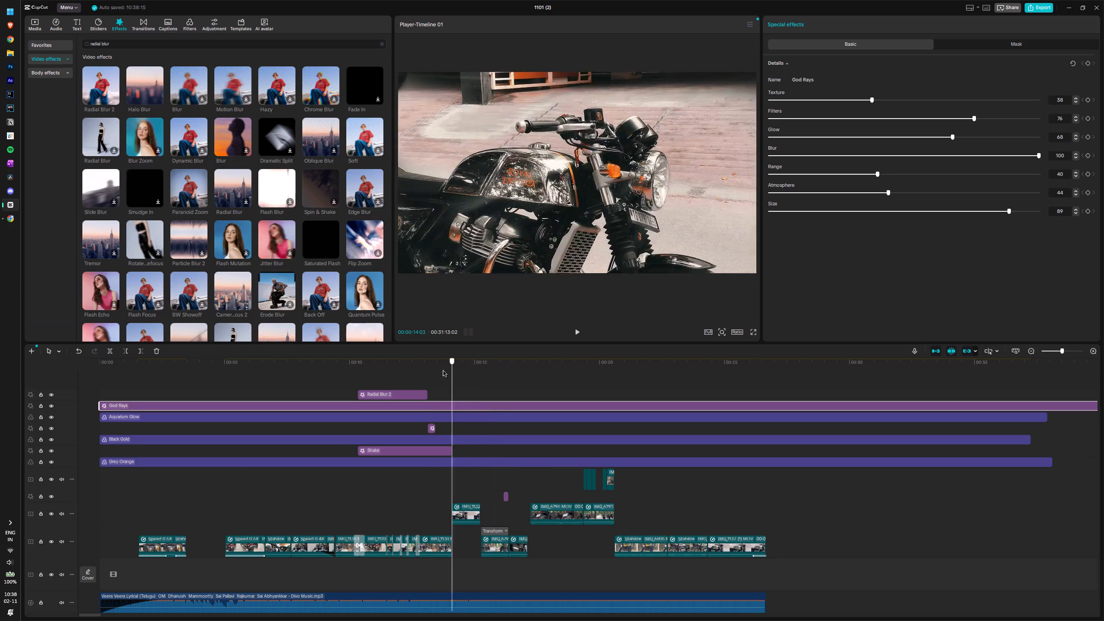
left_click_drag(443, 371, 439, 373)
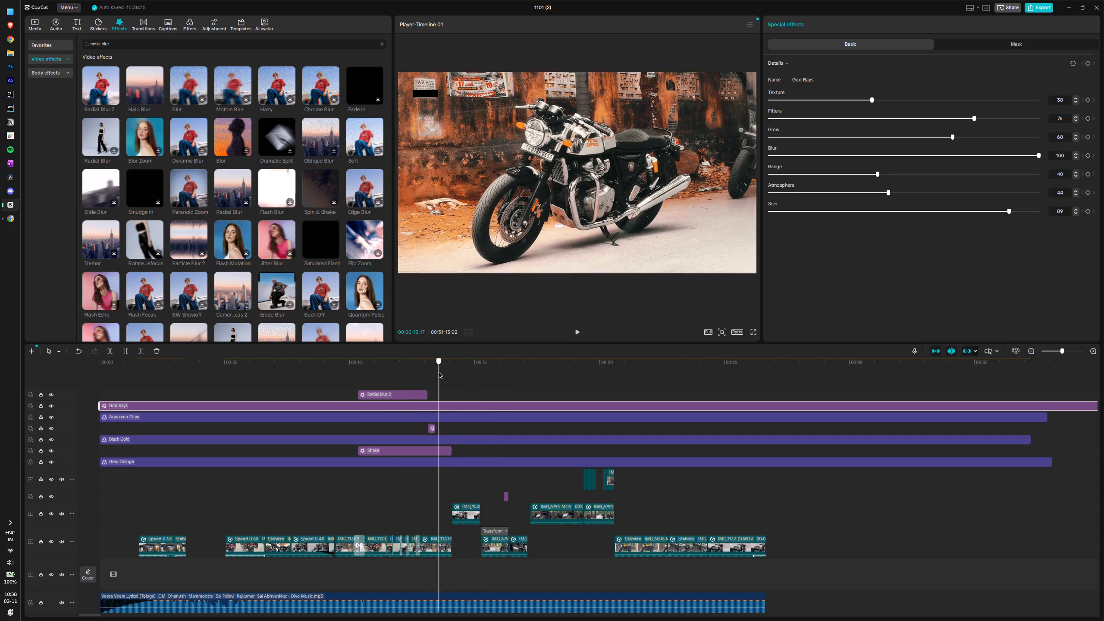
left_click_drag(439, 373, 448, 373)
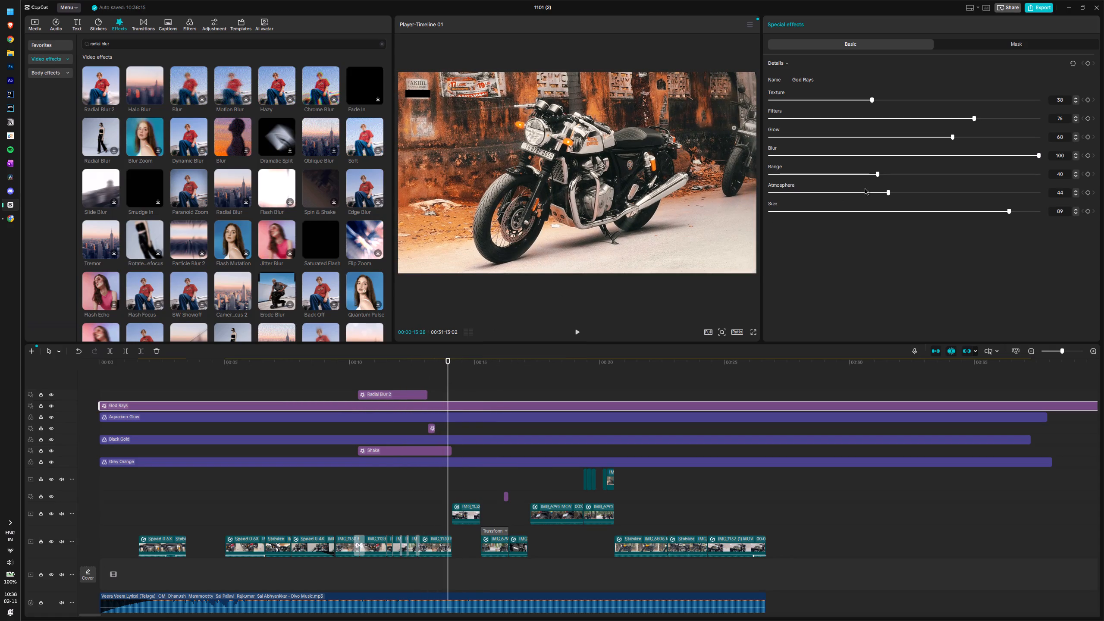
left_click_drag(878, 175, 888, 175)
Scrub through the rest of the montage to check the God Rays look on each shot, and return to the start.
left_click_drag(448, 363, 466, 363)
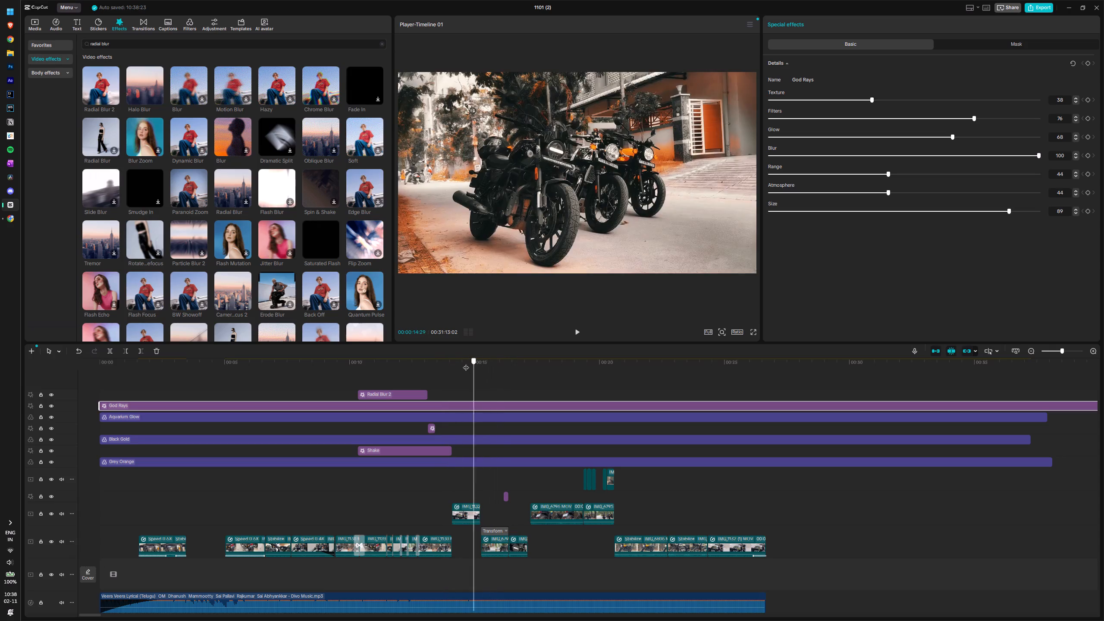
left_click_drag(466, 363, 510, 363)
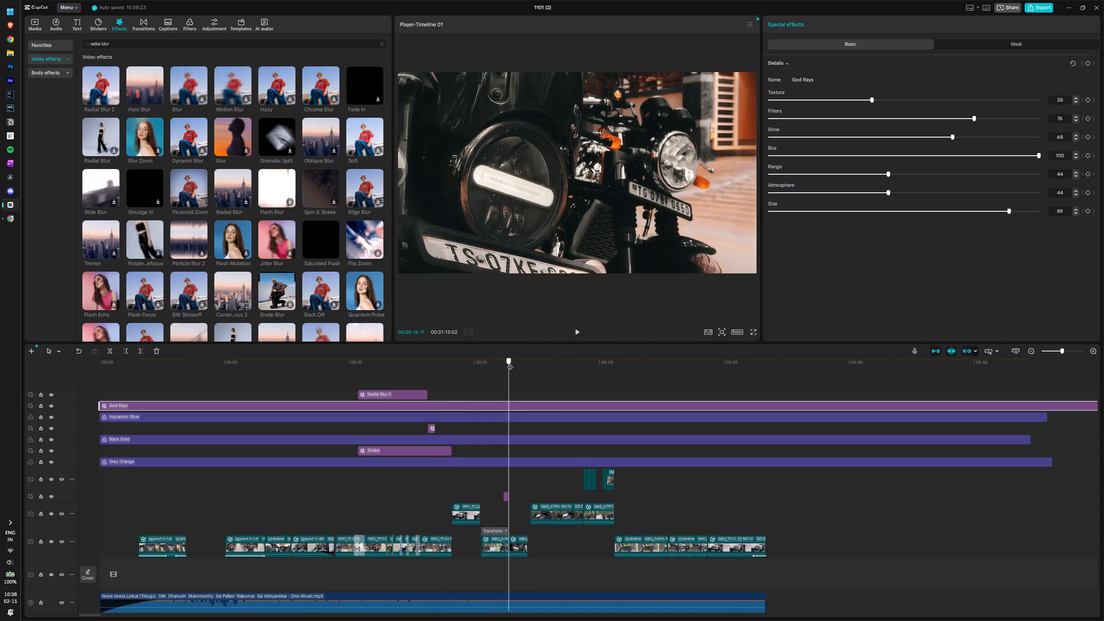
left_click_drag(510, 363, 569, 360)
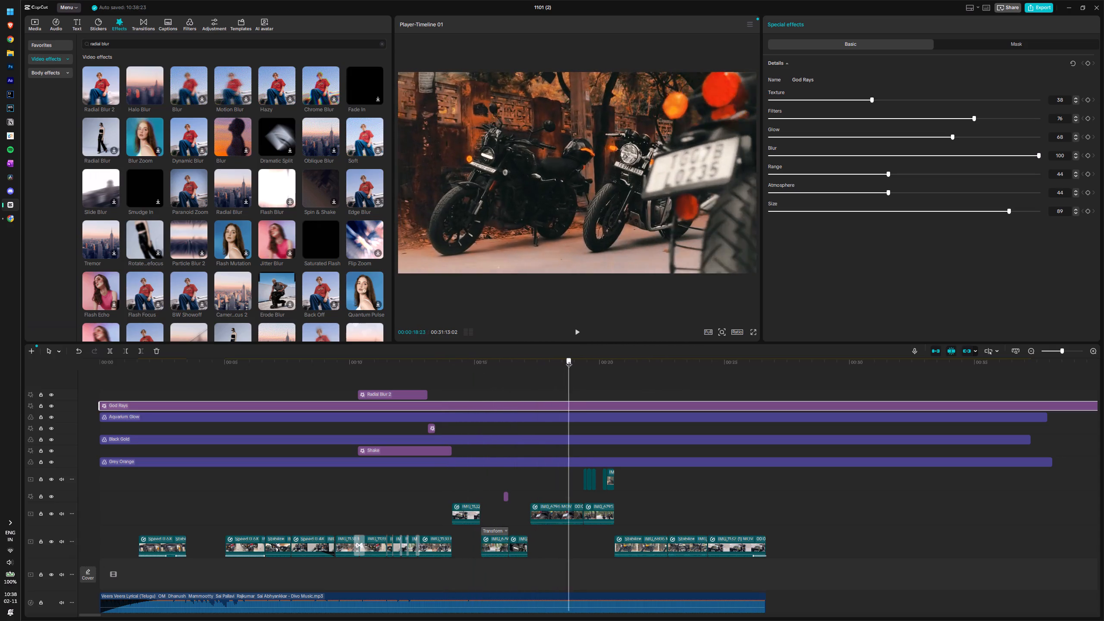
left_click_drag(569, 360, 605, 360)
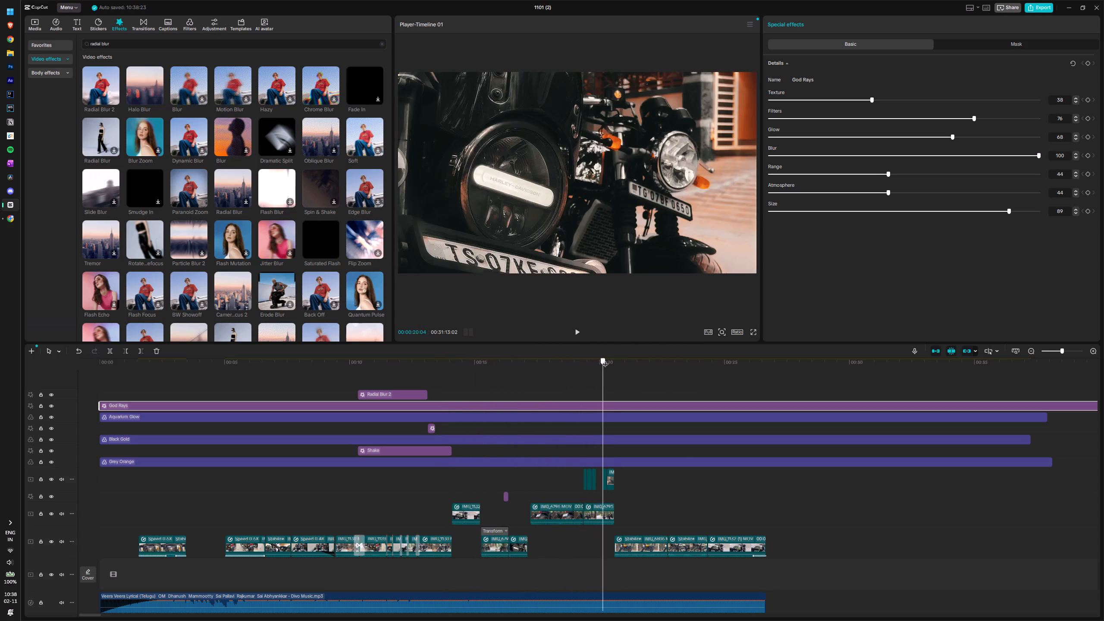
left_click_drag(605, 360, 627, 358)
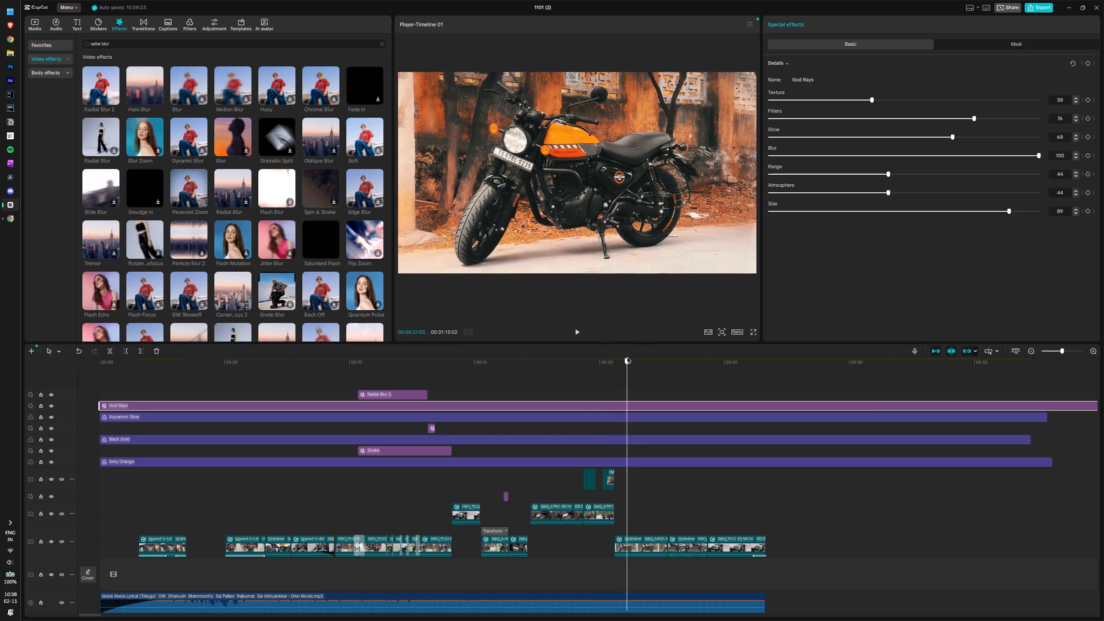
left_click_drag(627, 358, 689, 355)
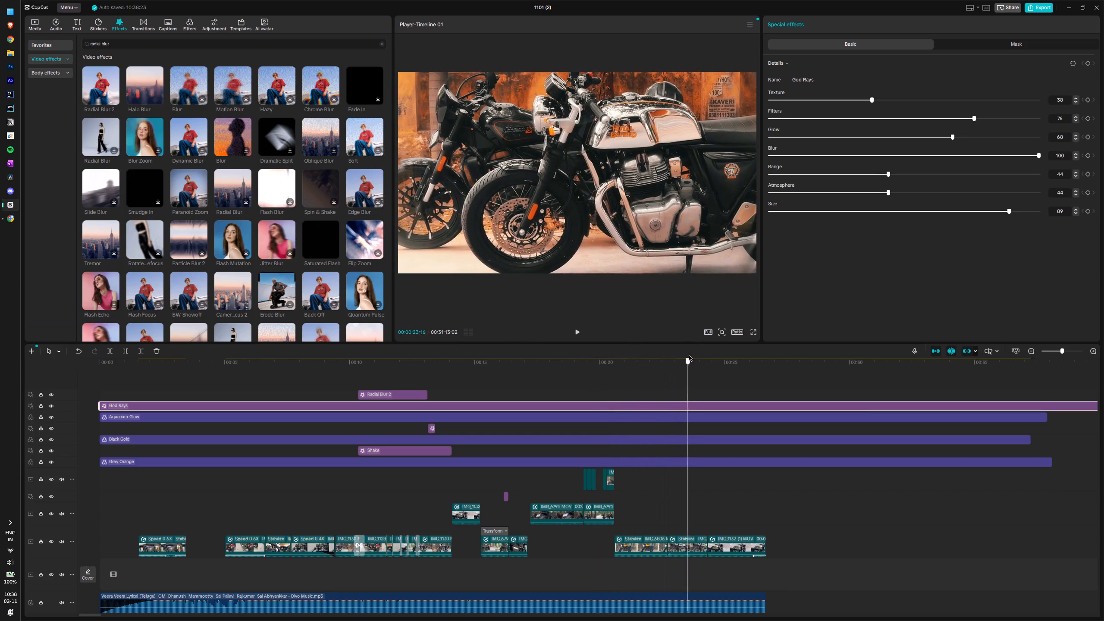
left_click_drag(689, 355, 782, 352)
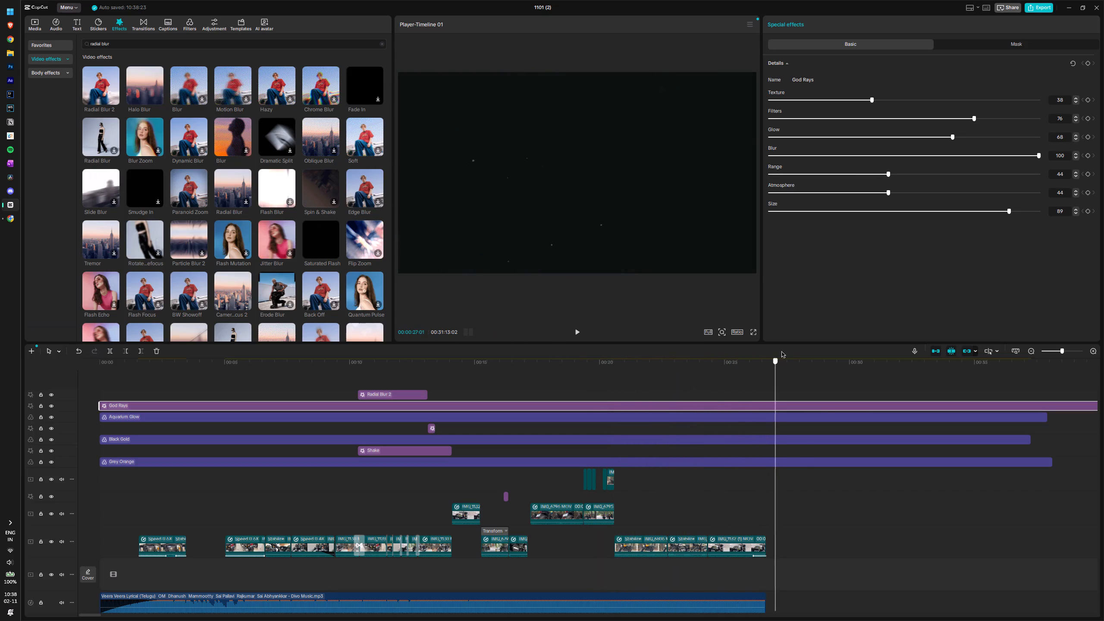
left_click_drag(782, 352, 344, 425)
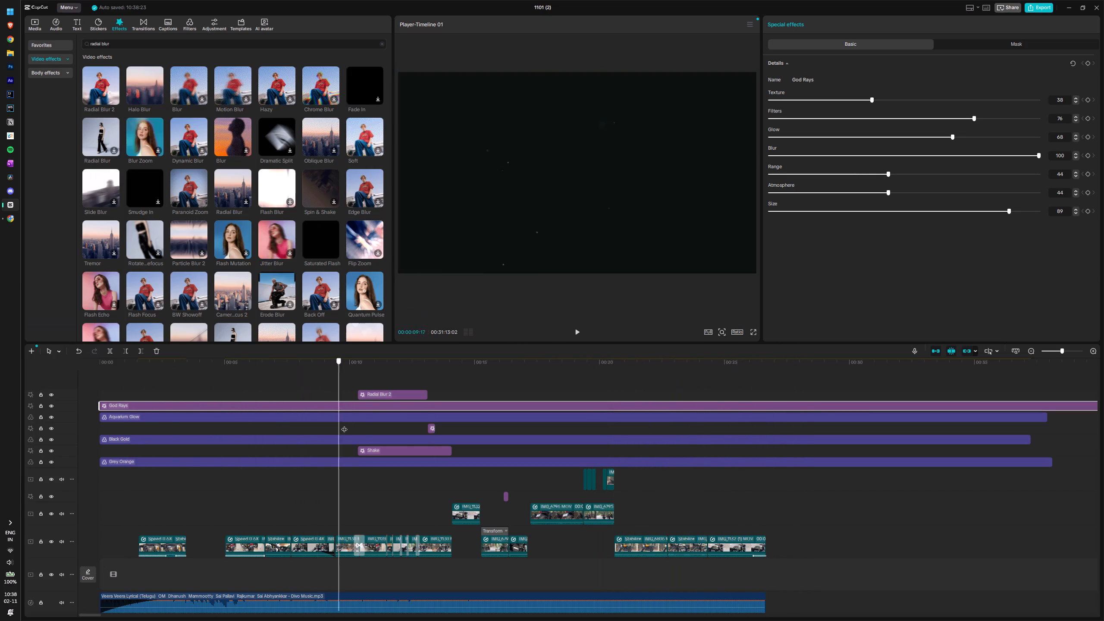
left_click_drag(344, 425, 67, 466)
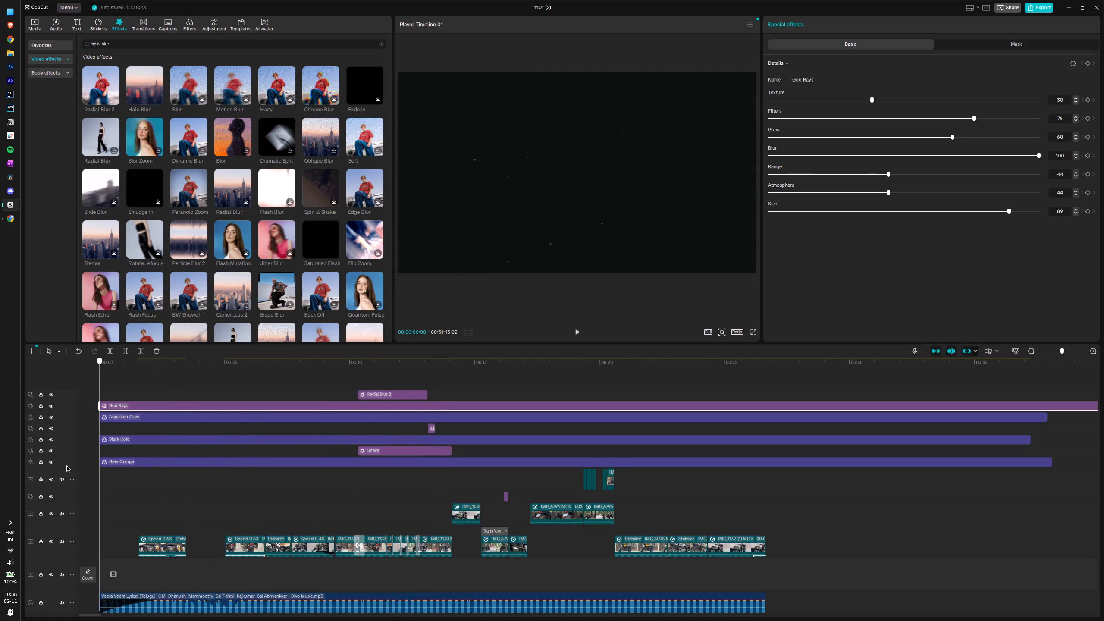
left_click_drag(67, 466, 60, 466)
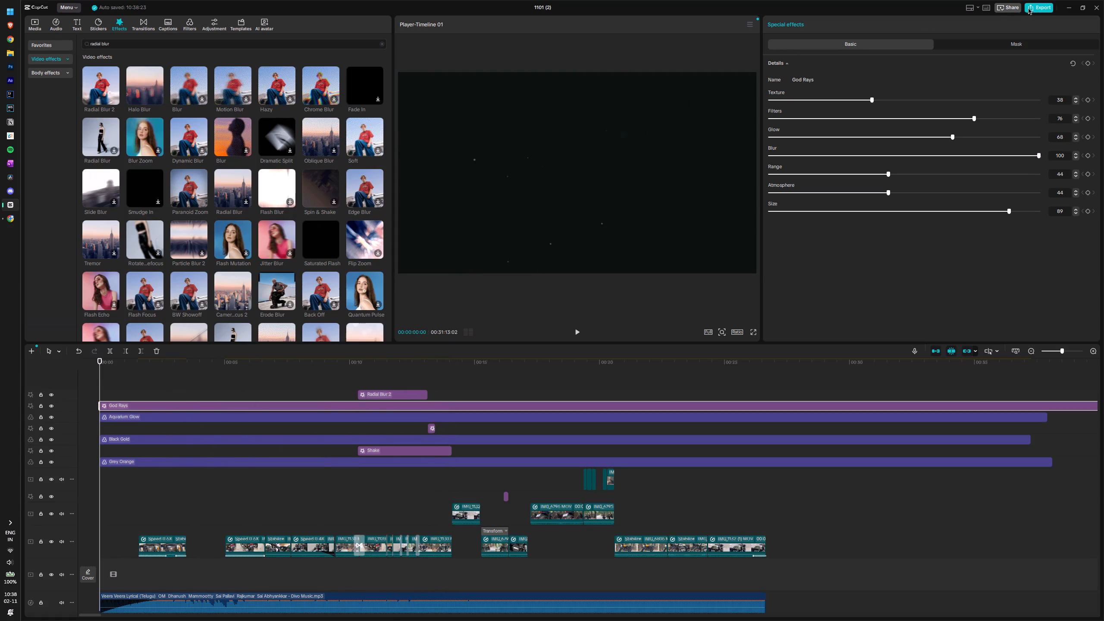
Open the export settings for the montage.
left_click(1029, 9)
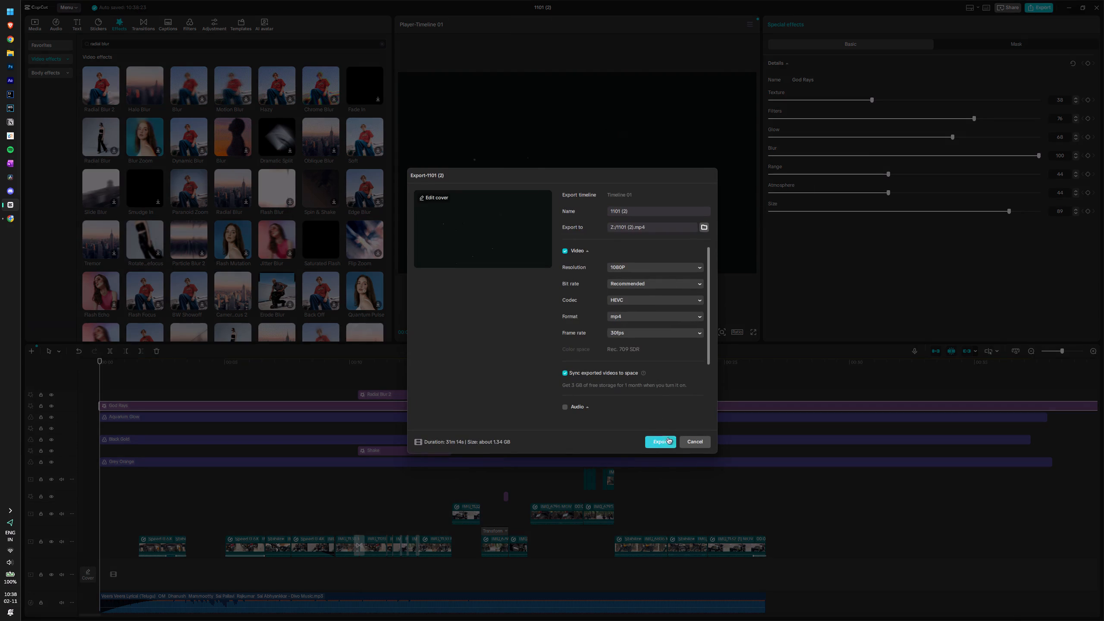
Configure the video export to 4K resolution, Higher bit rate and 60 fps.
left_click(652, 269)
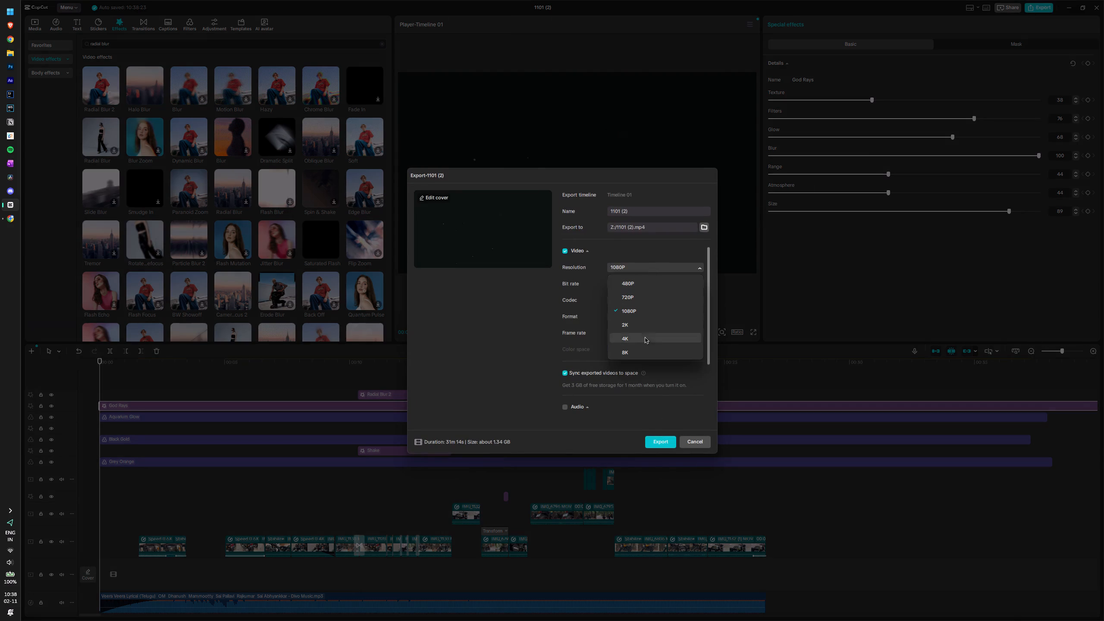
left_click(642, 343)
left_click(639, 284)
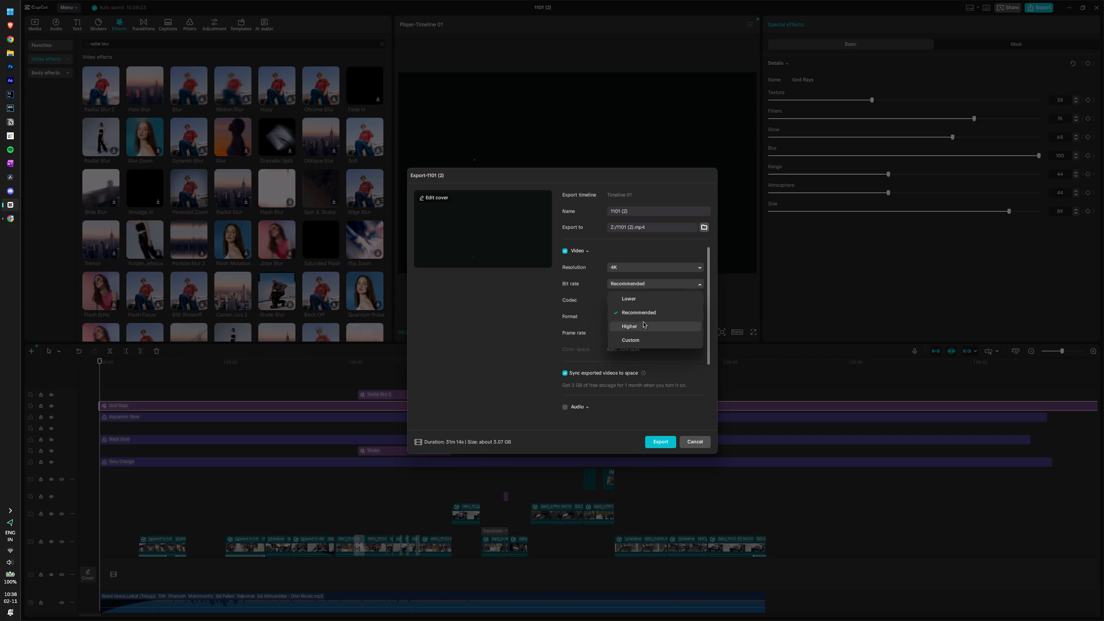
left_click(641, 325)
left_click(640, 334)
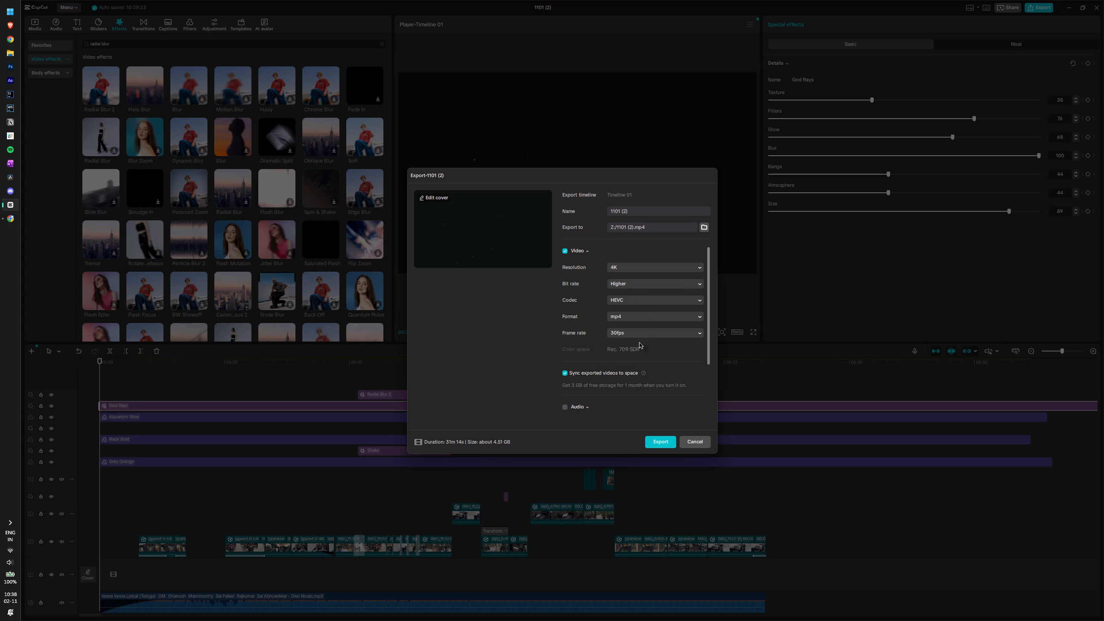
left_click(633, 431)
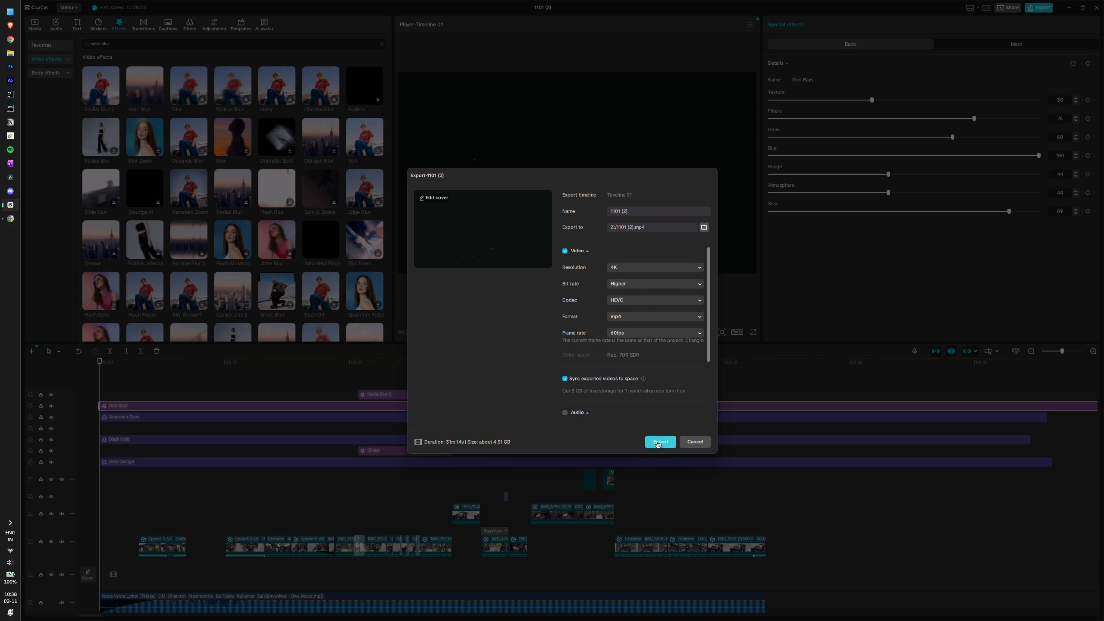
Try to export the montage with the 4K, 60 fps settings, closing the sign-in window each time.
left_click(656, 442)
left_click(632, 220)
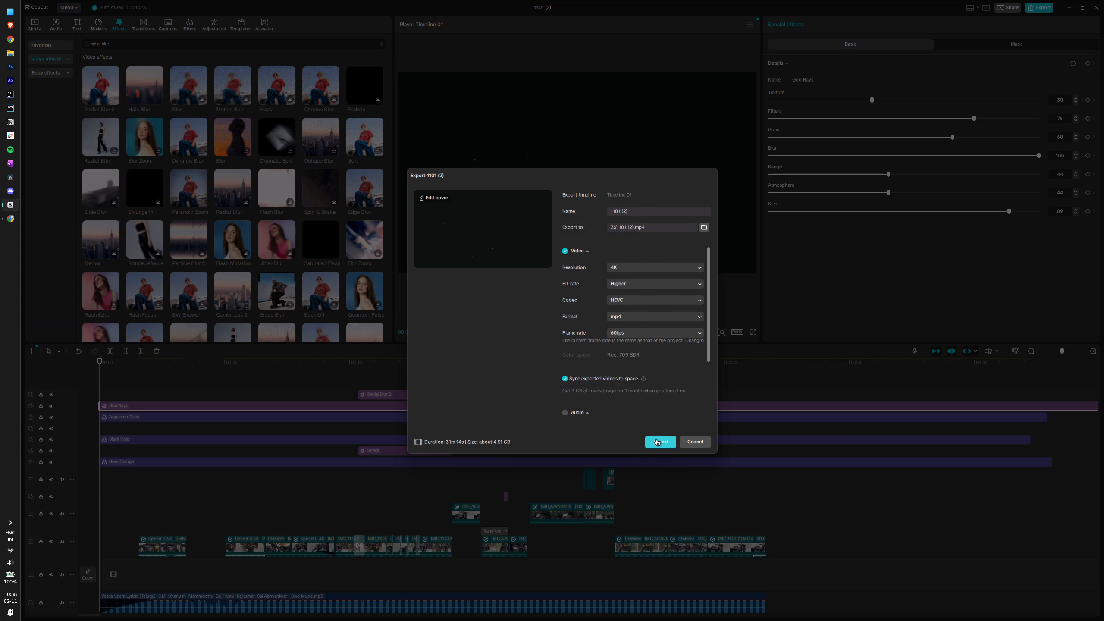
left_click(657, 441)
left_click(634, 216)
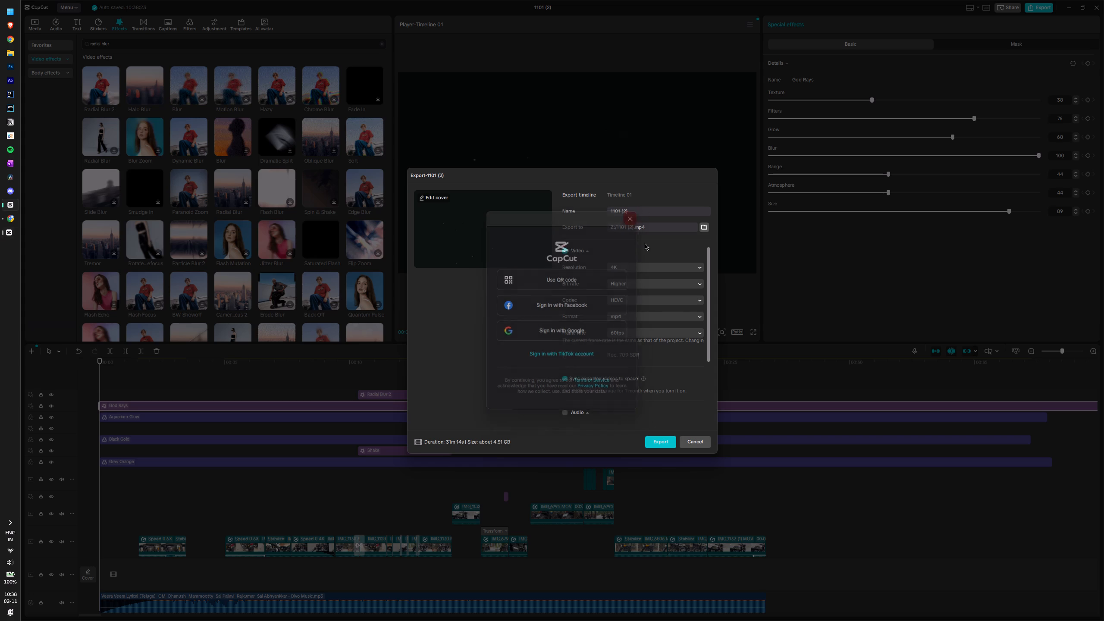
Configure the video export to 1080P resolution, 30 fps and the Recommended bit rate.
scroll(645, 375, "down", 3)
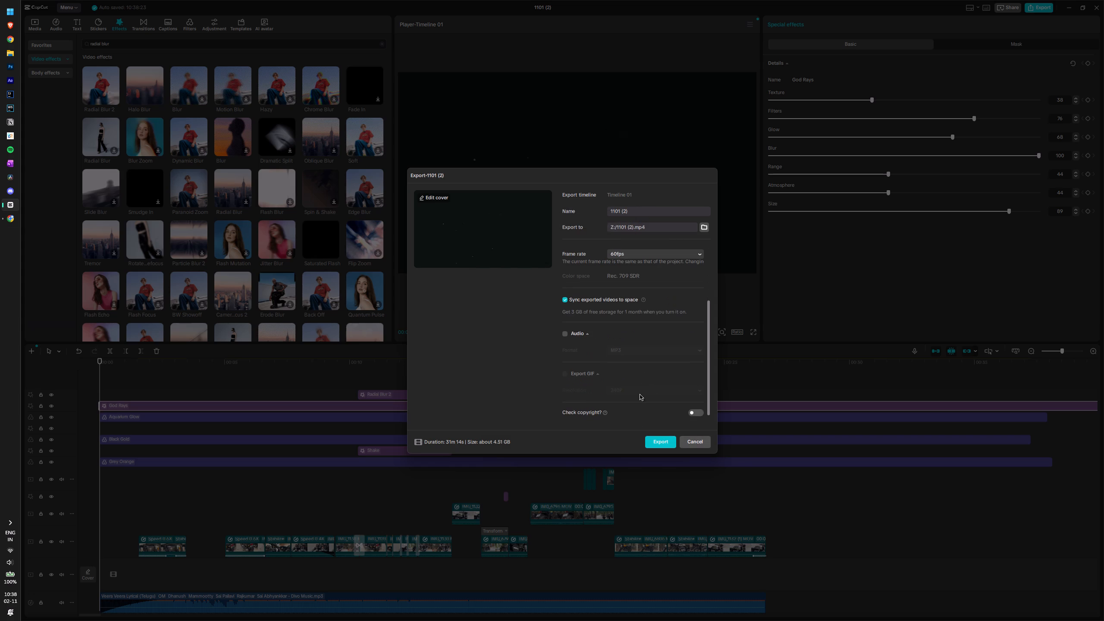
scroll(639, 395, "down", 2)
scroll(641, 389, "up", 5)
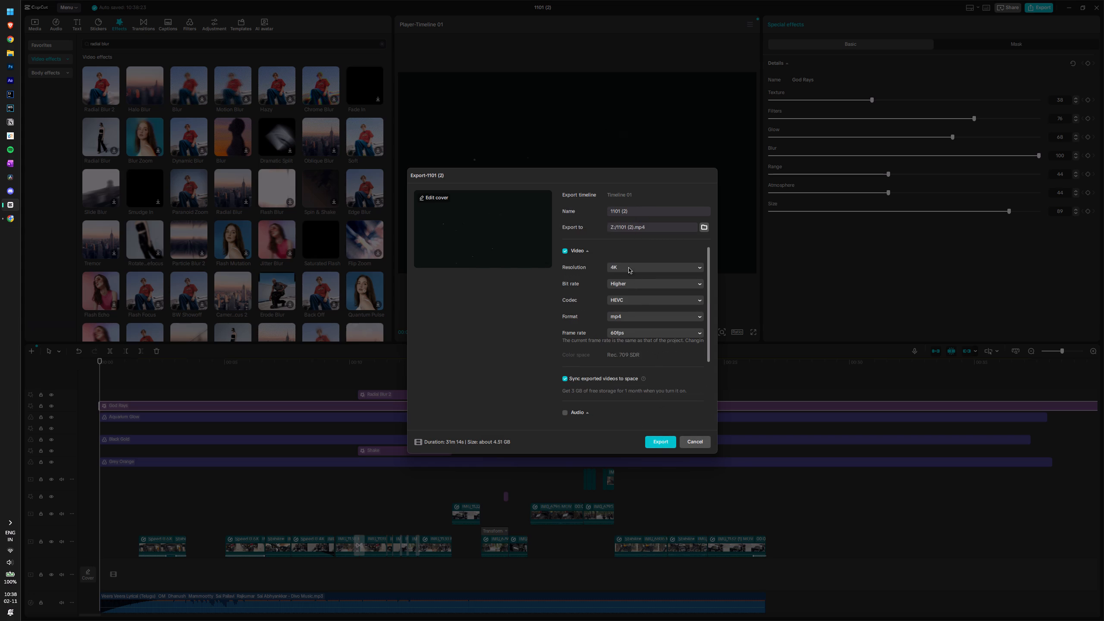
left_click(629, 268)
left_click(629, 303)
left_click(632, 310)
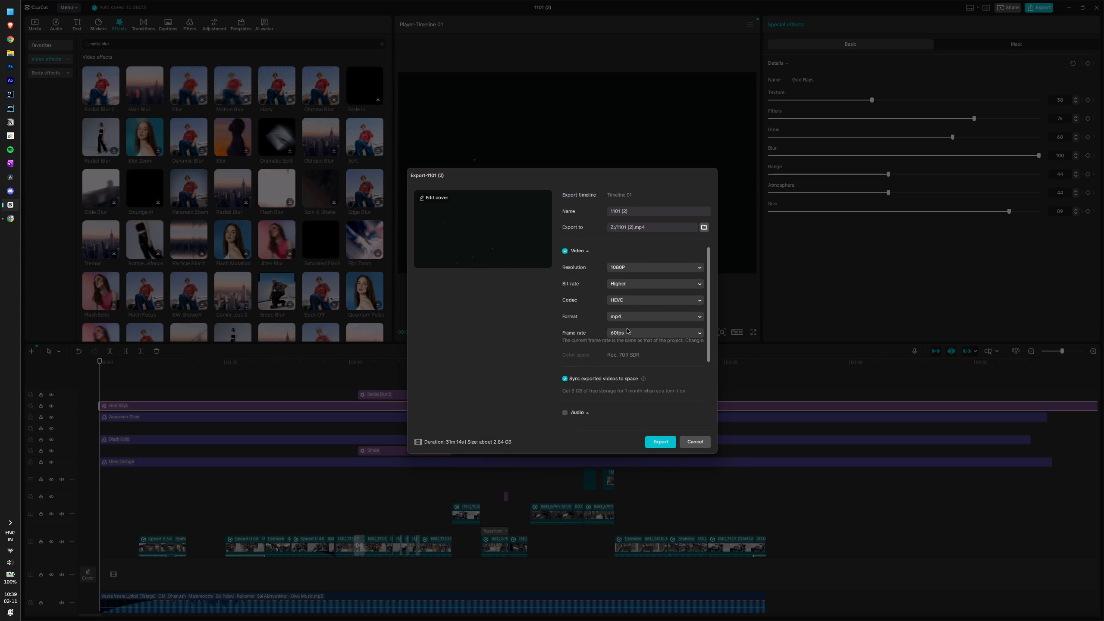
left_click(627, 332)
left_click(631, 392)
left_click(627, 284)
left_click(626, 315)
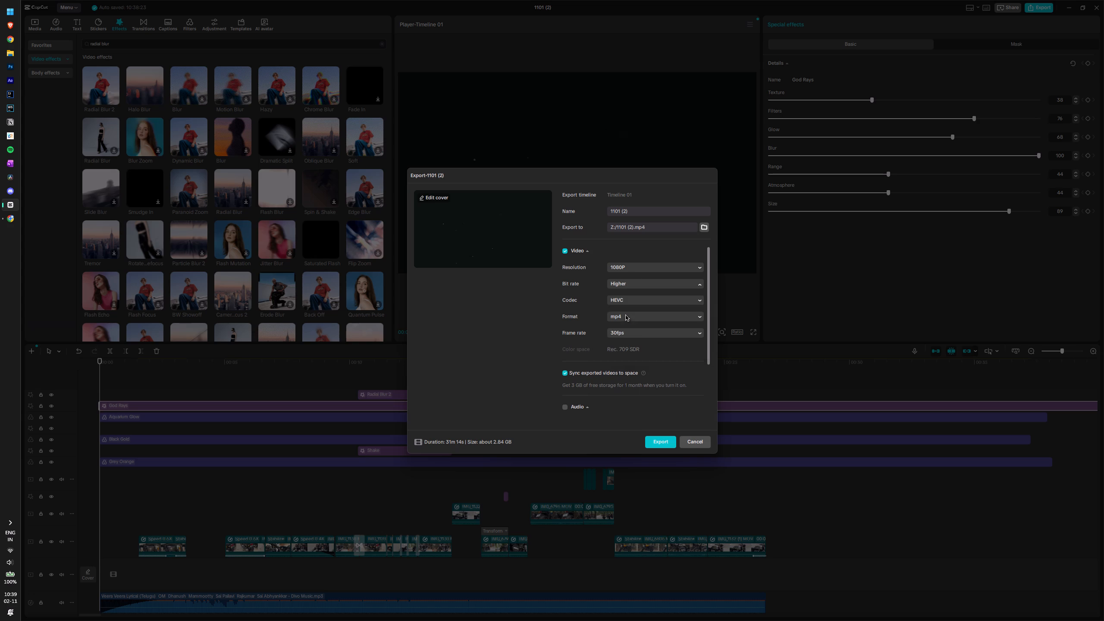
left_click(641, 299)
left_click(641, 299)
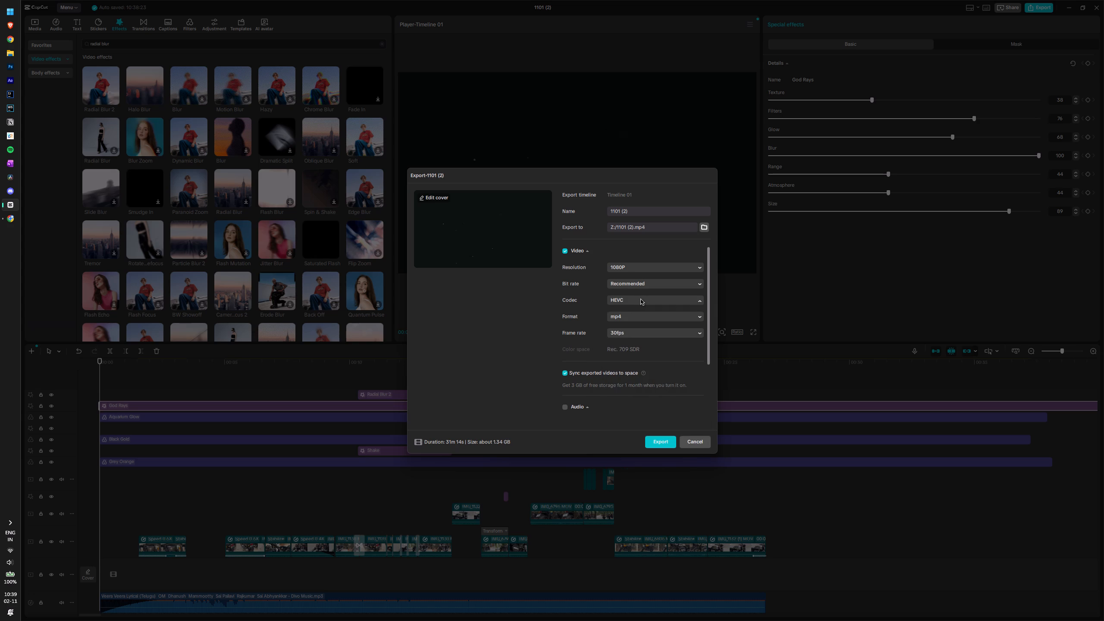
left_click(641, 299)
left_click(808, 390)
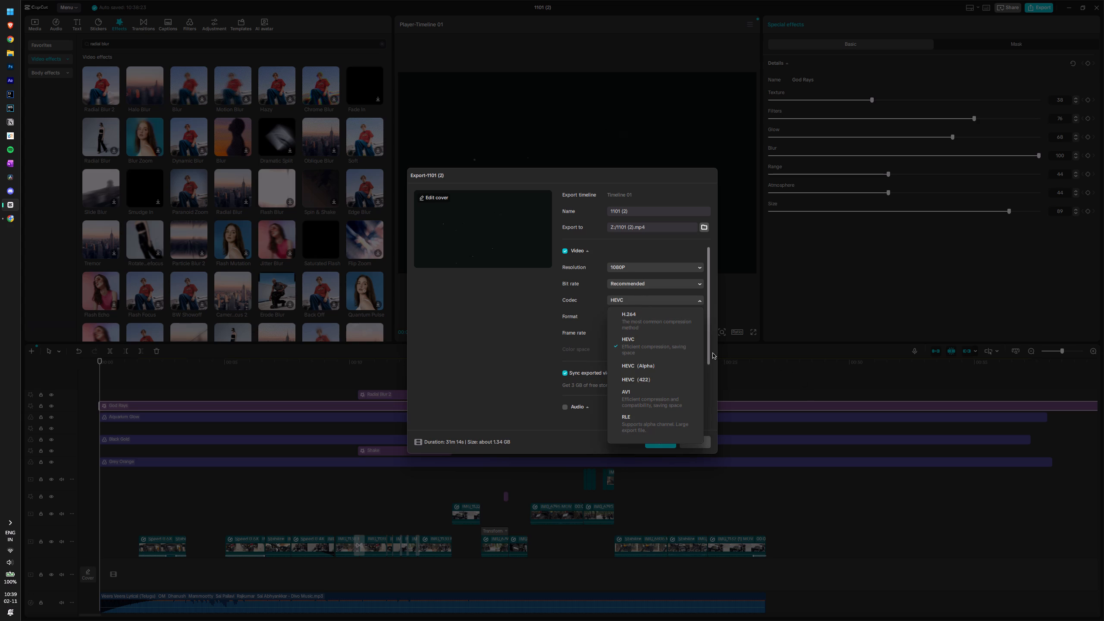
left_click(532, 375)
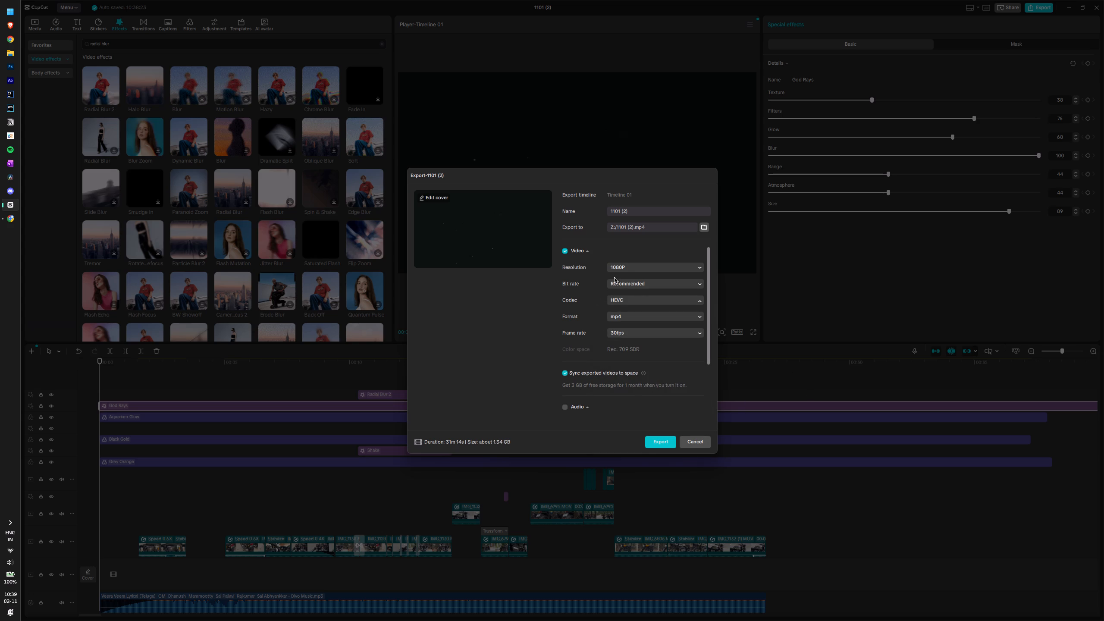
Check the remaining export options and the estimated duration and file size.
scroll(635, 232, "down", 4)
scroll(674, 357, "down", 1)
scroll(674, 359, "up", 4)
scroll(674, 361, "down", 5)
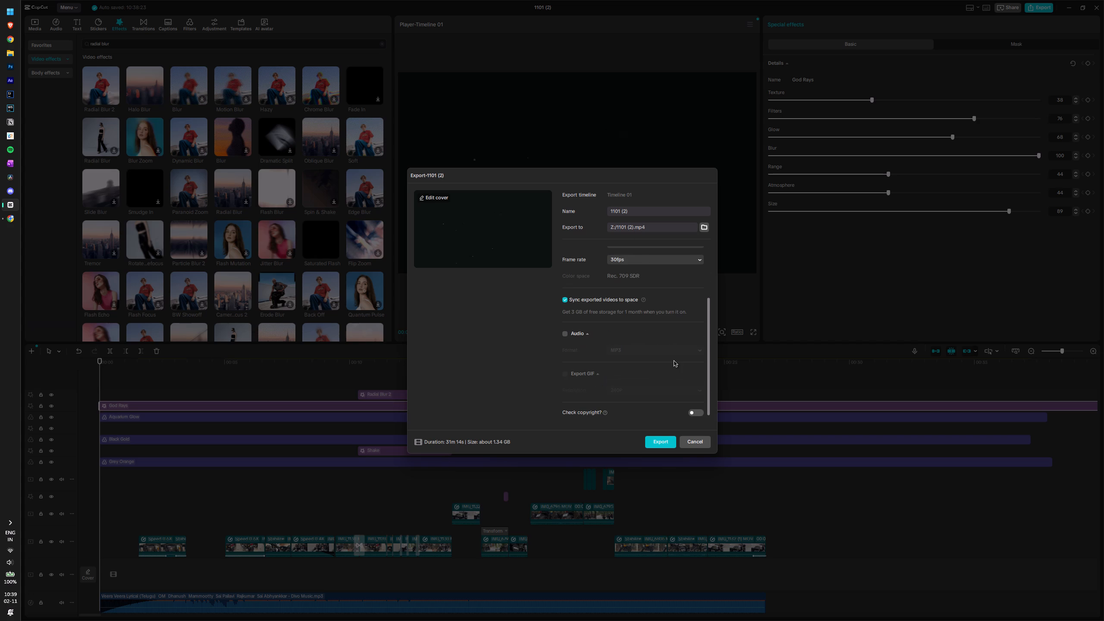
scroll(674, 361, "down", 1)
left_click_drag(483, 445, 511, 445)
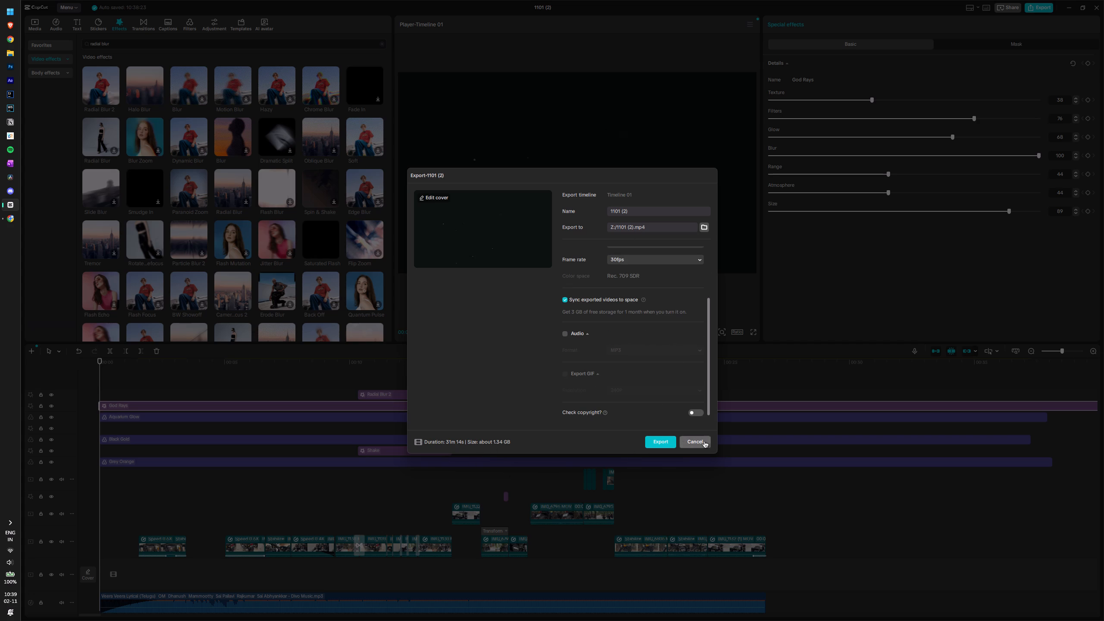
Close the export settings and split the God Rays effect where the last clip and the music end.
left_click(704, 442)
left_click_drag(100, 360, 994, 414)
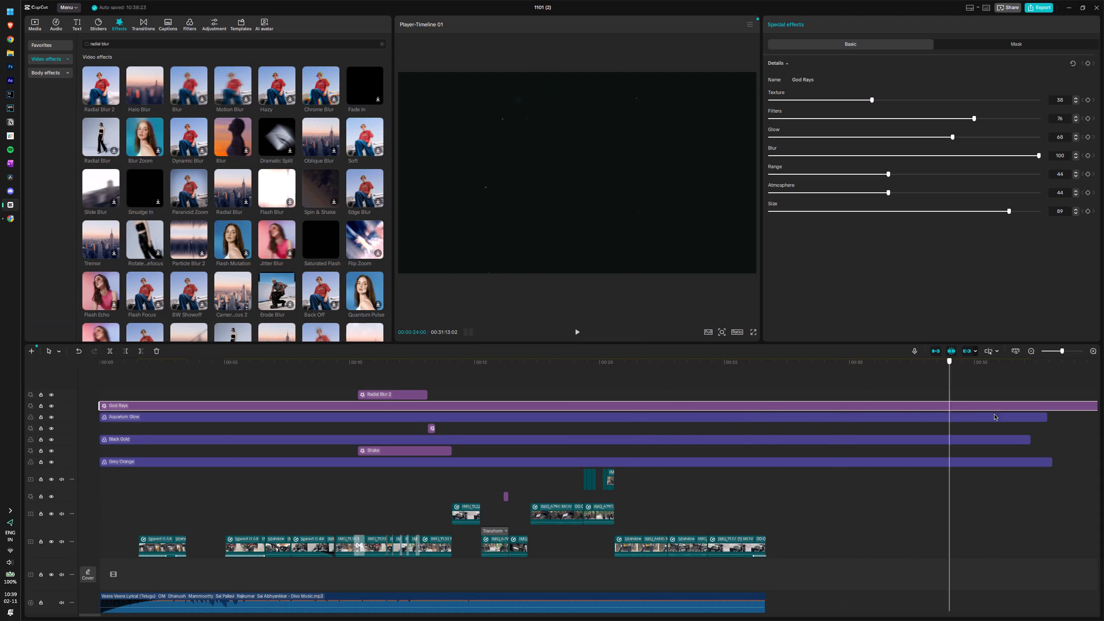
left_click_drag(994, 414, 1103, 407)
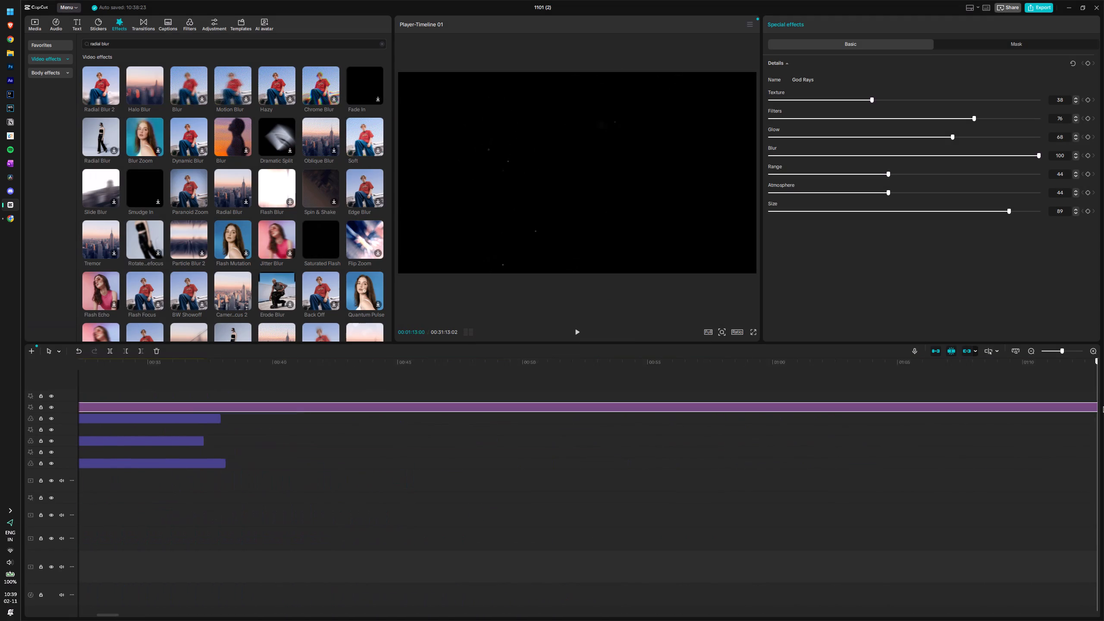
left_click_drag(1103, 407, 163, 378)
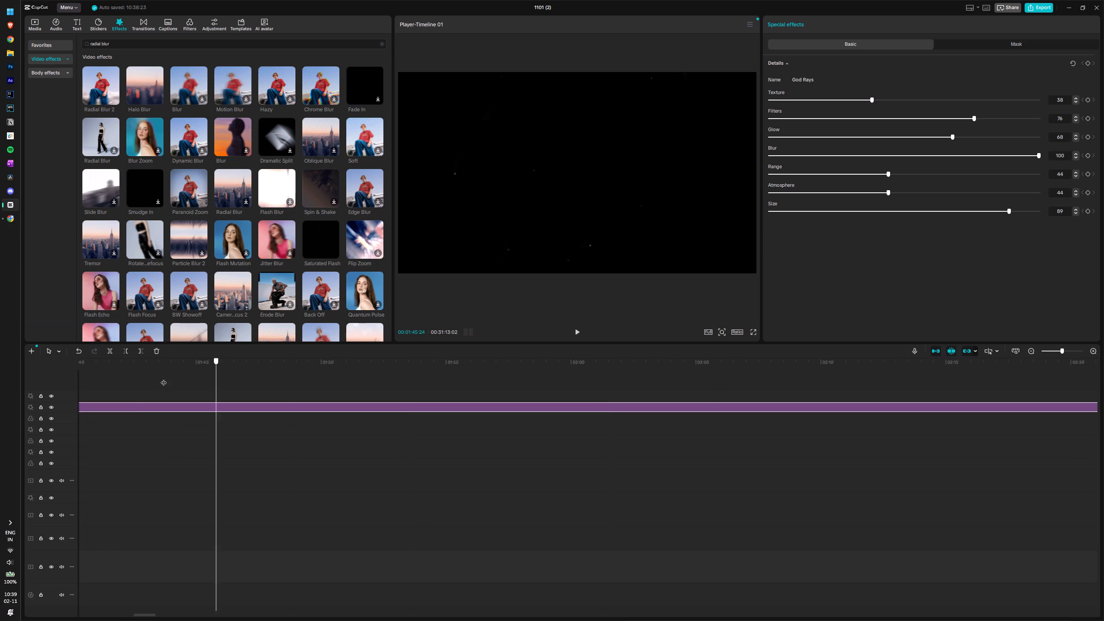
left_click_drag(163, 378, 0, 401)
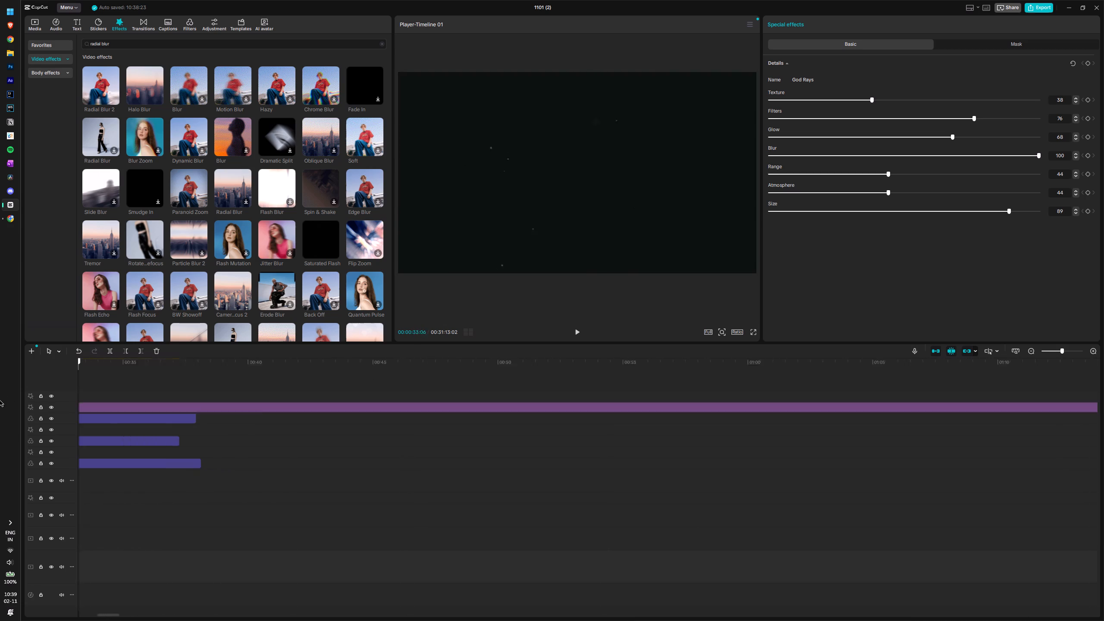
left_click_drag(0, 401, 540, 408)
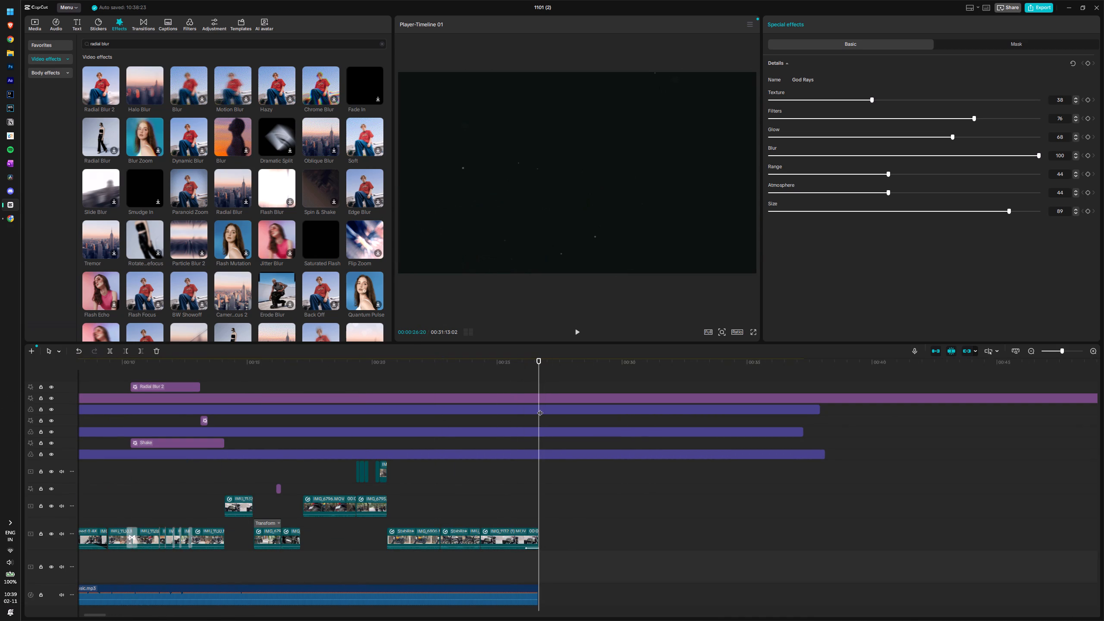
left_click(552, 399)
left_click(106, 352)
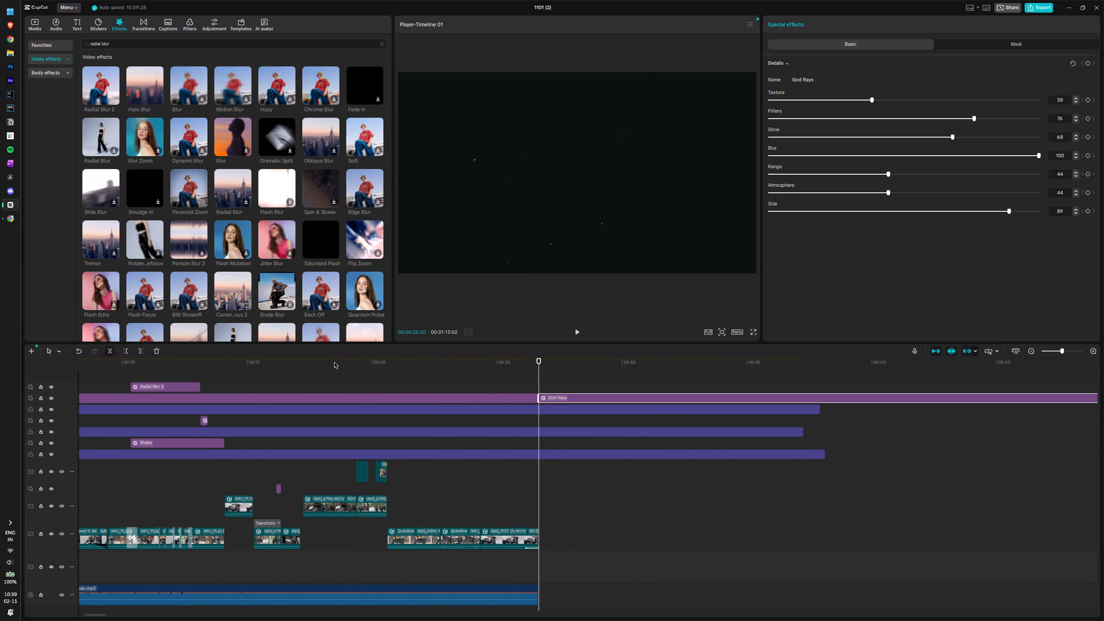
Split the three full-length filters at the same point and delete their excess together with the leftover God Rays piece.
left_click(571, 411)
left_click_drag(593, 472, 552, 393)
left_click(109, 355)
left_click_drag(656, 471, 624, 396)
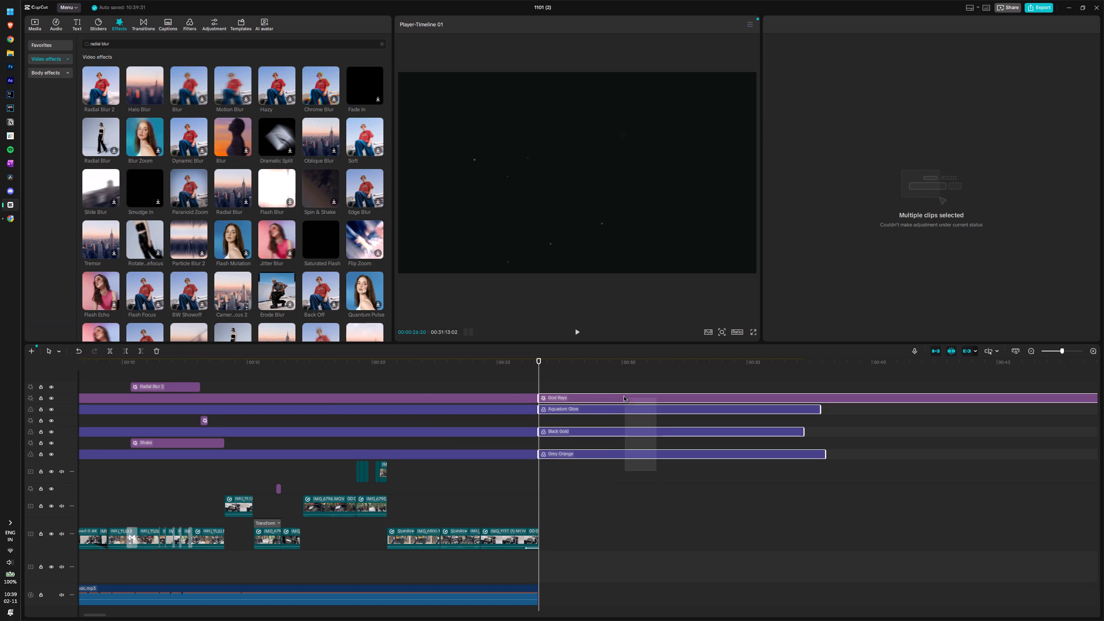
left_click_drag(624, 396, 621, 394)
key("Delete")
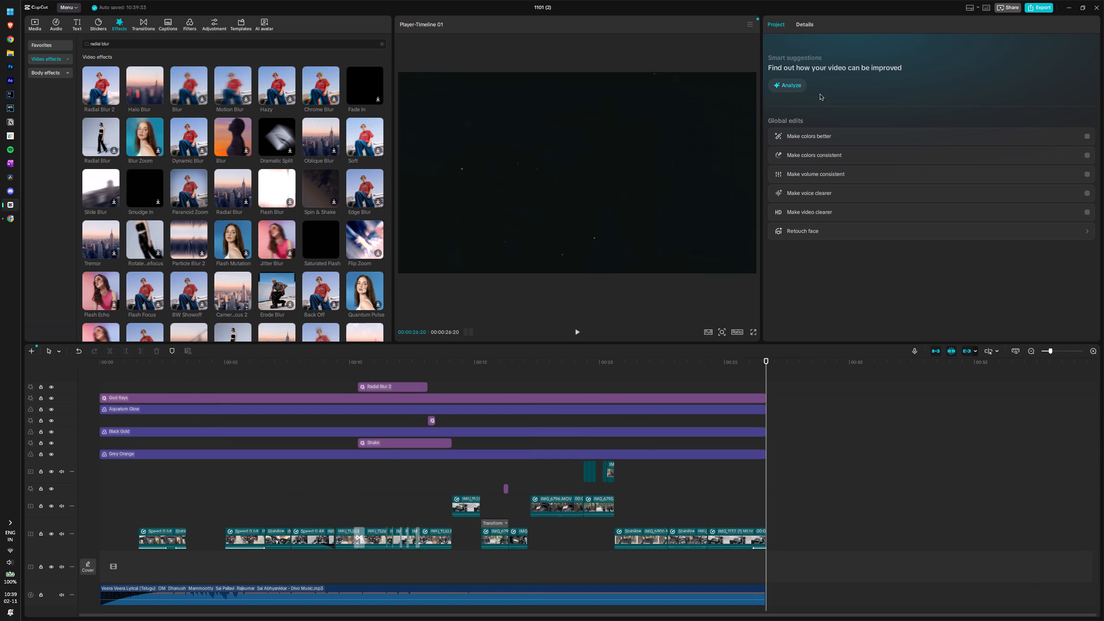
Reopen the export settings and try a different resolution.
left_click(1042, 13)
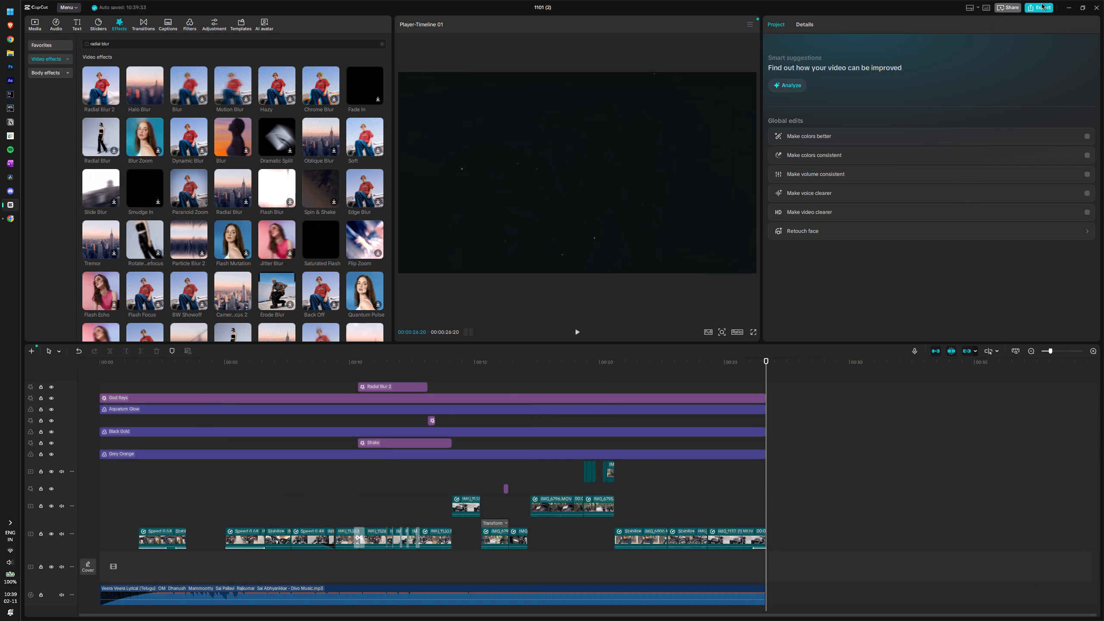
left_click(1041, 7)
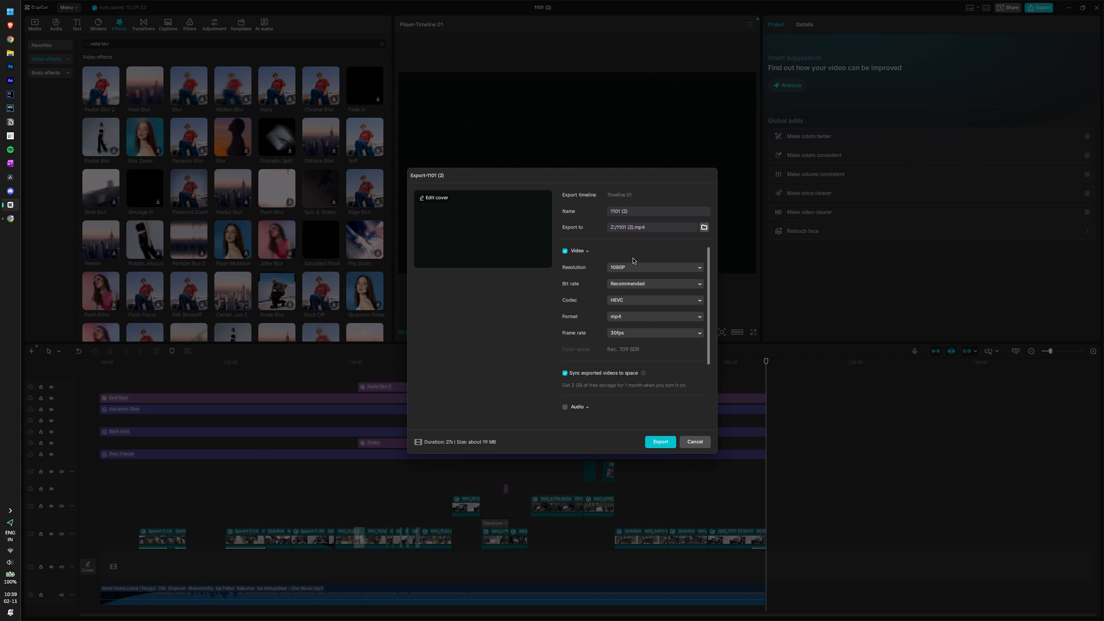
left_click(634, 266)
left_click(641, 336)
Set the export frame rate to 60fps and the resolution to 1080P, and try to export the video.
left_click(627, 335)
left_click(630, 430)
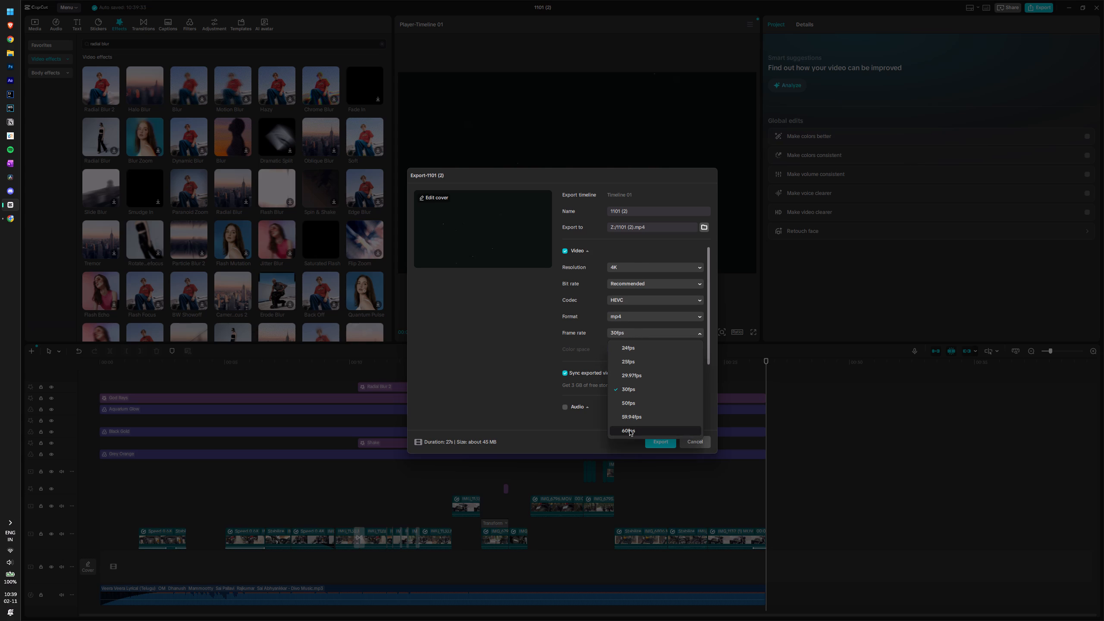
left_click(628, 270)
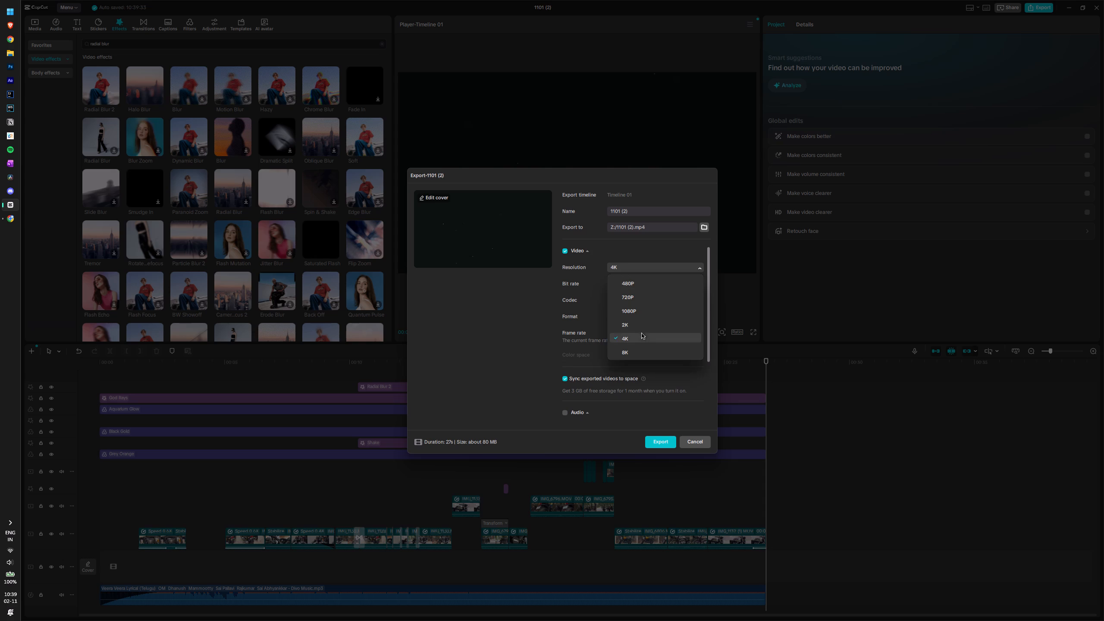
left_click(631, 312)
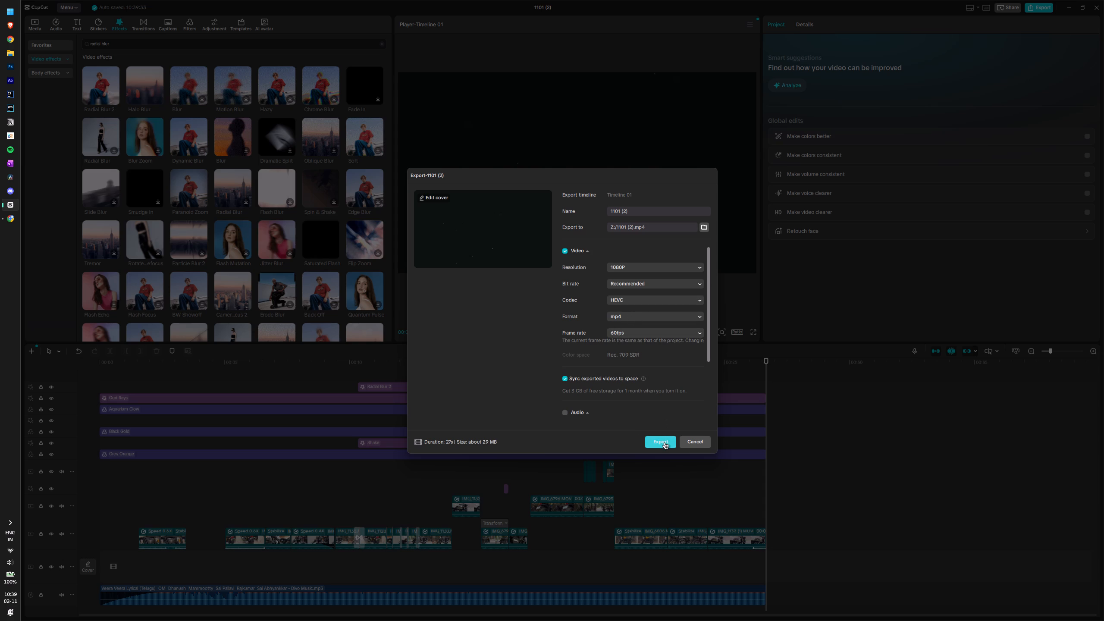
left_click(663, 442)
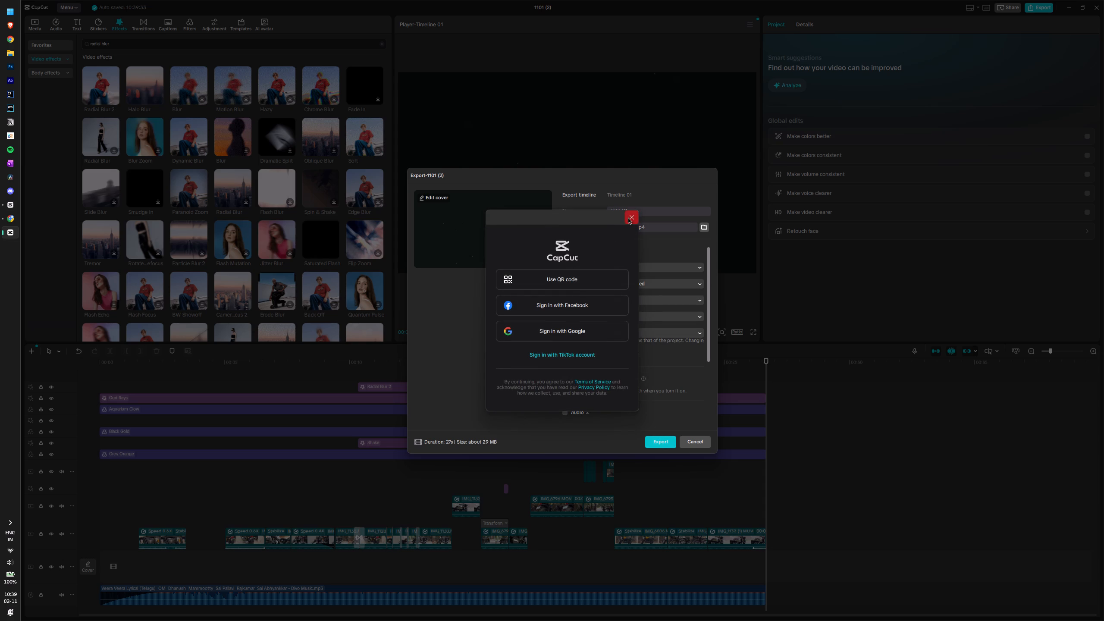
left_click(629, 219)
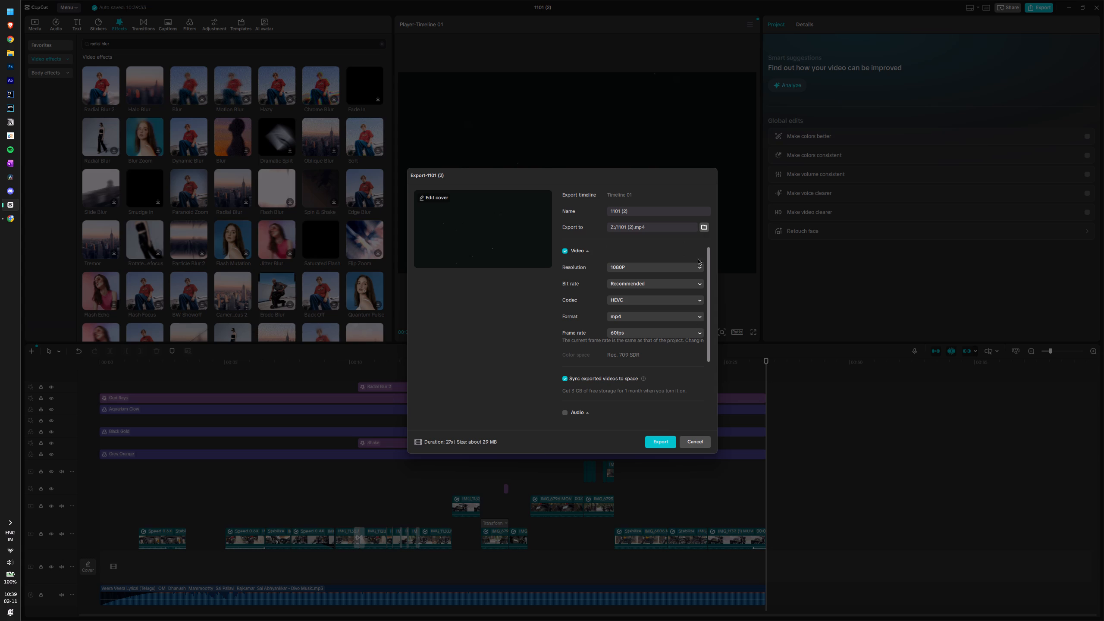
left_click(698, 442)
Move the playhead back to the start of the timeline.
scroll(455, 435, "down", 4)
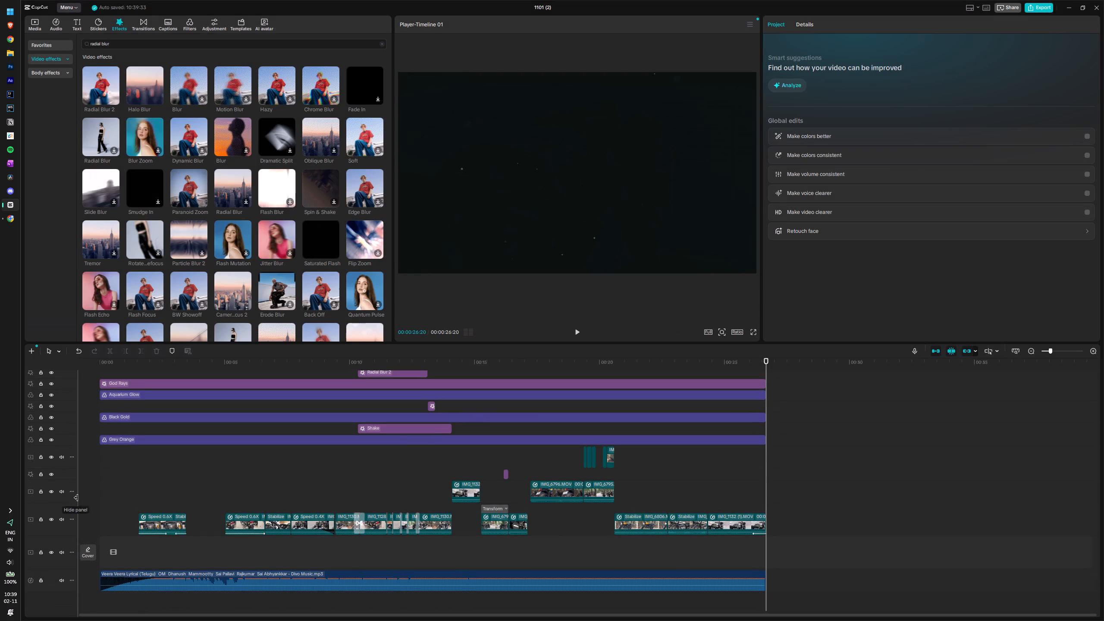
left_click_drag(764, 363, 208, 442)
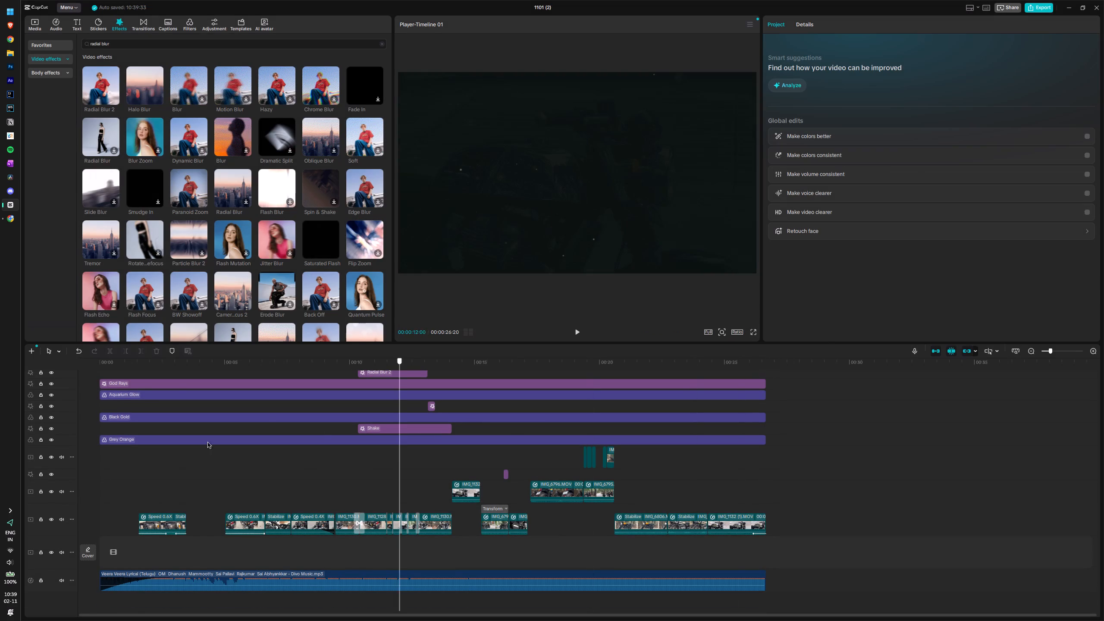
left_click_drag(208, 442, 31, 461)
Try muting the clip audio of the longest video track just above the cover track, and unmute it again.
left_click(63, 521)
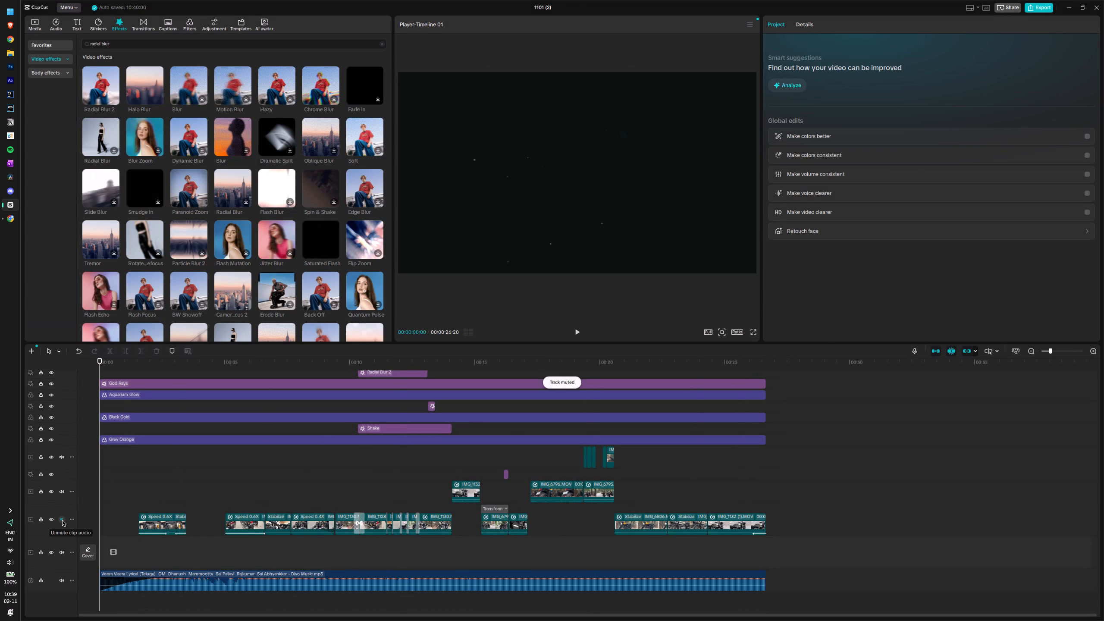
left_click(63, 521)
Select all the clips on the longest video track and open the available actions for them.
left_click_drag(796, 519, 220, 533)
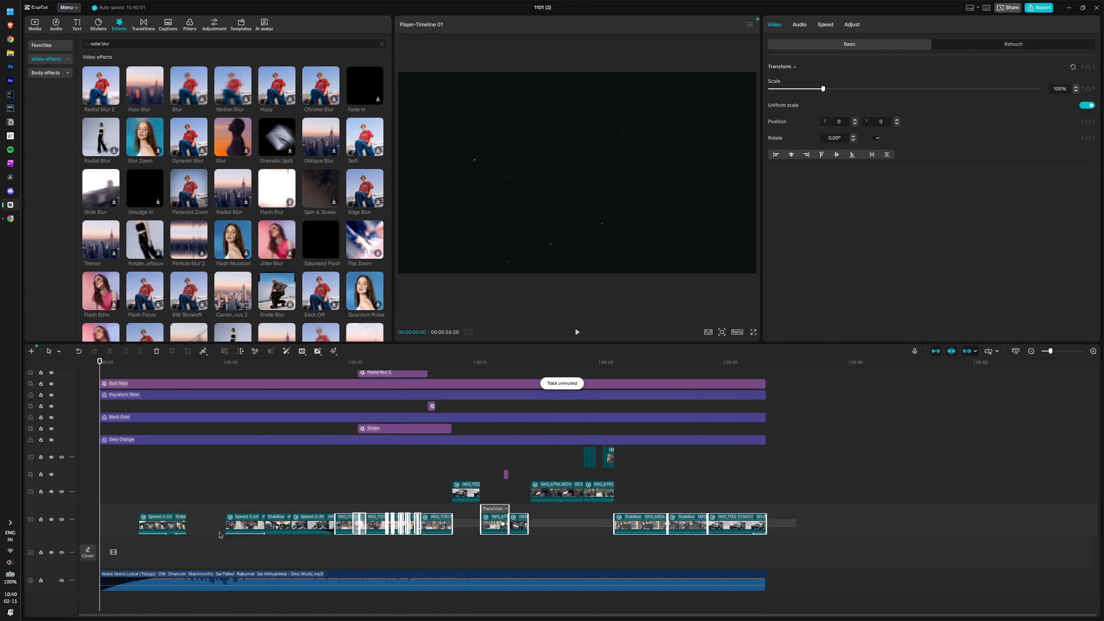
left_click_drag(220, 533, 125, 523)
right_click(162, 524)
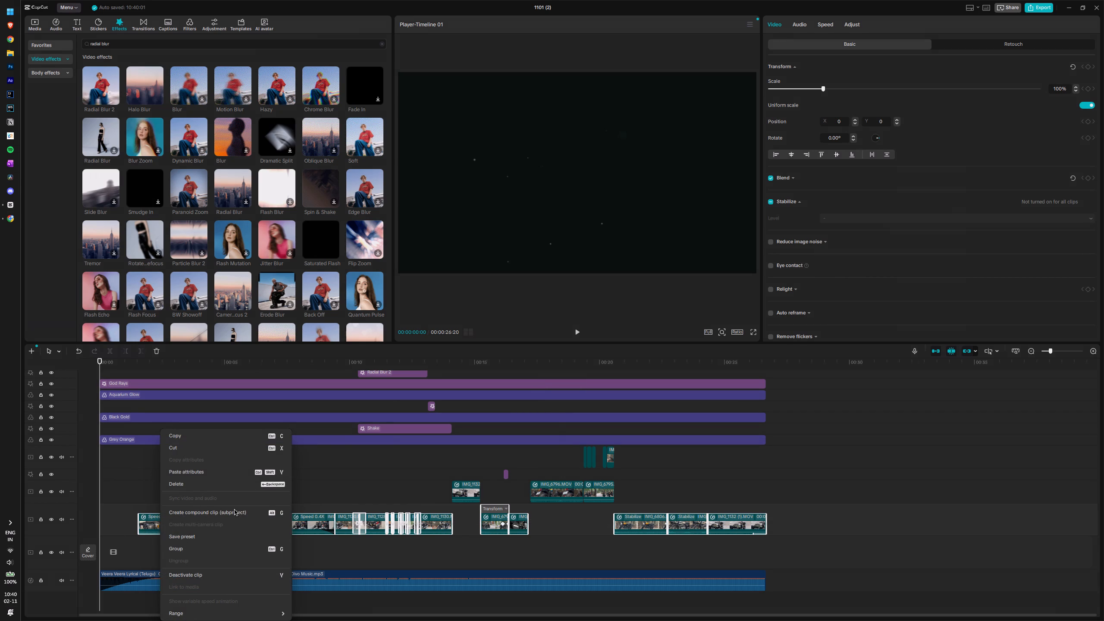
Combine the selected clips on the main video track into a compound clip.
scroll(235, 510, "down", 2)
left_click(221, 517)
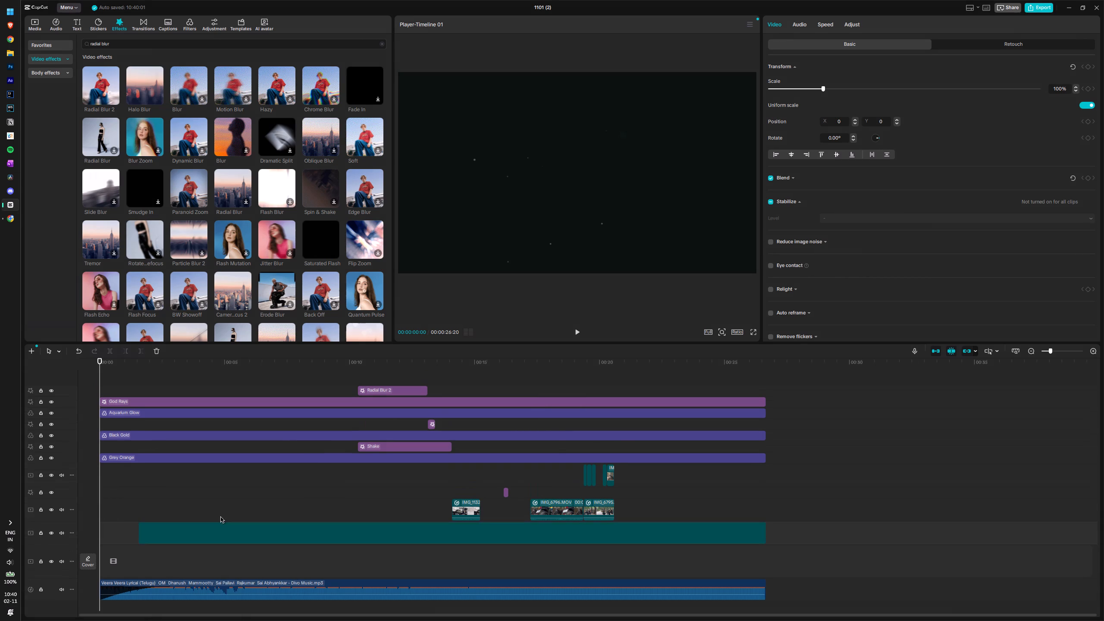
Extract the audio from the compound clip and delete the extracted audio track.
right_click(196, 529)
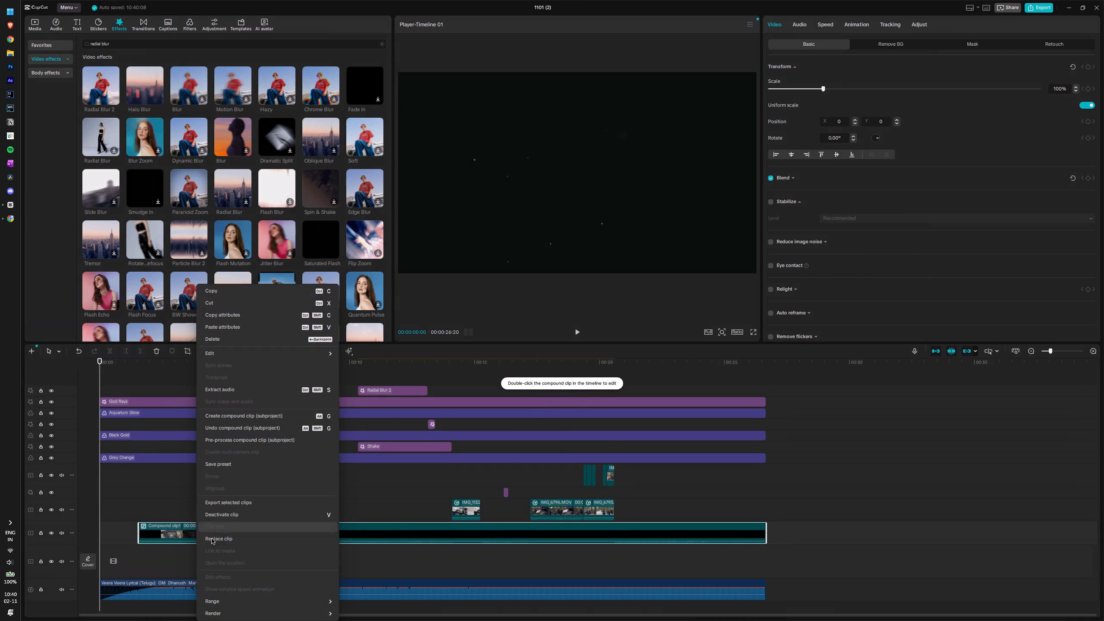
left_click(224, 394)
left_click(228, 591)
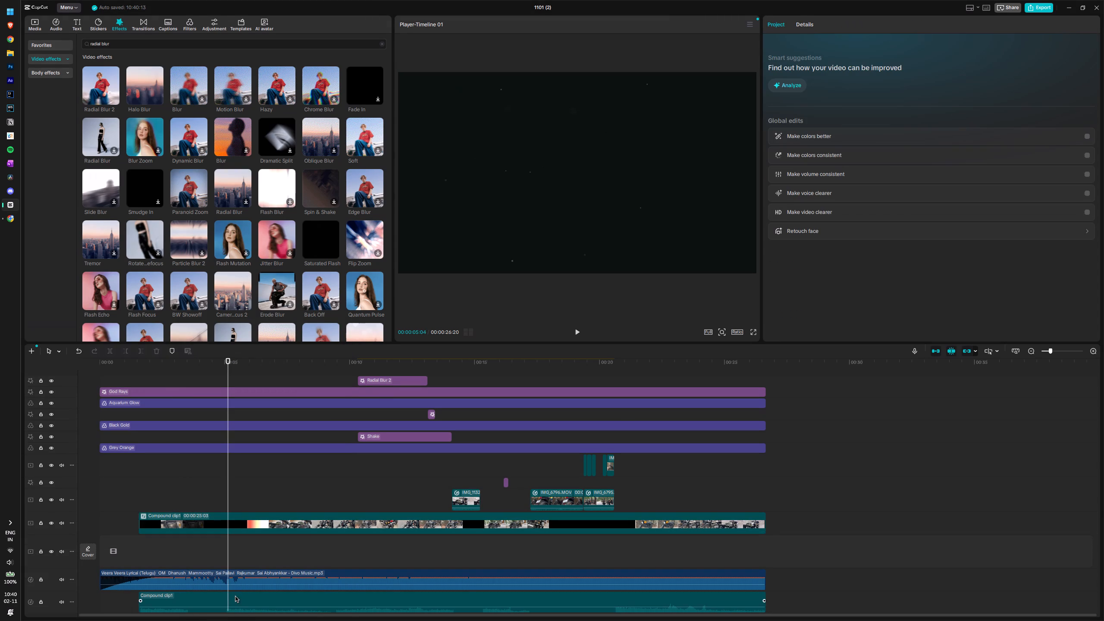
left_click(235, 597)
key("Delete")
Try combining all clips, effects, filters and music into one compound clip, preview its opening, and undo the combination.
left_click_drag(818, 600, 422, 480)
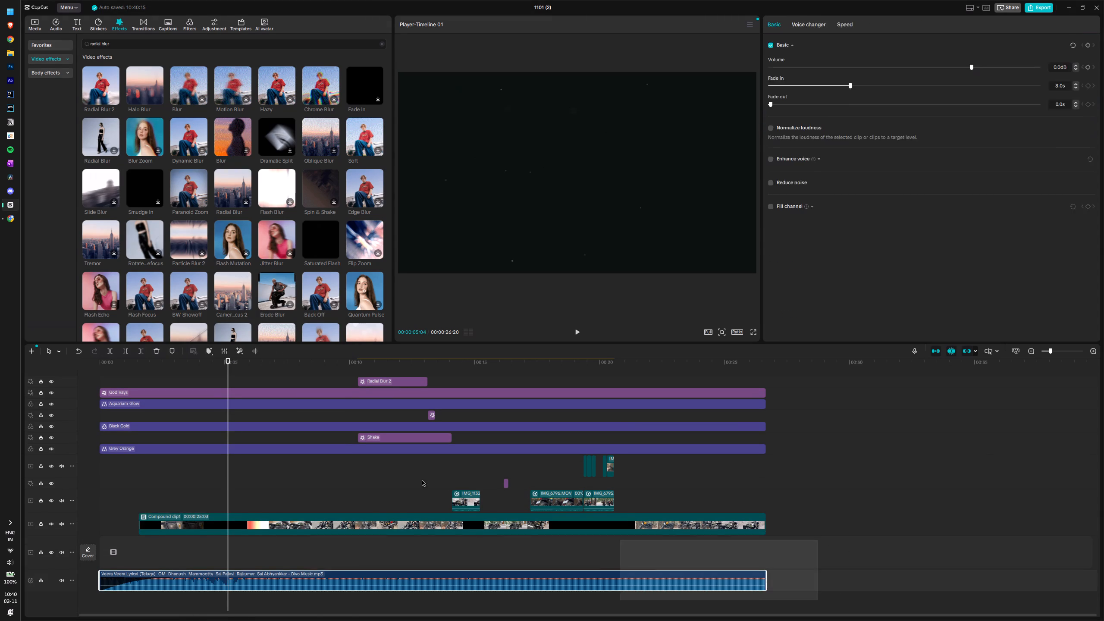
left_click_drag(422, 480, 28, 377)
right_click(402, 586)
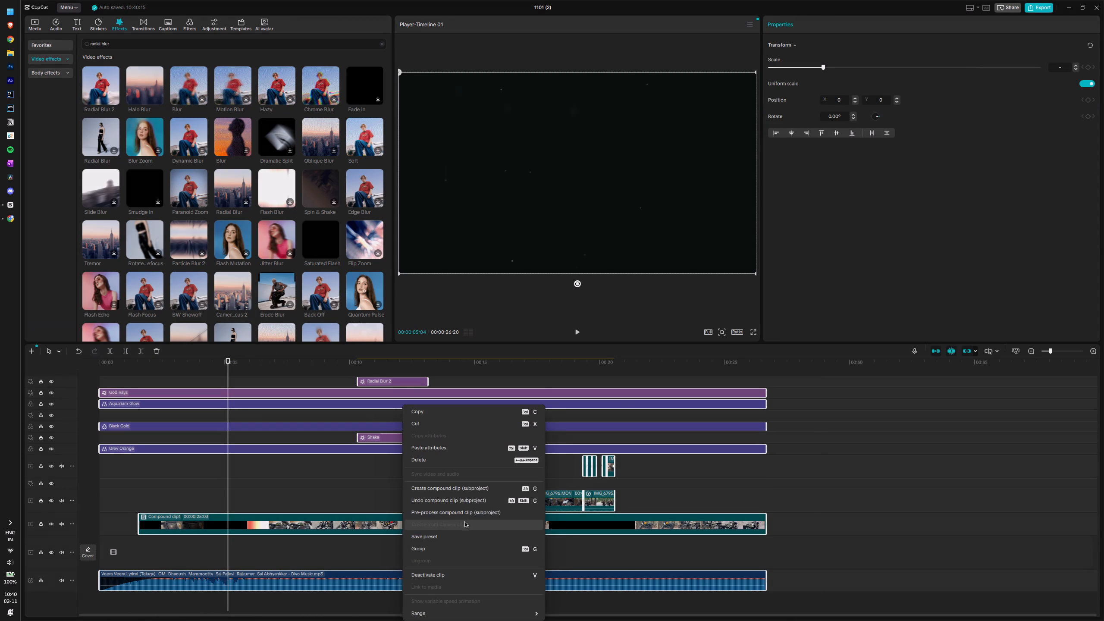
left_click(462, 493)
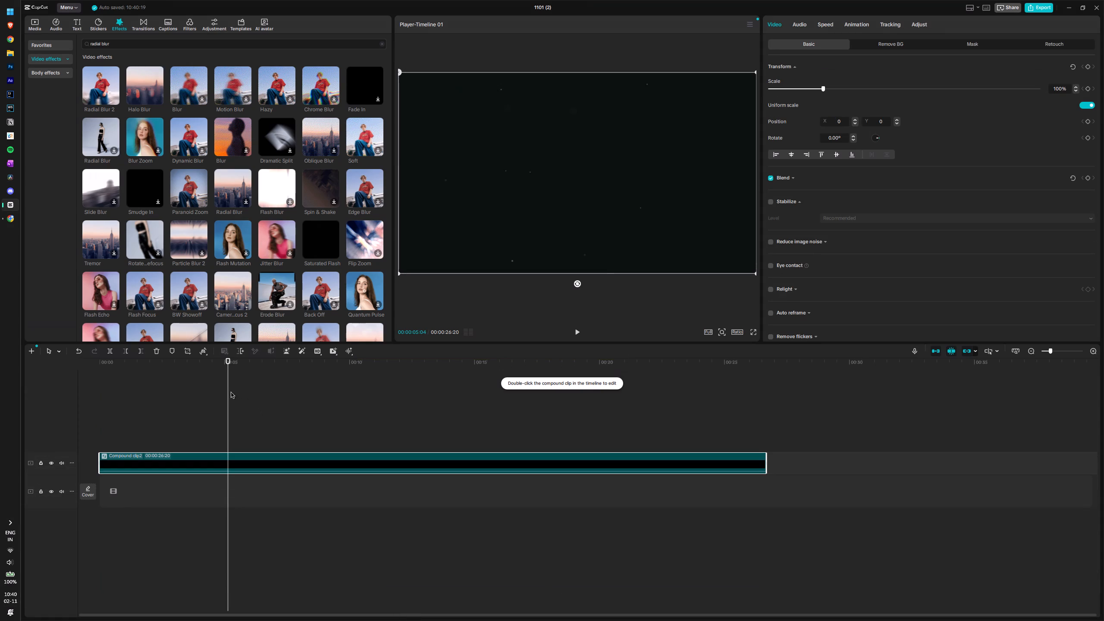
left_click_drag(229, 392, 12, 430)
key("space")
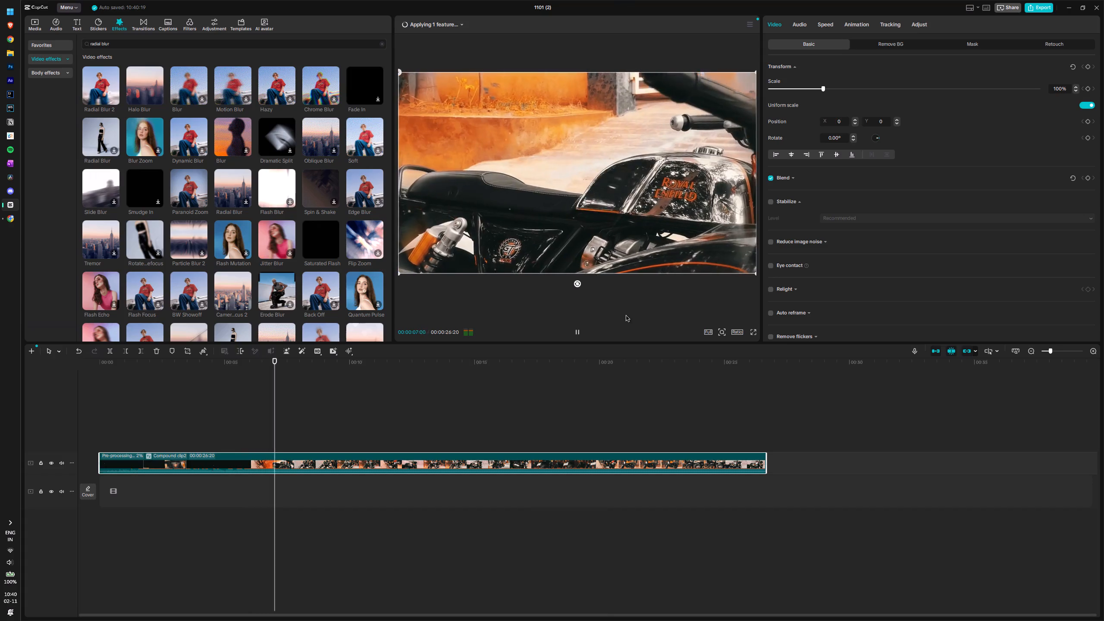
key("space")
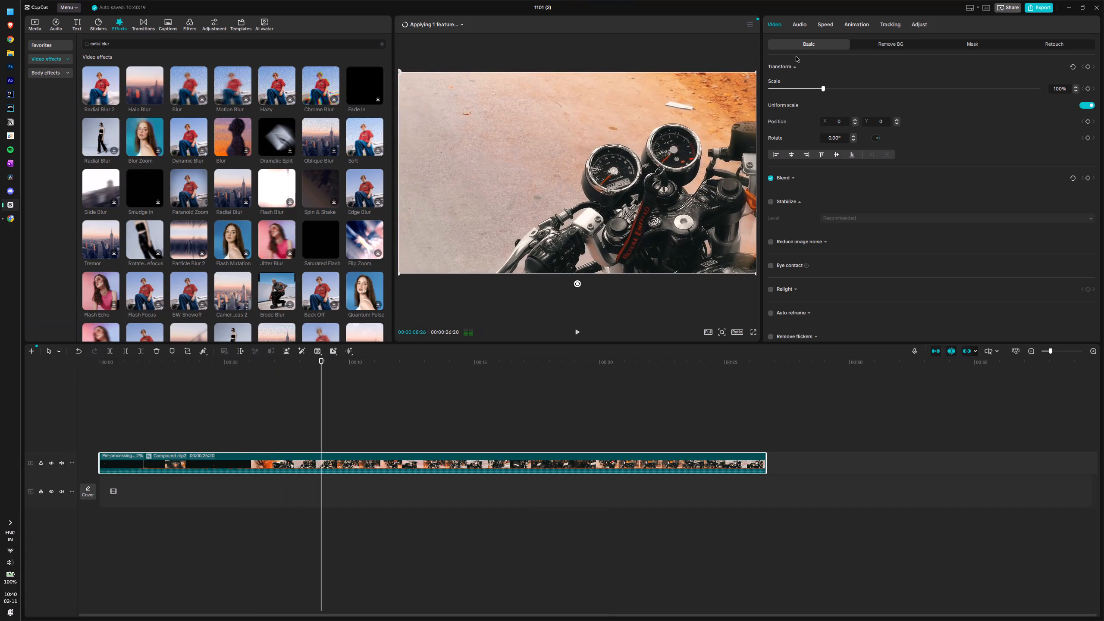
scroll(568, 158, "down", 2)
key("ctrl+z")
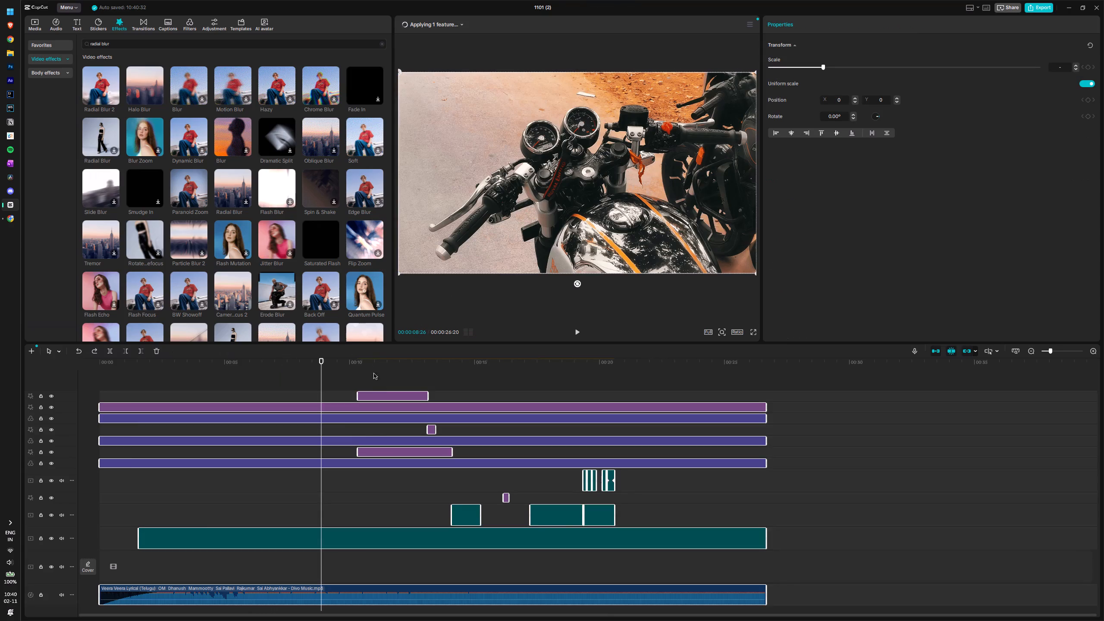
Check the separate layers by scrubbing the handlebar shot and playing the opening section of the montage.
left_click_drag(321, 383, 310, 396)
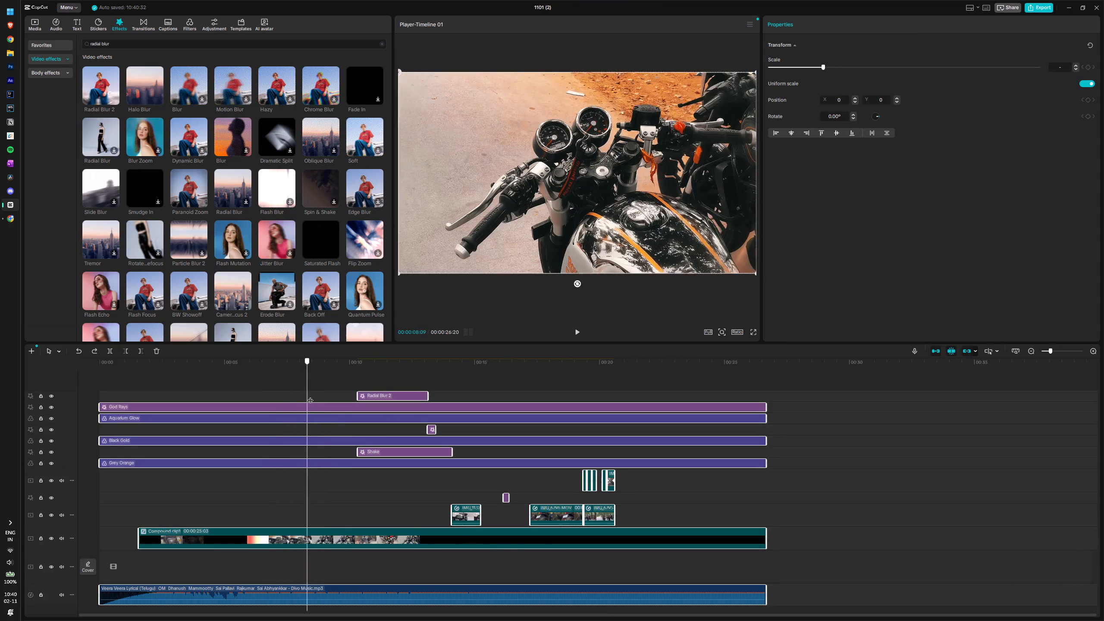
left_click_drag(310, 396, 322, 393)
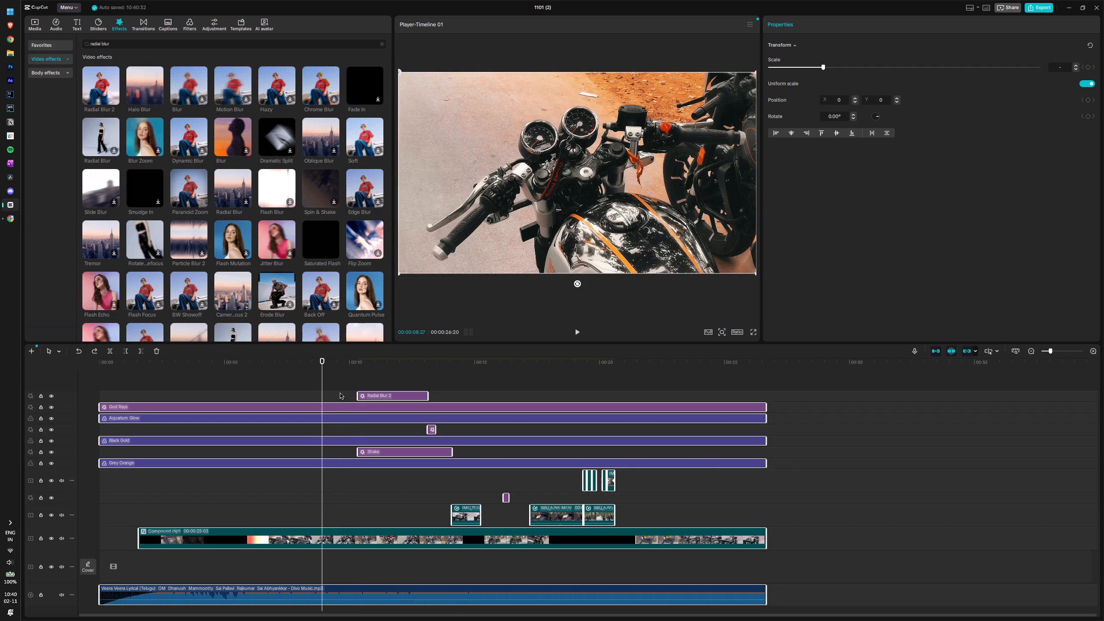
left_click(903, 474)
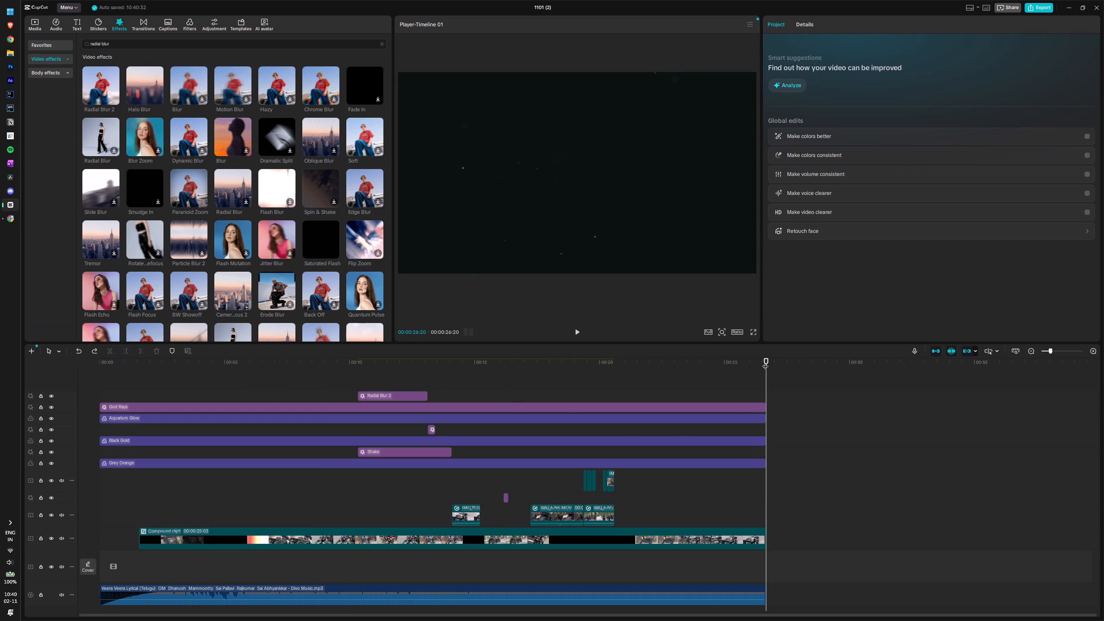
left_click_drag(765, 363, 187, 439)
key("space")
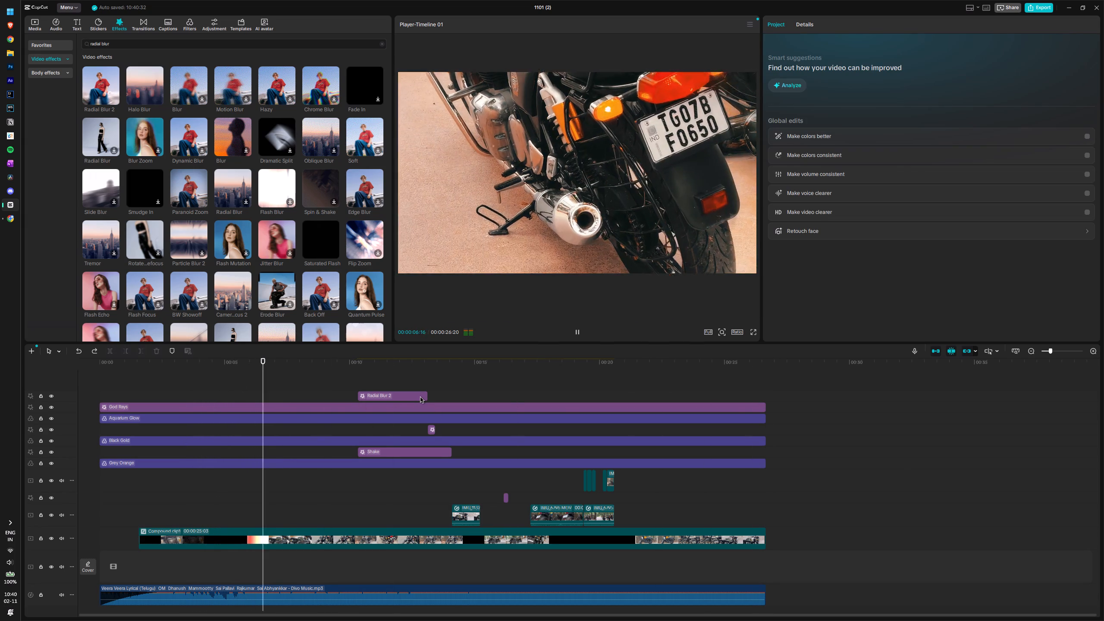
key("space")
Combine every clip, effect, filter and the music on the timeline into a single compound clip.
left_click_drag(817, 393, 60, 620)
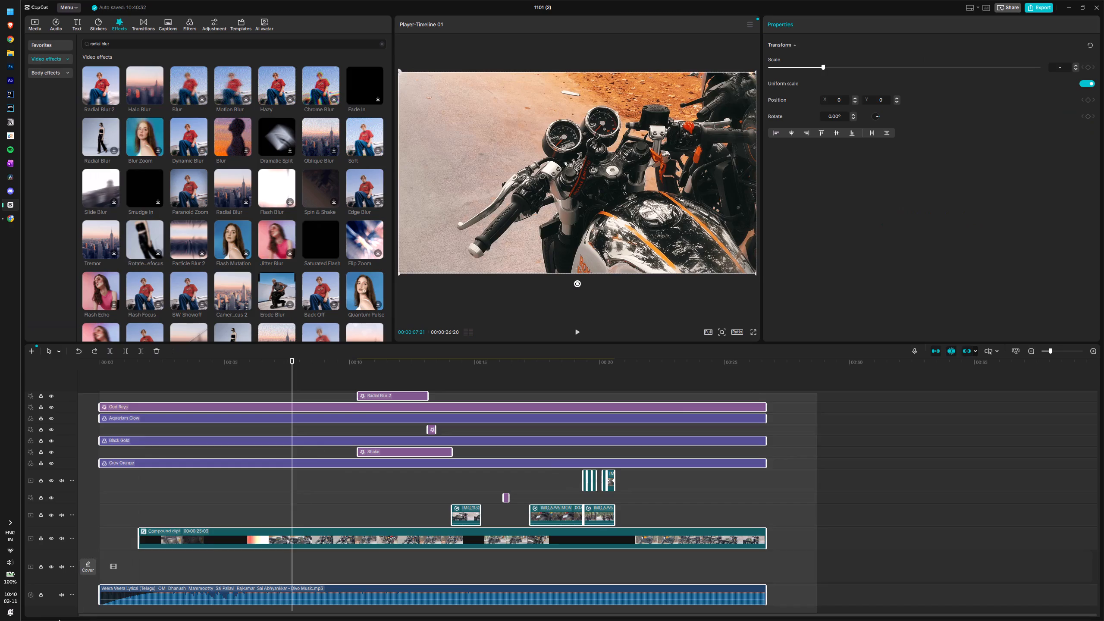
left_click_drag(60, 620, 22, 607)
right_click(288, 592)
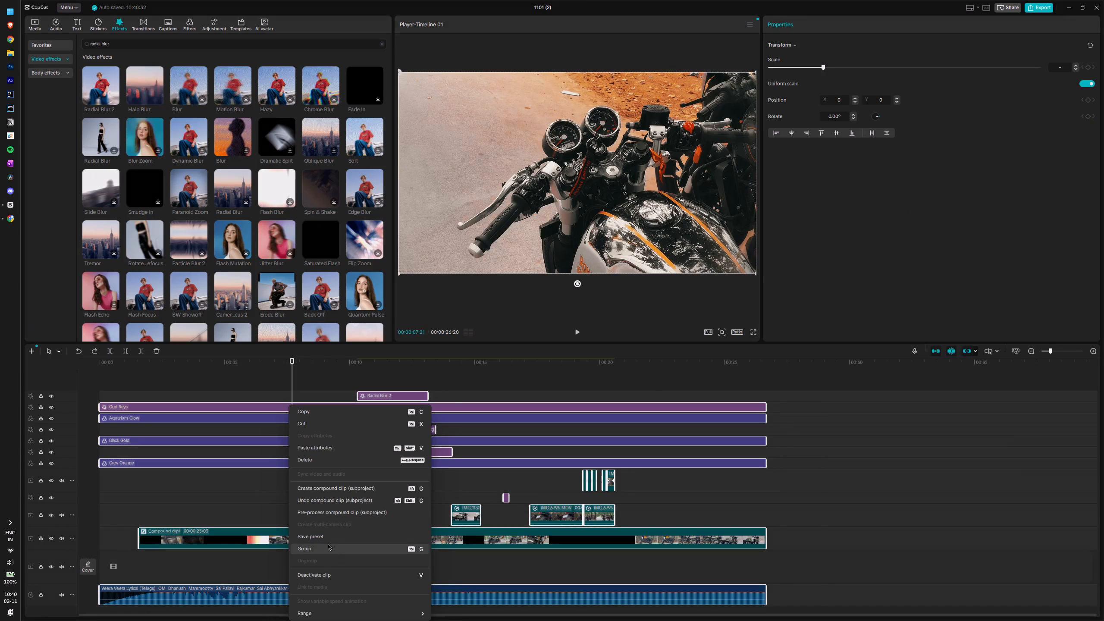
left_click(323, 492)
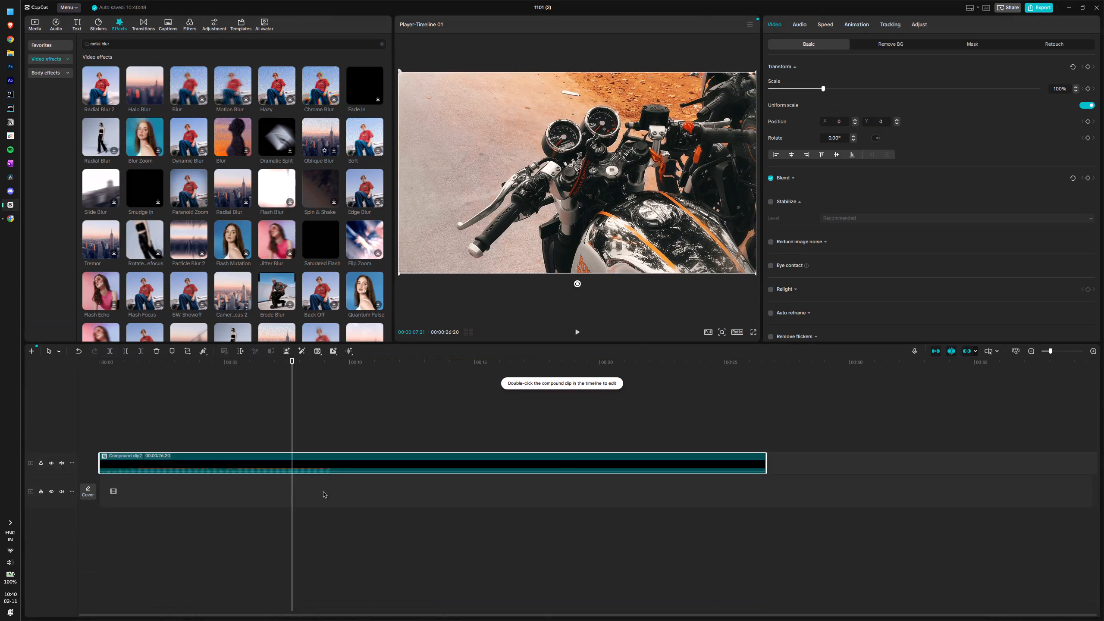
Scrub through the combined clip and play it from the start to review the full montage.
left_click_drag(290, 377, 286, 381)
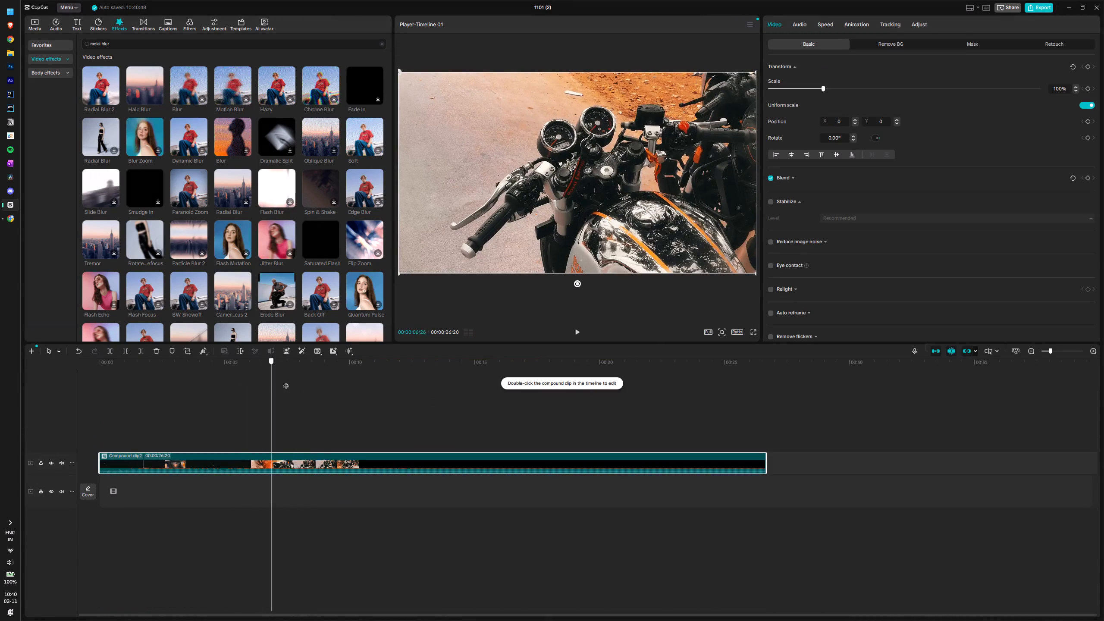
left_click_drag(286, 381, 682, 383)
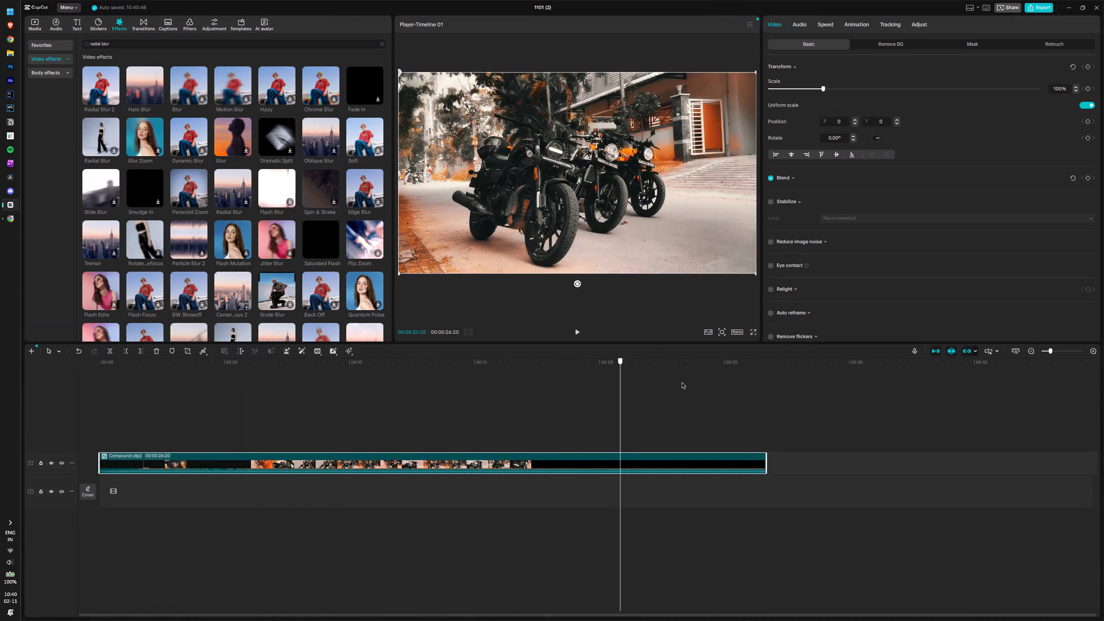
left_click_drag(682, 383, 41, 370)
key("space")
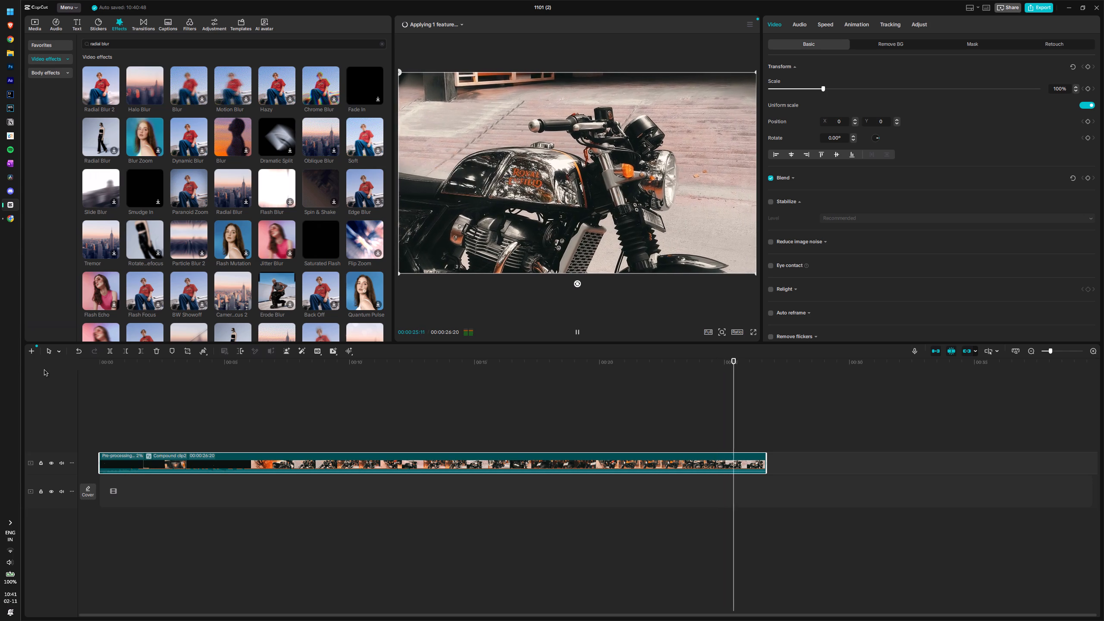
key("space")
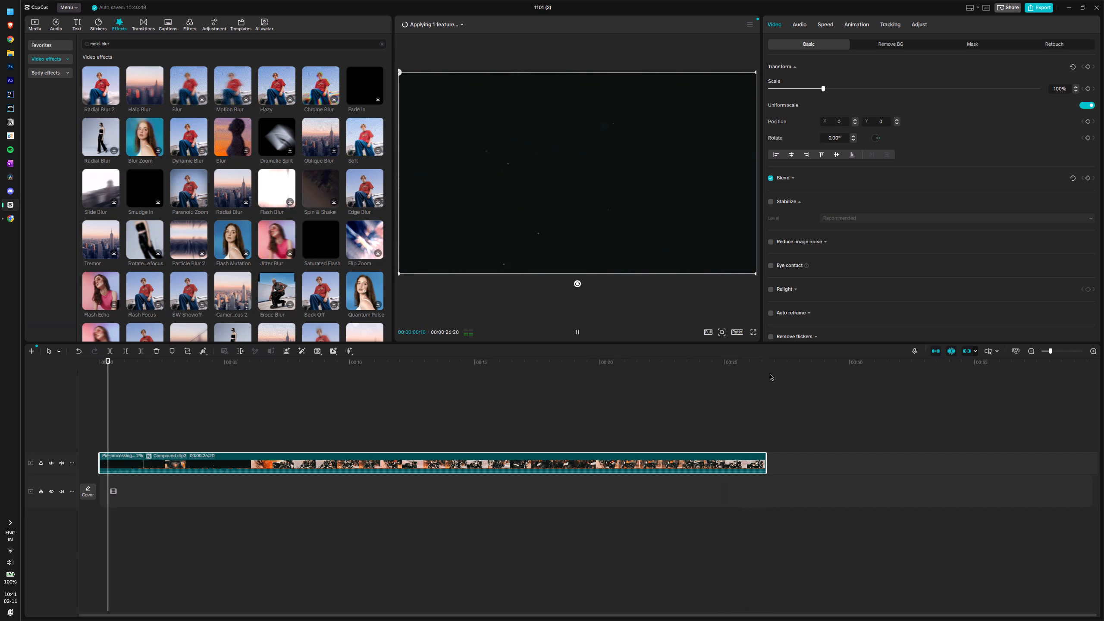
key("space")
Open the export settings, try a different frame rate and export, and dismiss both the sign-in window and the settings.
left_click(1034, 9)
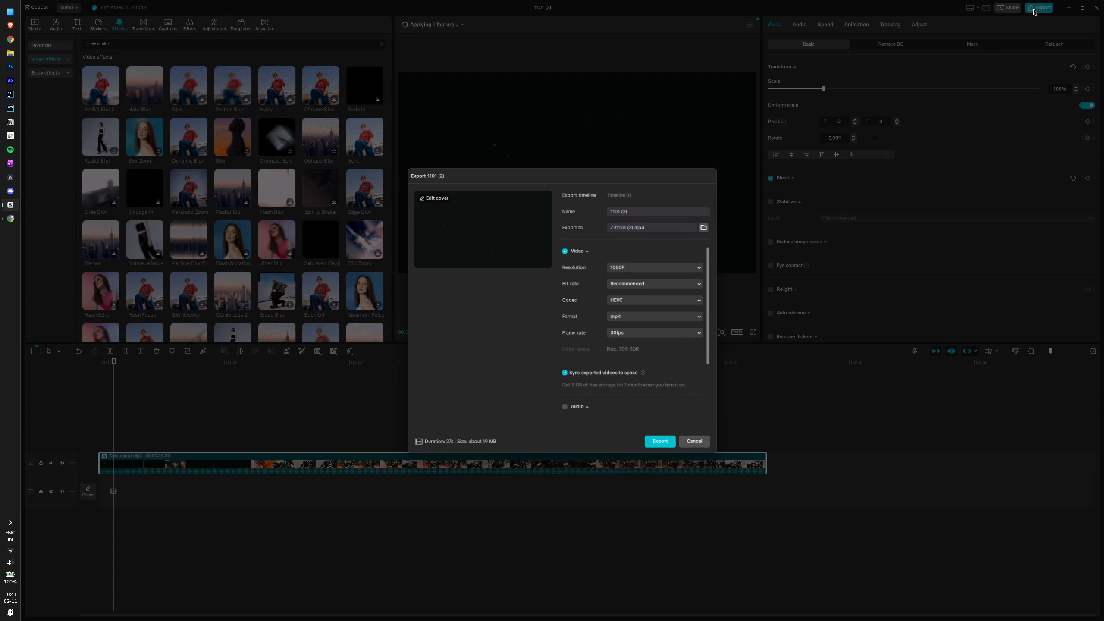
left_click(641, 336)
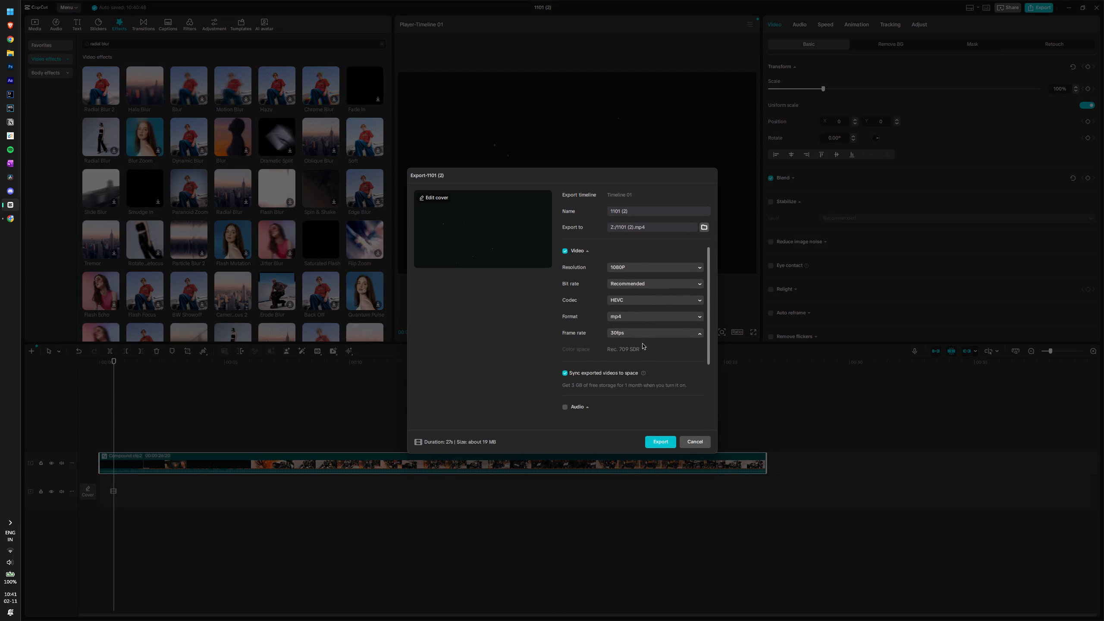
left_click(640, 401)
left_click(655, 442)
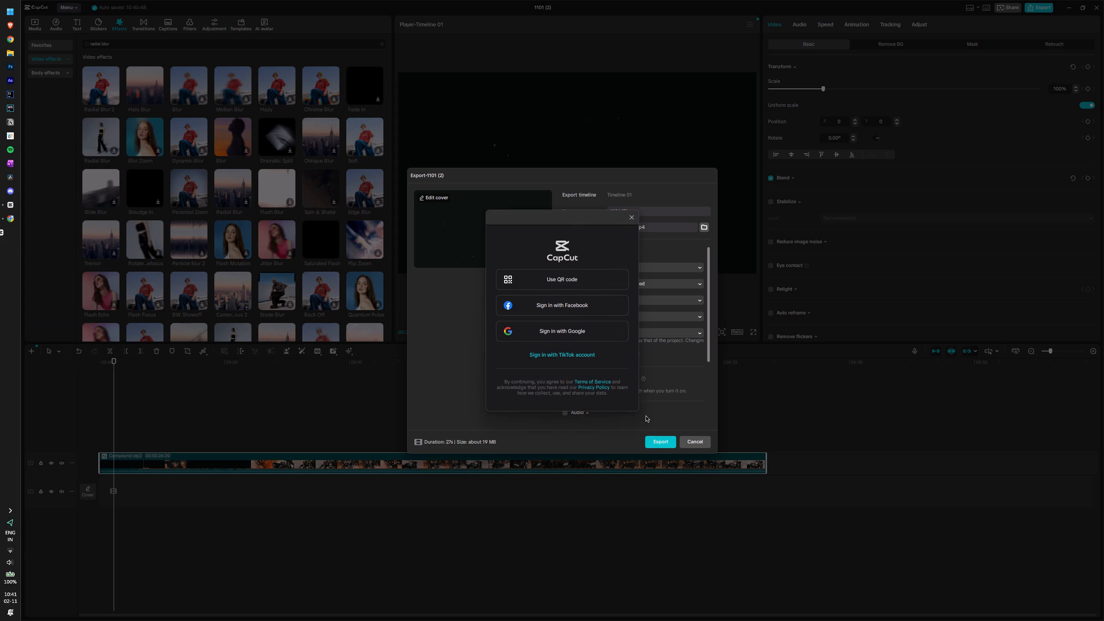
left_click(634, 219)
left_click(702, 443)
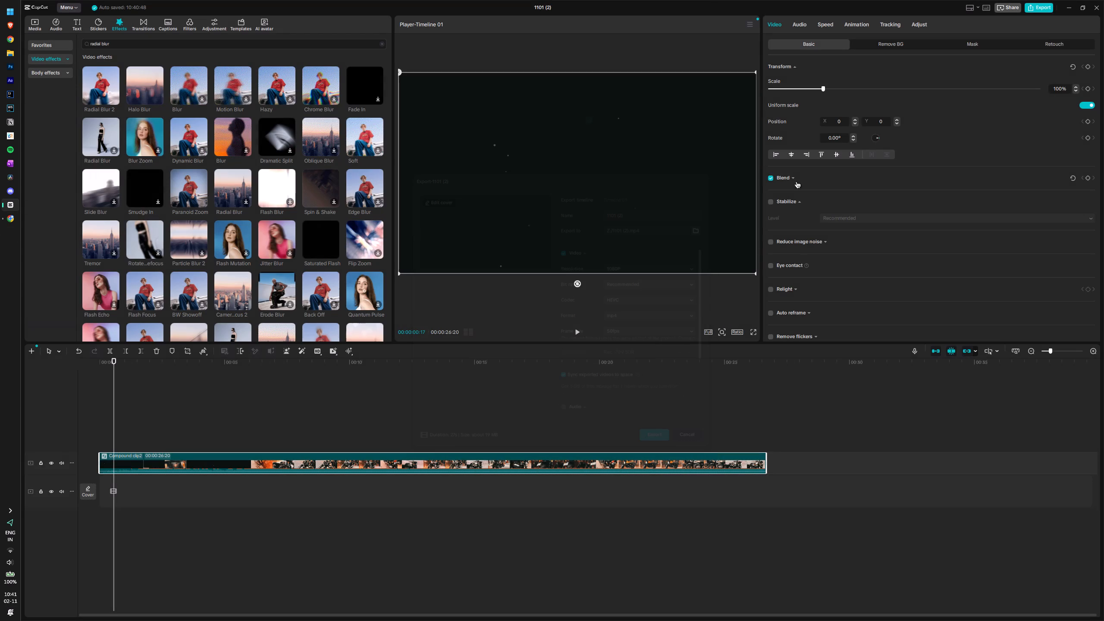
Turn on motion blur for the combined clip and set its blur to 1.
scroll(842, 248, "down", 6)
left_click(772, 323)
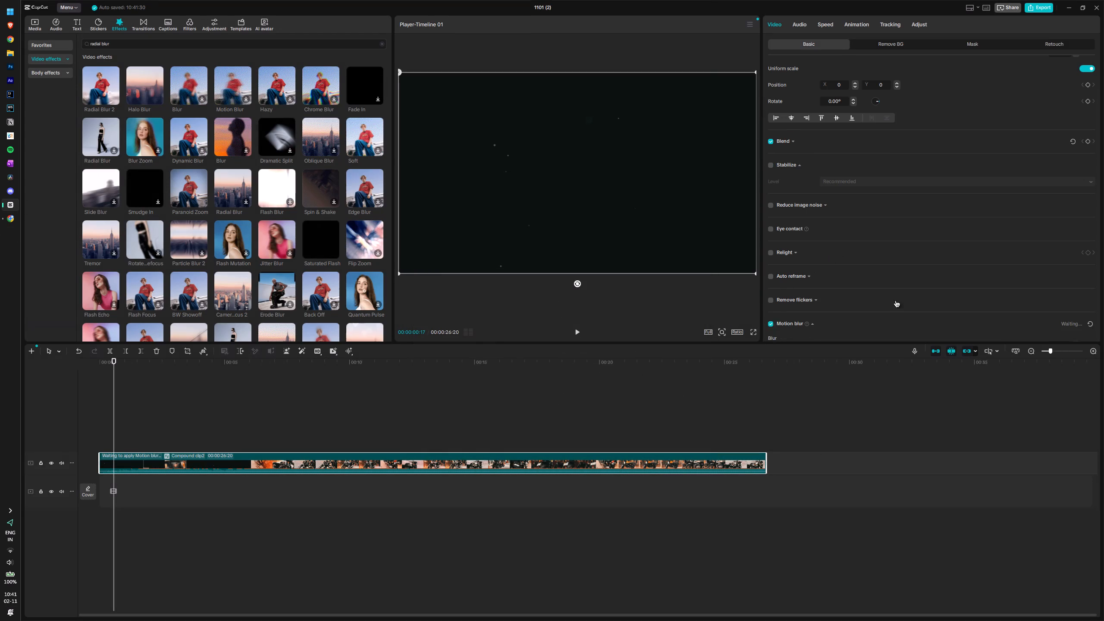
scroll(895, 301, "down", 3)
left_click_drag(794, 269, 772, 270)
scroll(814, 254, "down", 2)
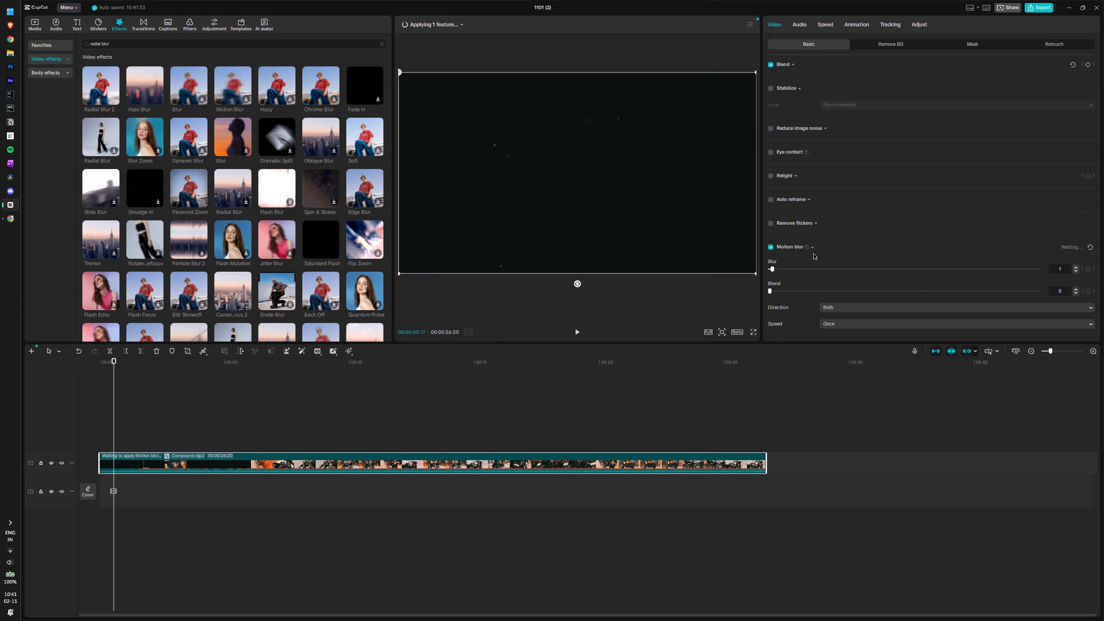
scroll(814, 254, "down", 1)
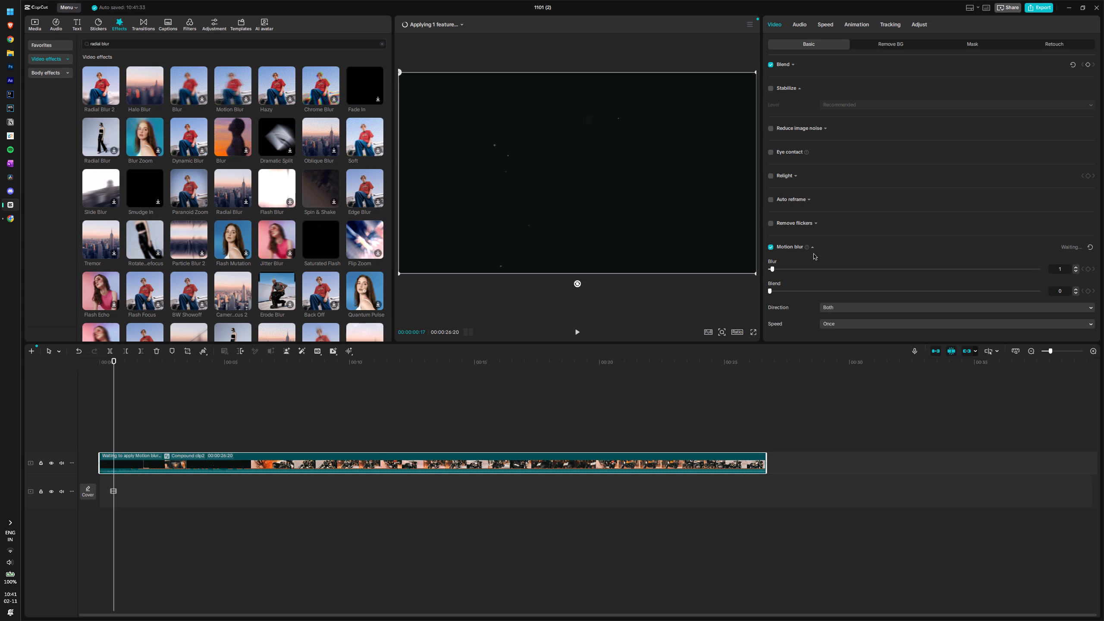
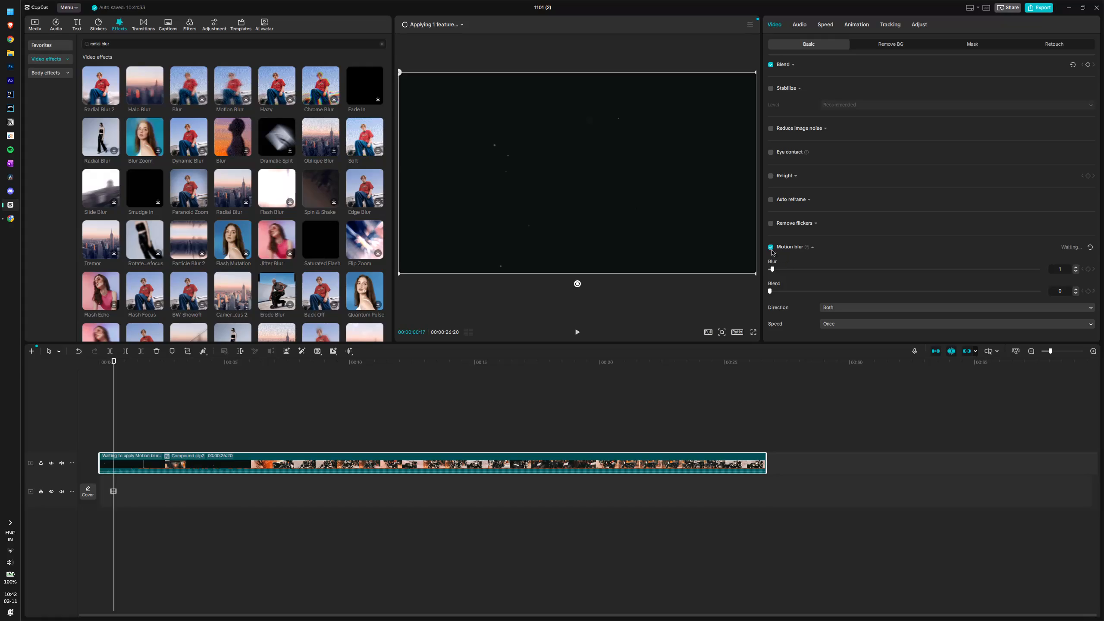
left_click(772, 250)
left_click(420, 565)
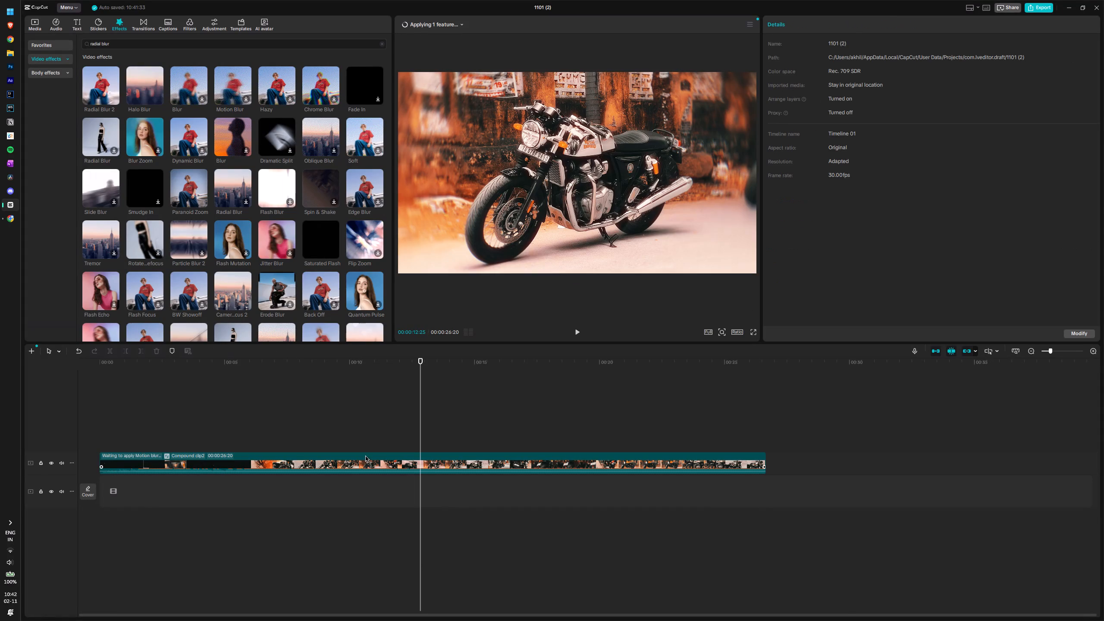
Turn on stabilization for the combined clip, trying the Most stable level before setting it to Minimum cut.
left_click(366, 456)
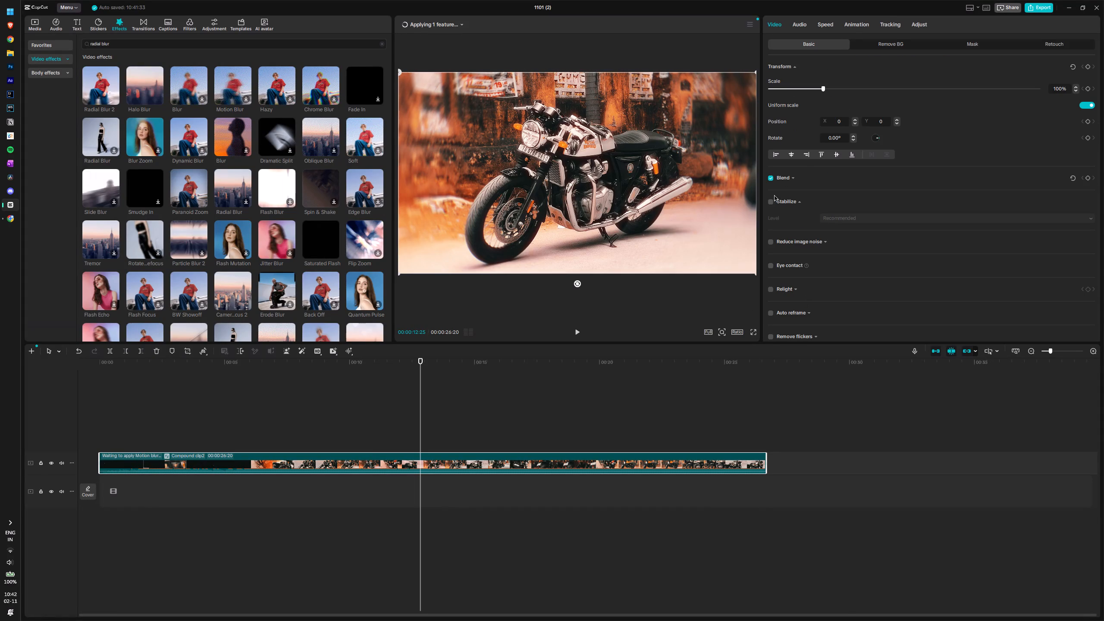
left_click(772, 201)
left_click(840, 221)
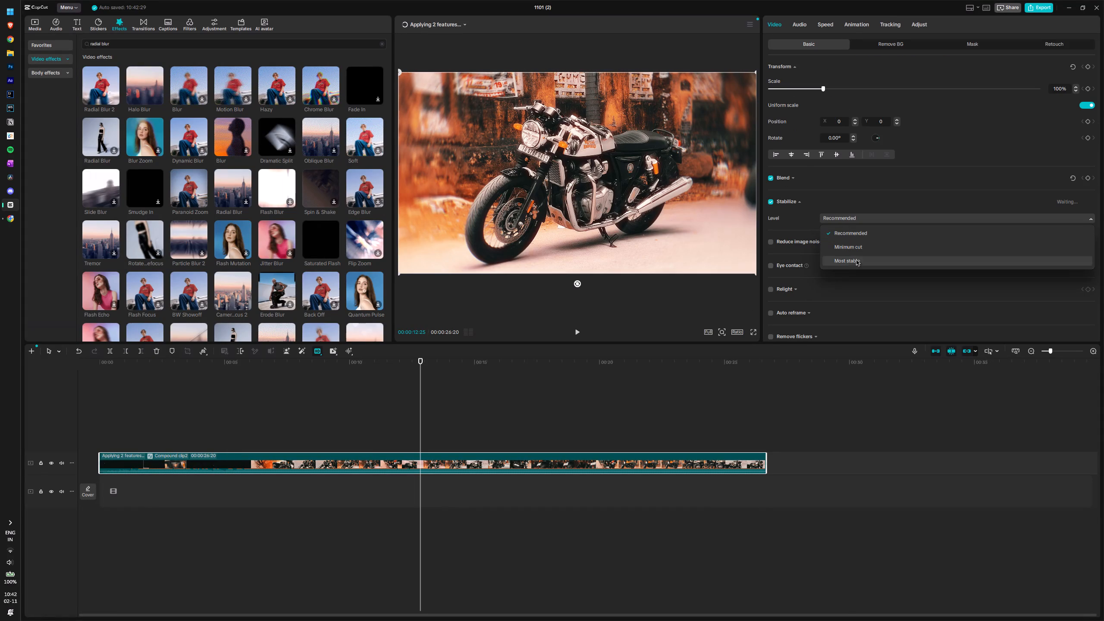
left_click(856, 260)
left_click(844, 220)
left_click(850, 251)
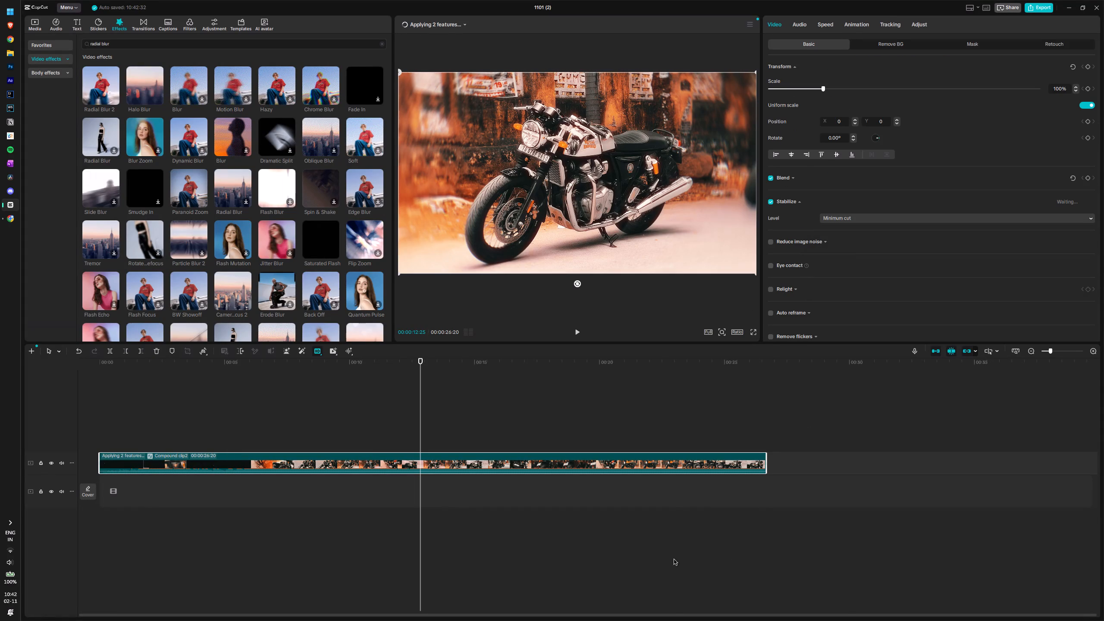
left_click(674, 559)
Move the playhead near the start of the timeline and turn off motion blur for the combined clip.
left_click_drag(672, 392, 125, 461)
left_click(145, 464)
scroll(814, 271, "down", 5)
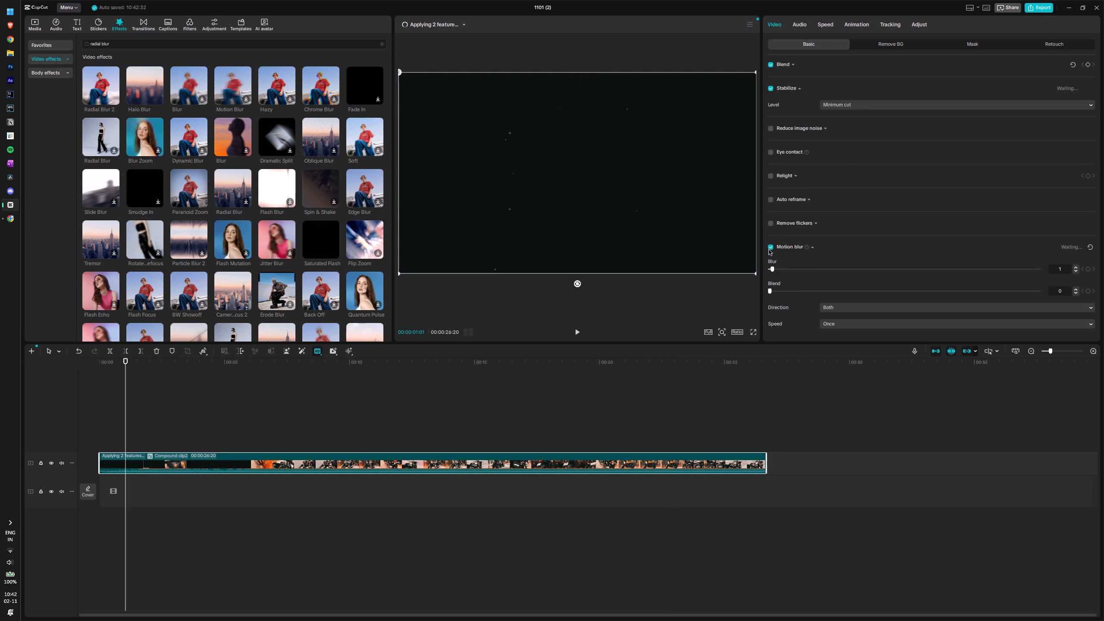
left_click(770, 249)
Try the Most stable stabilization level on the combined clip, and settle on the Recommended level.
scroll(877, 252, "up", 5)
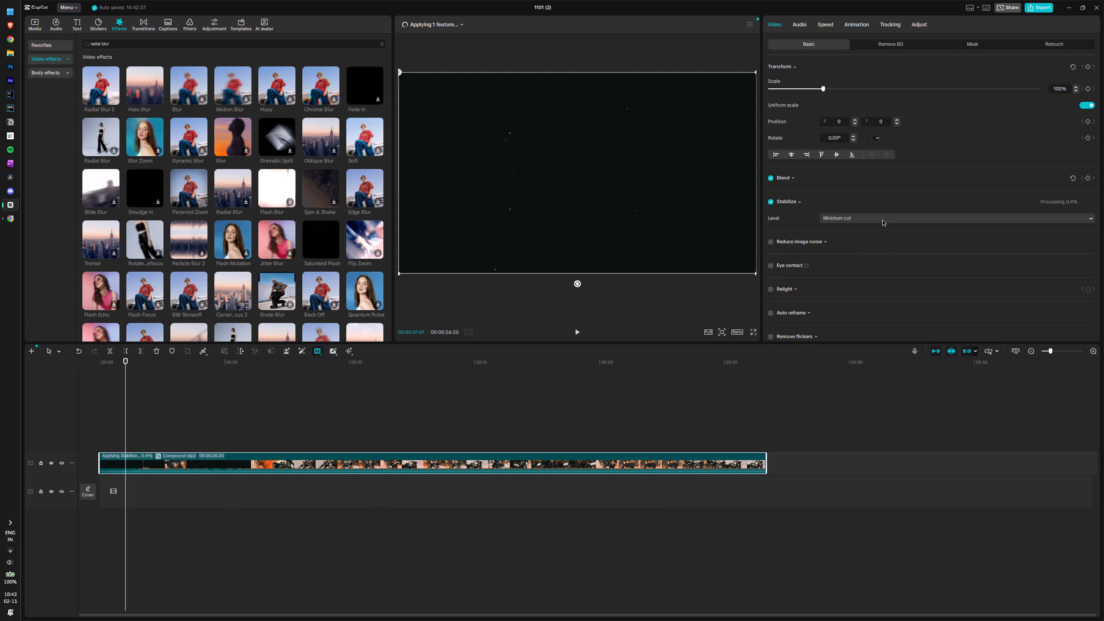
left_click(883, 220)
left_click(874, 258)
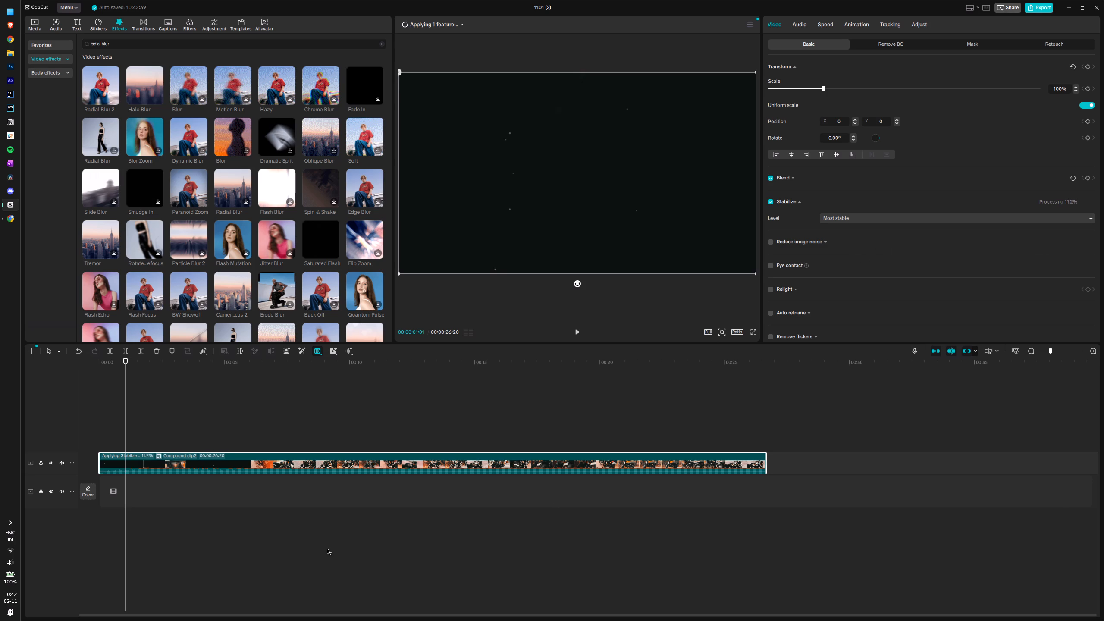
left_click(855, 217)
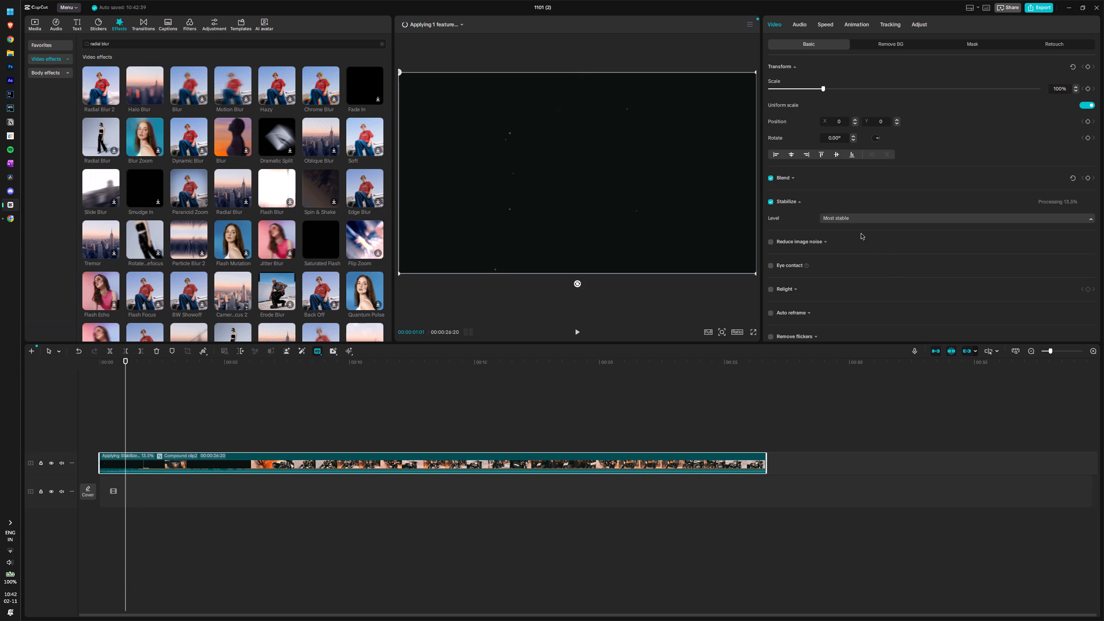
left_click(862, 237)
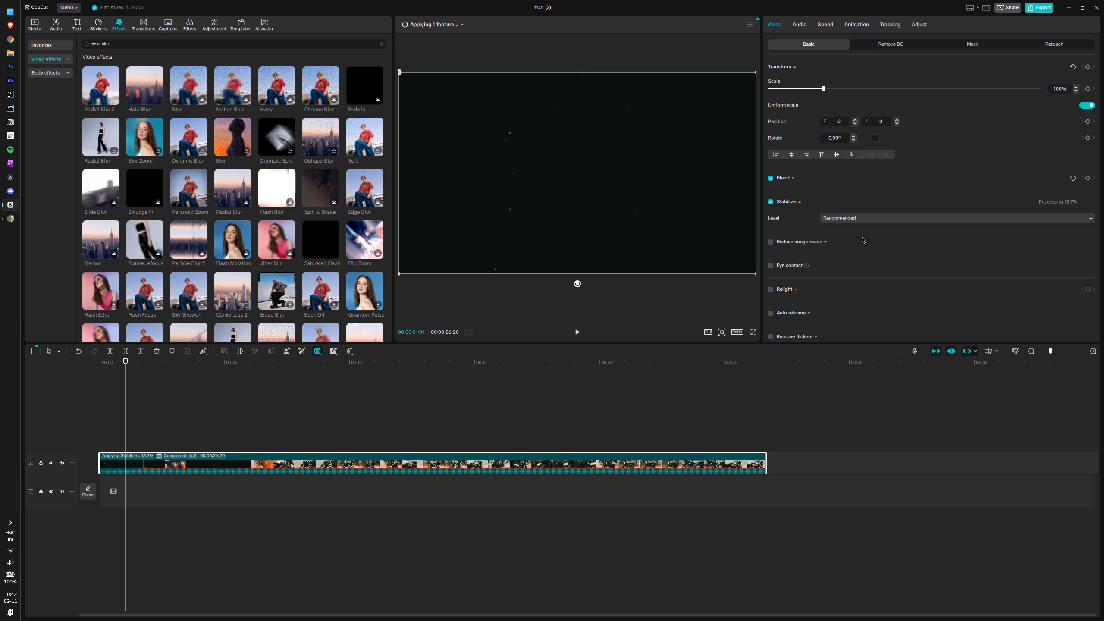
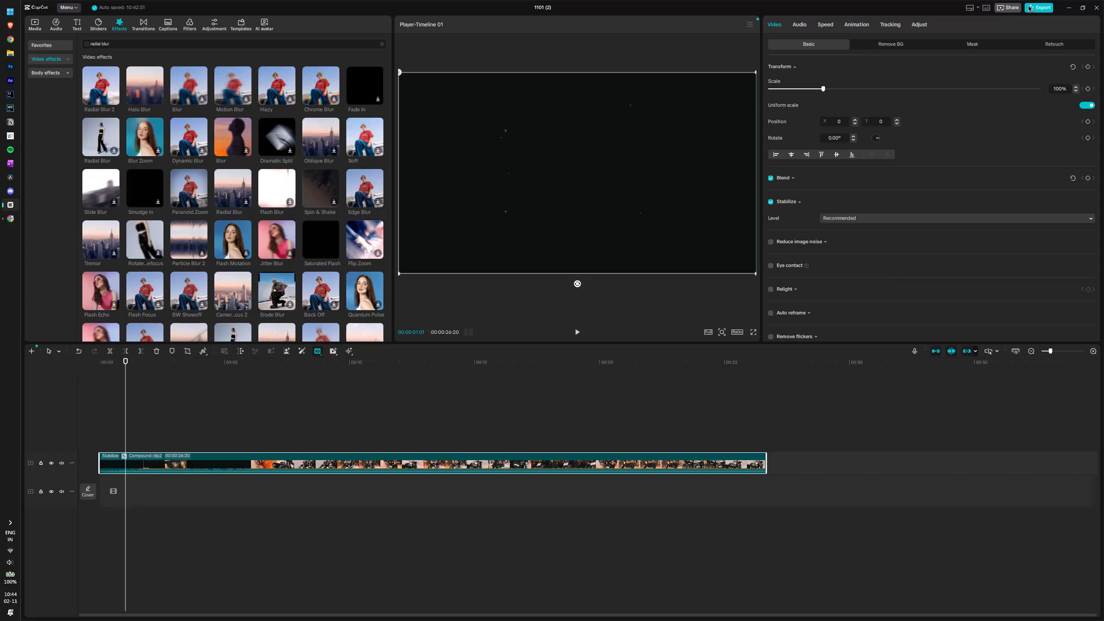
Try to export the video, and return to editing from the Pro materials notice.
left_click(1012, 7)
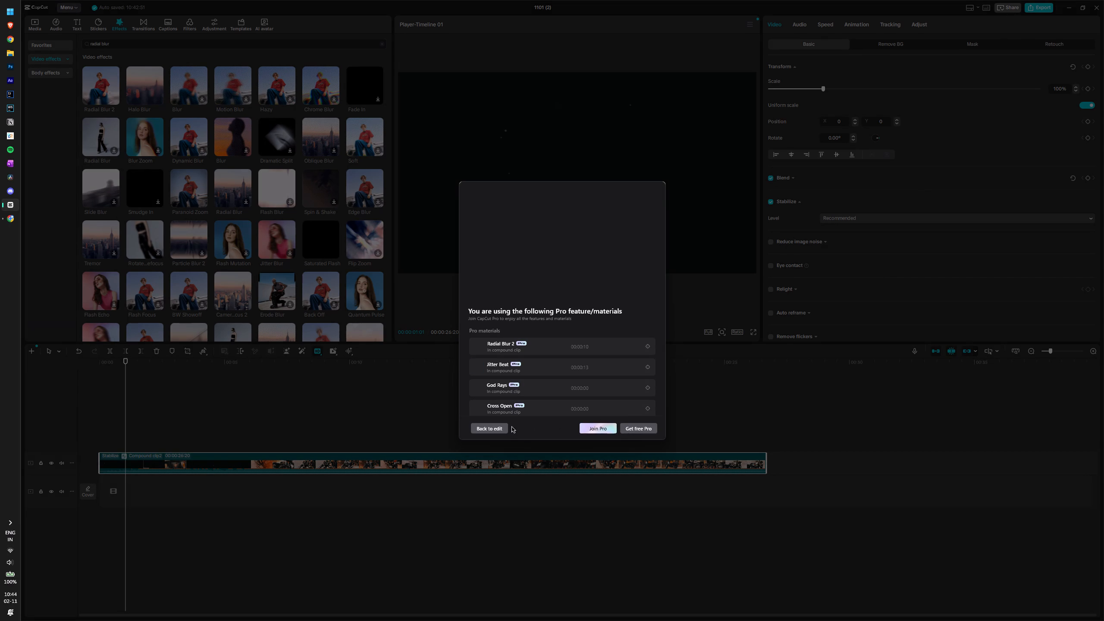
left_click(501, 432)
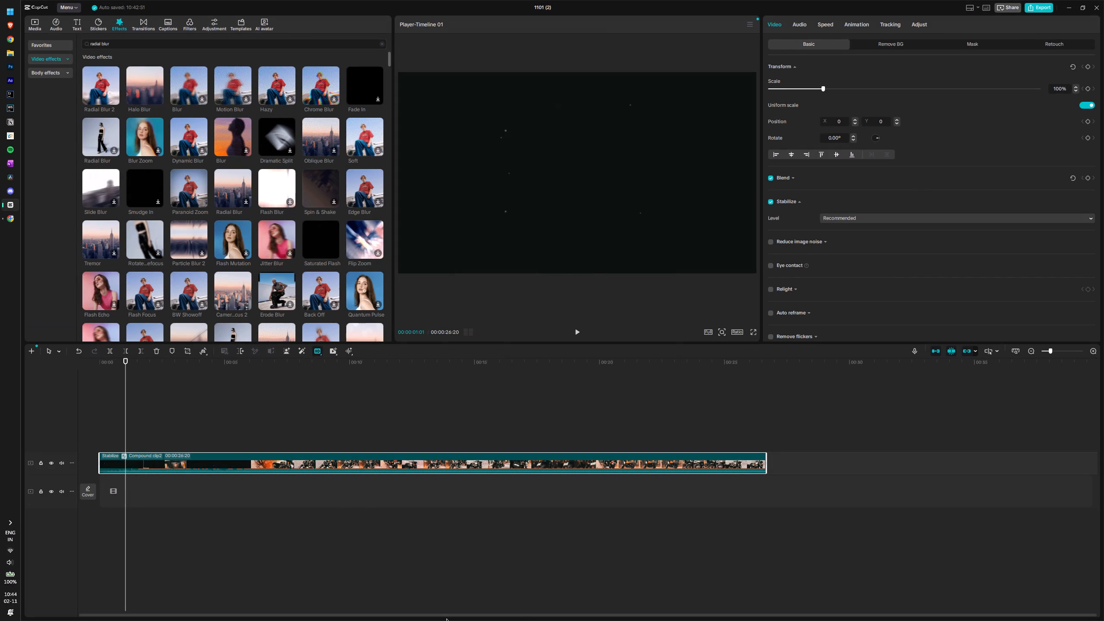
Switch to File Explorer and open CapCut's com.lveditor.draft projects folder.
left_click(1063, 8)
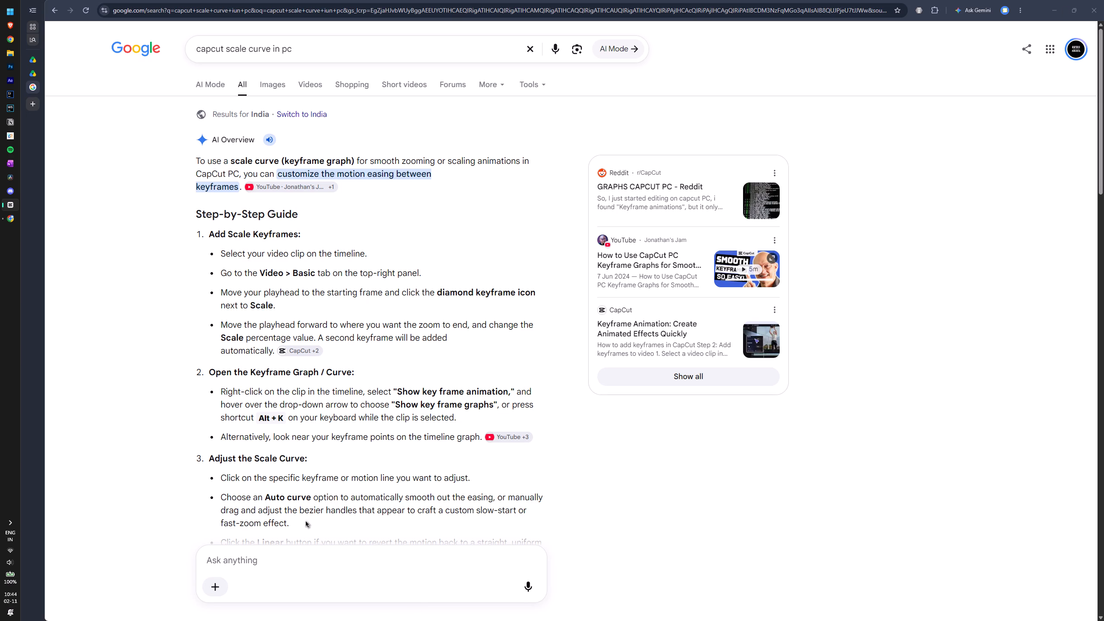
left_click(12, 54)
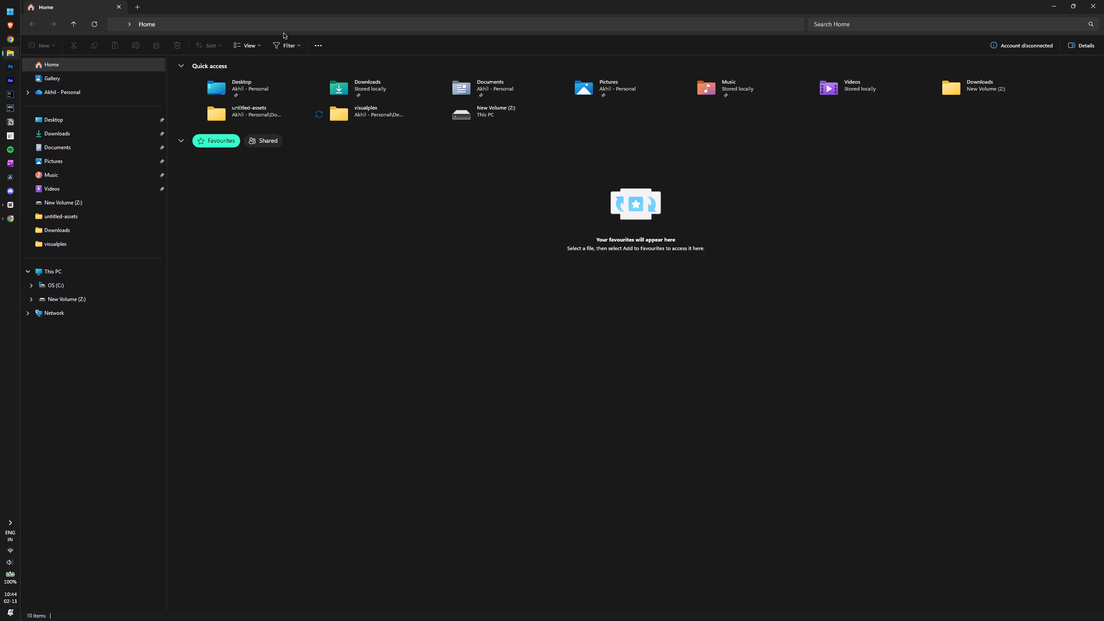
left_click(279, 26)
key("ctrl+v")
left_click_drag(279, 26, 238, 26)
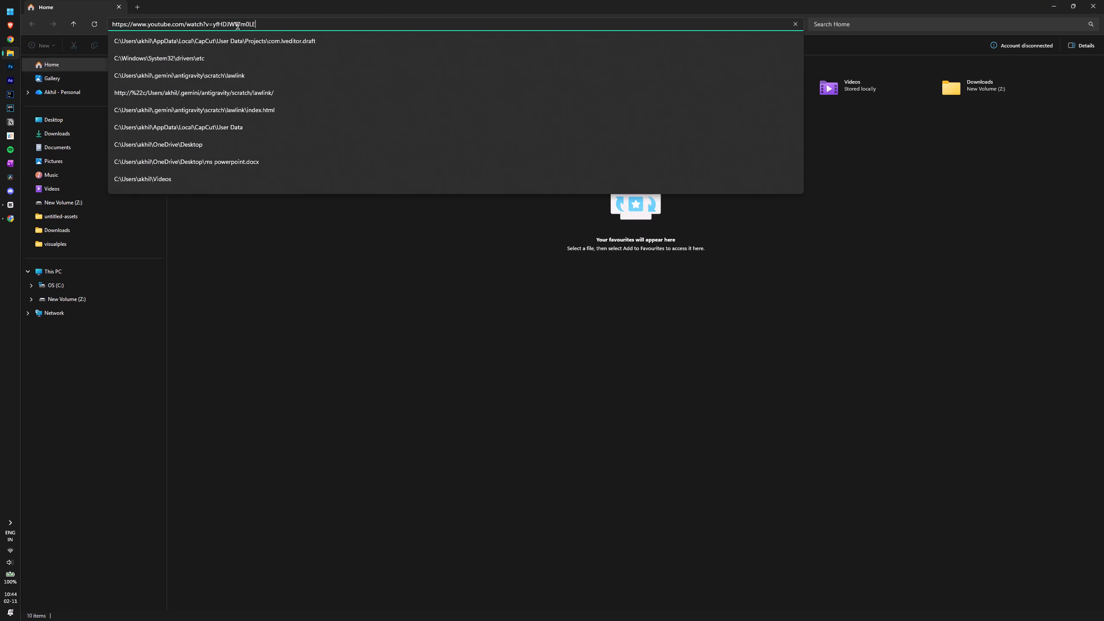
left_click_drag(238, 26, 147, 30)
left_click(233, 45)
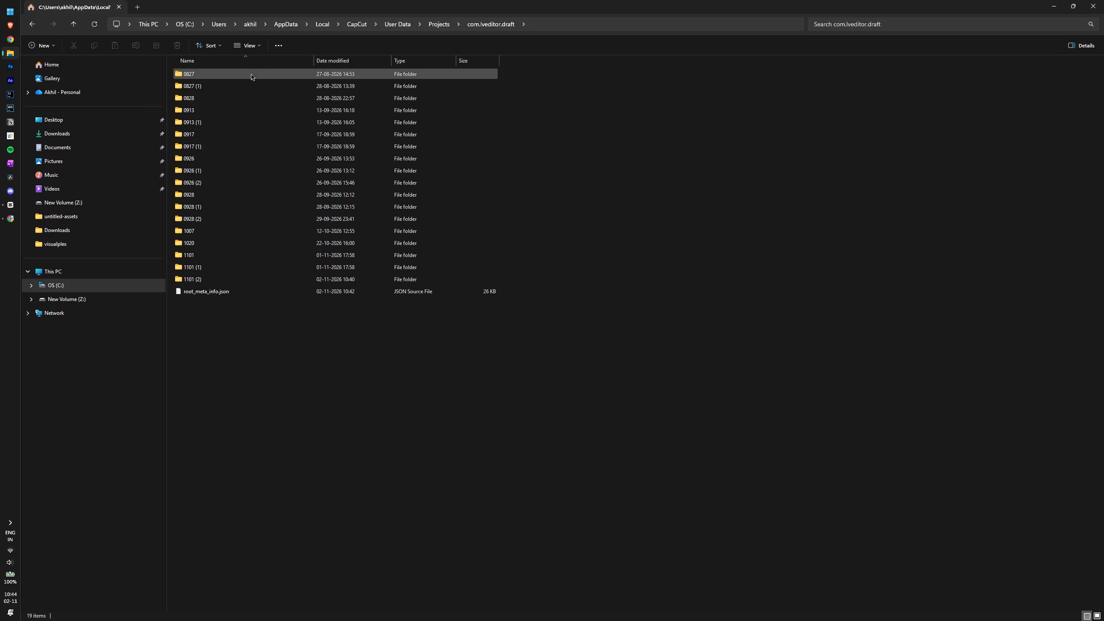
Check the cached videos in the 1101 (2) project's Resources > videoAlg folder, refreshing the listing, and switch back to CapCut.
double_click(248, 276)
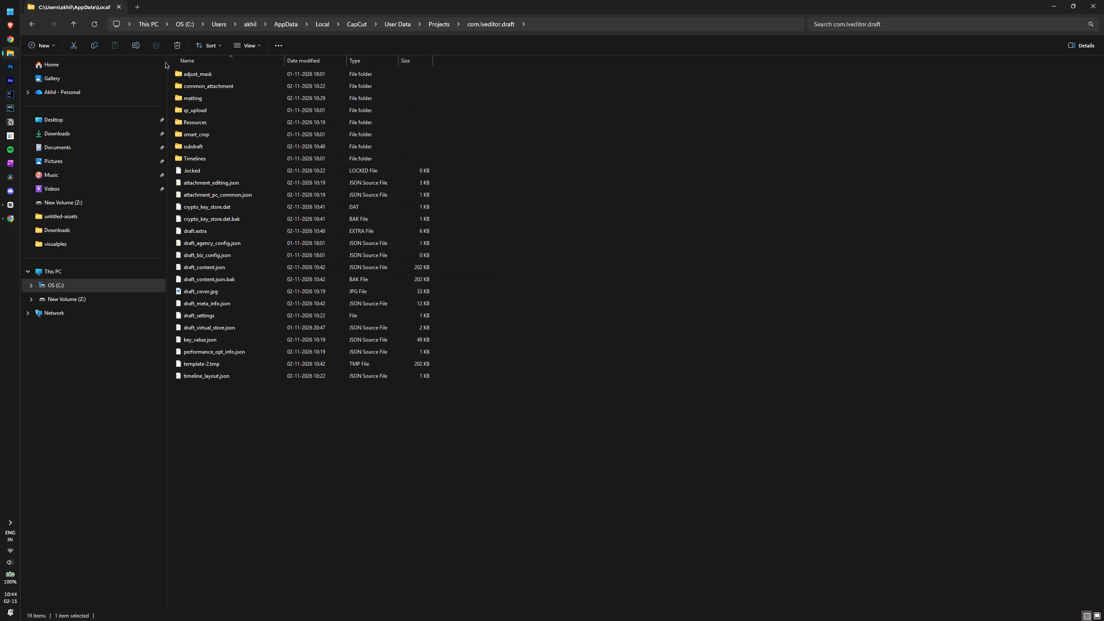
double_click(205, 122)
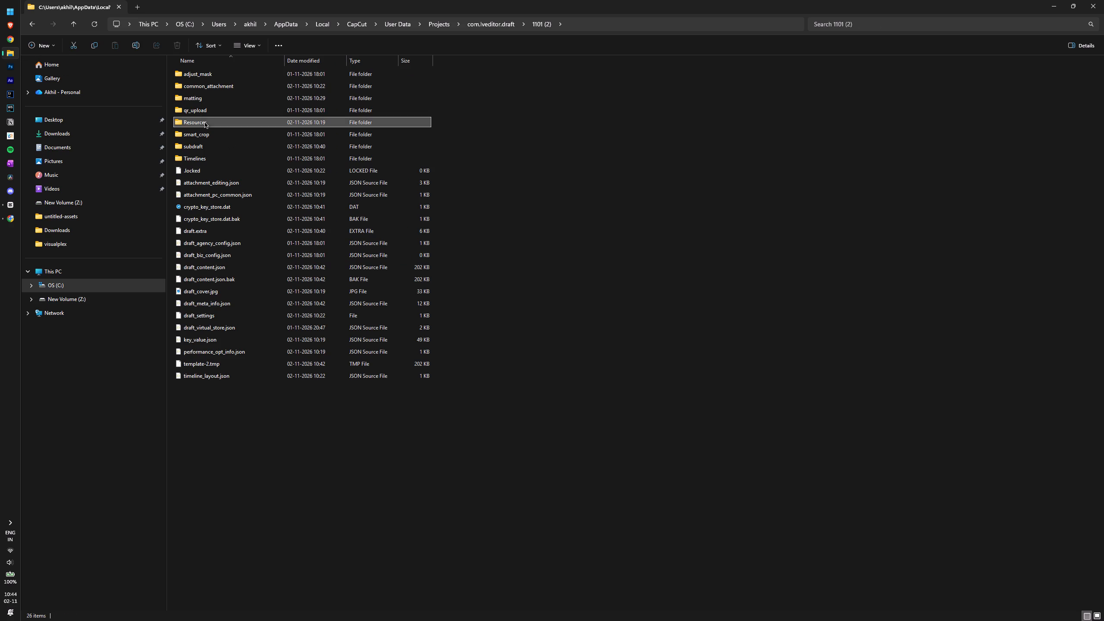
double_click(206, 108)
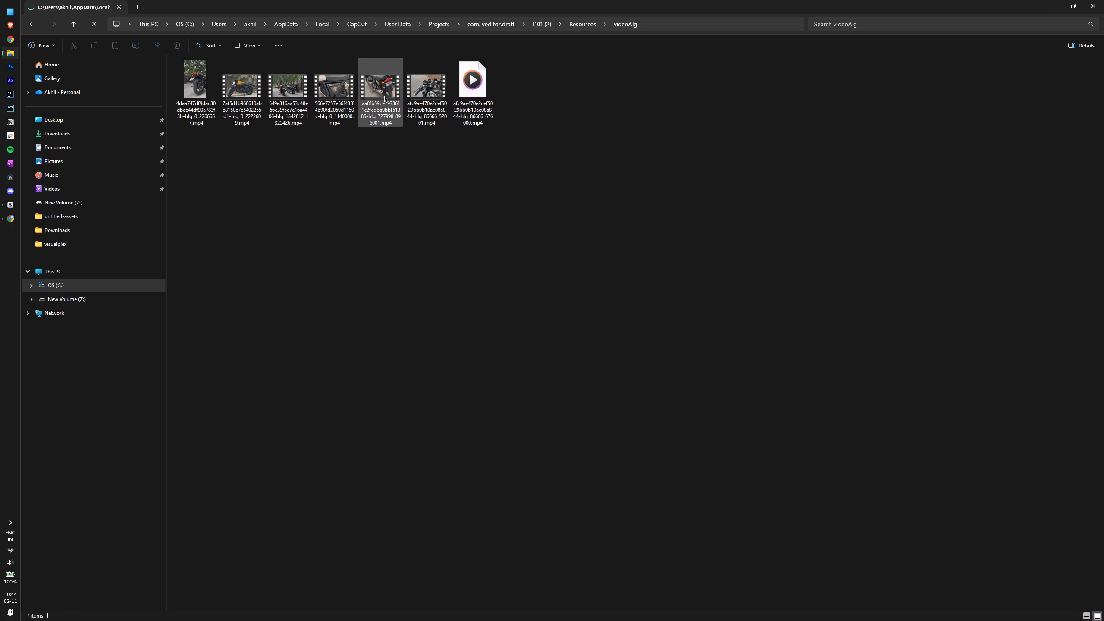
left_click(479, 154)
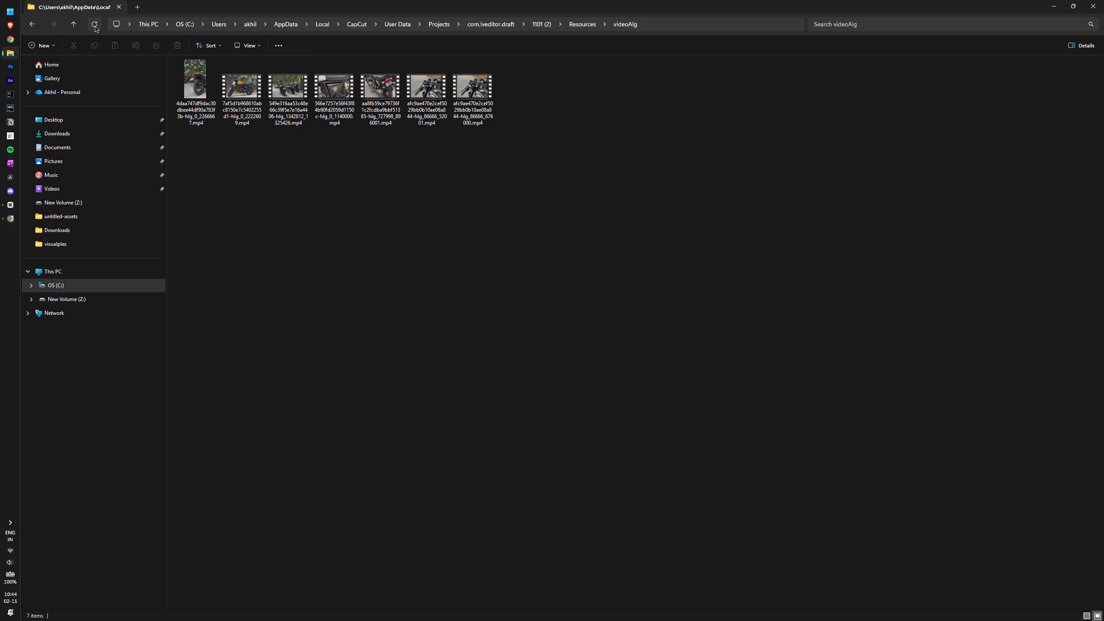
left_click(95, 27)
key("alt+Tab")
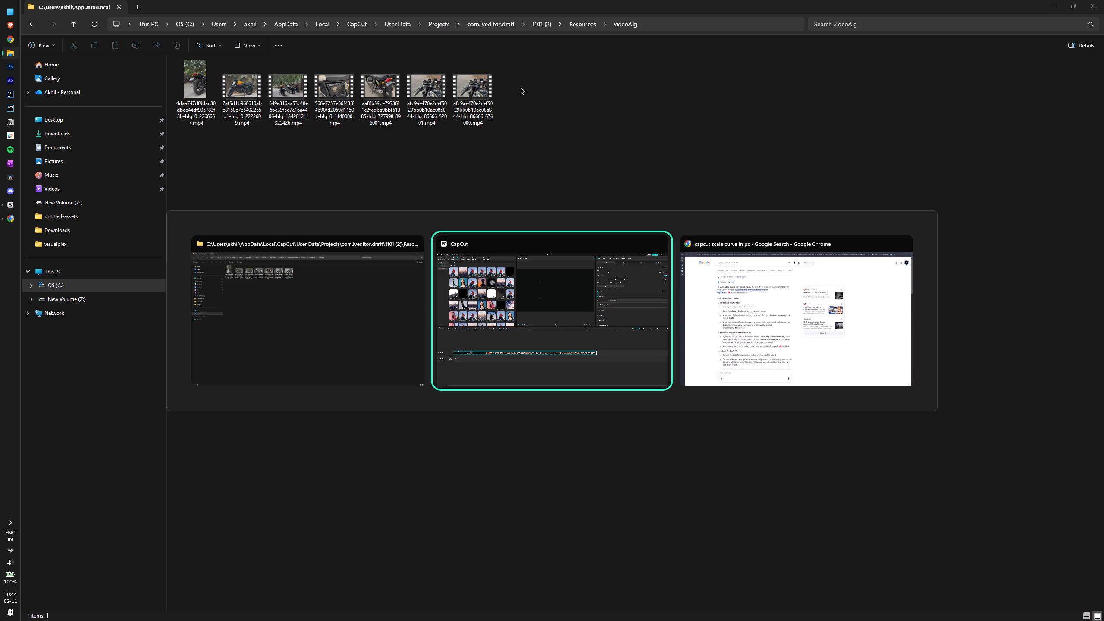
Move the playhead near the end of the combined clip and turn its motion blur back on, toggling it off and on once.
left_click(715, 512)
left_click(709, 456)
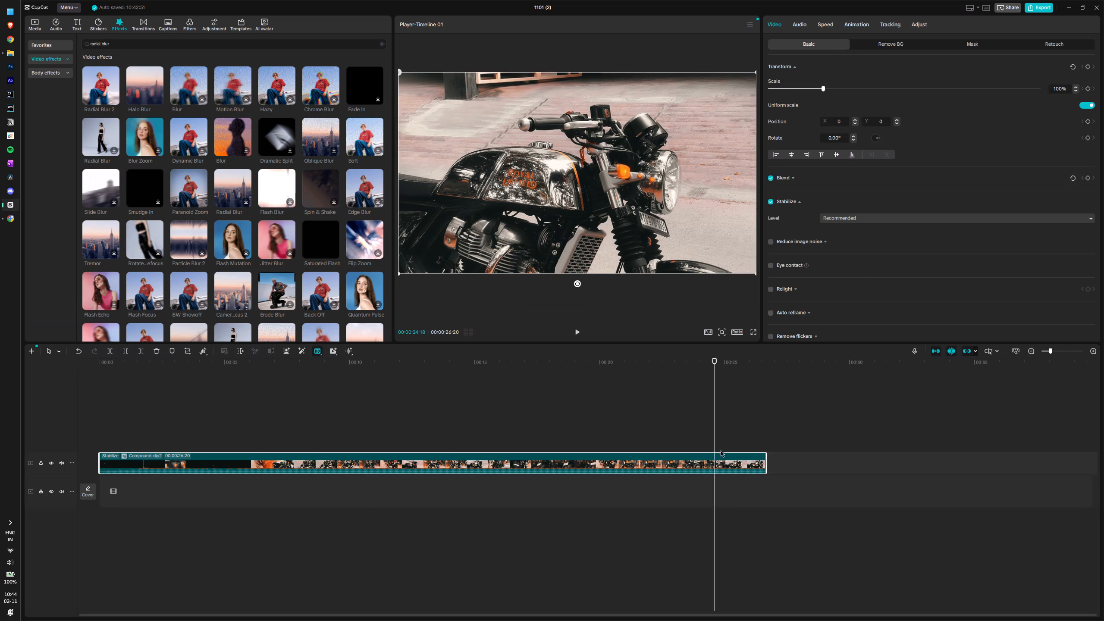
scroll(859, 219, "down", 5)
left_click(773, 249)
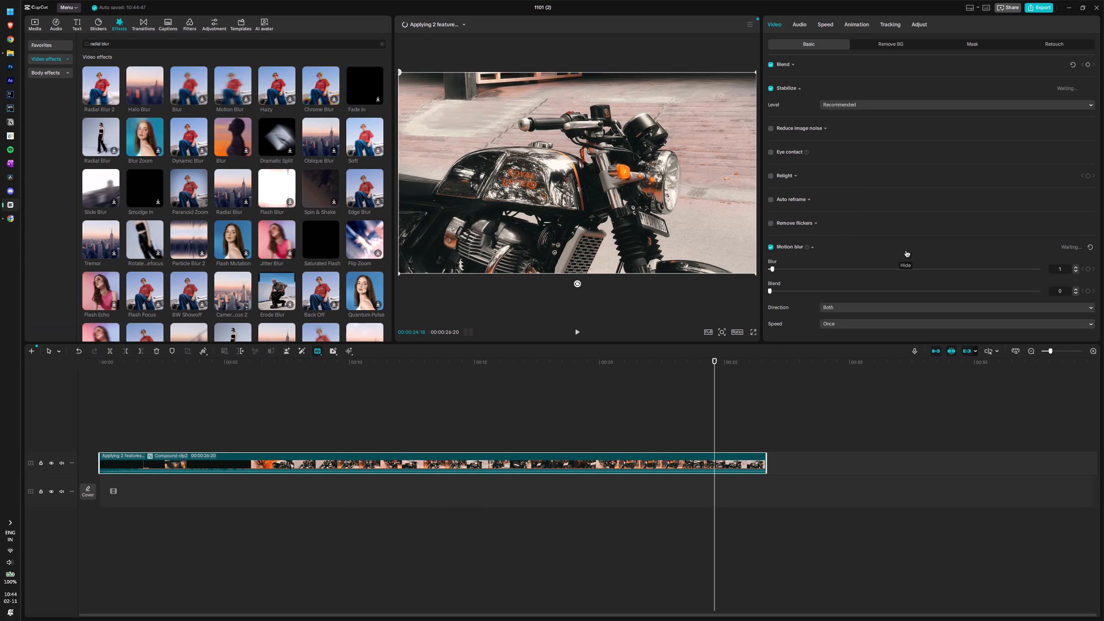
scroll(871, 204, "up", 2)
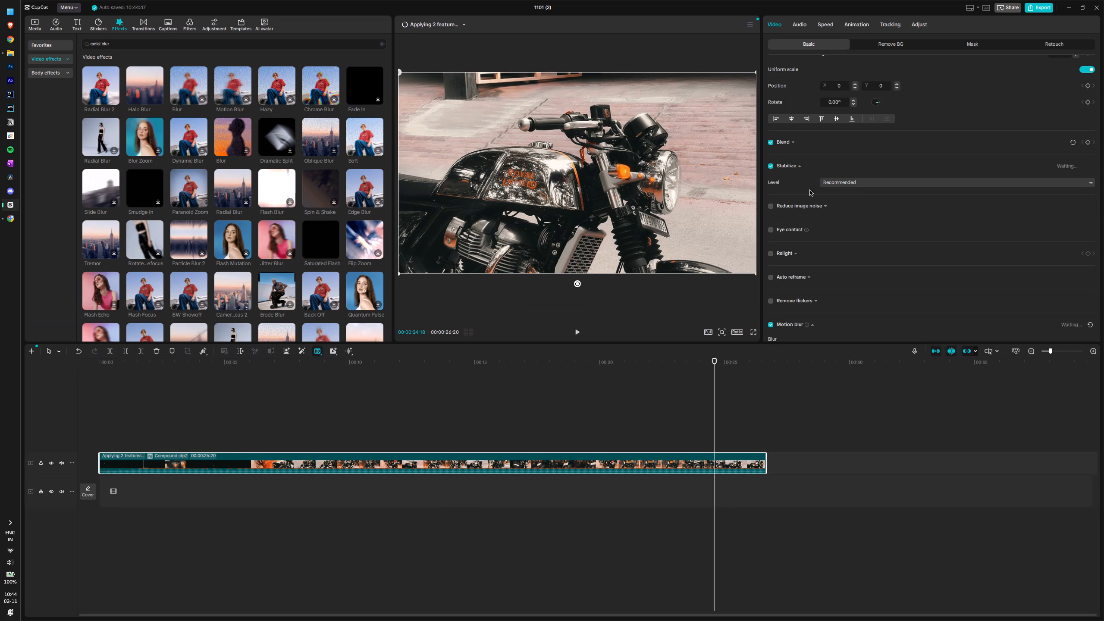
left_click(132, 457)
left_click(771, 326)
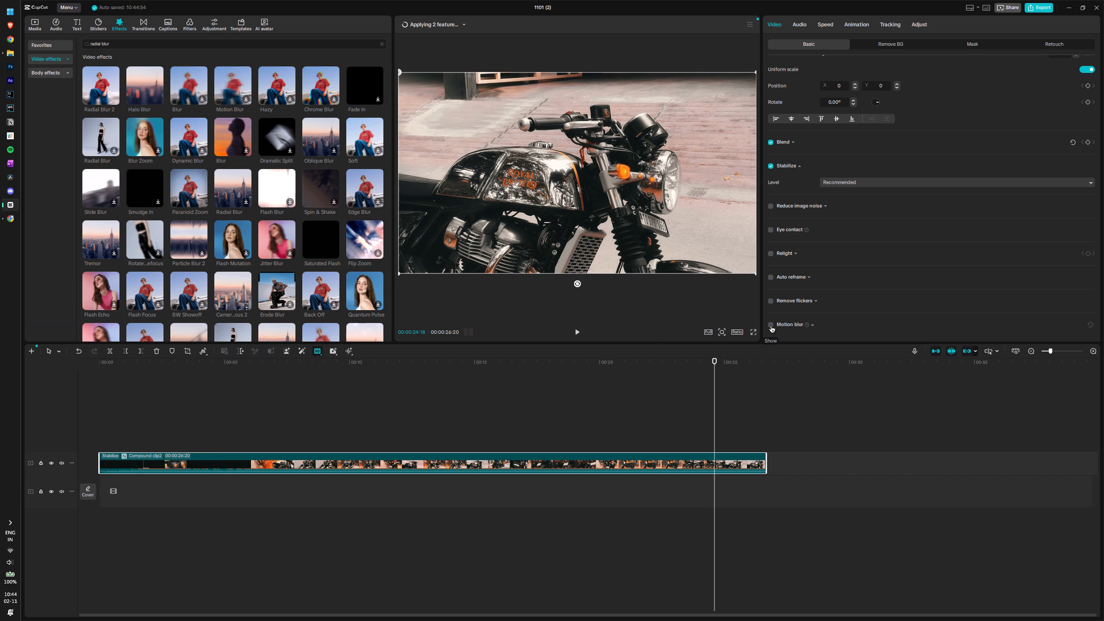
left_click(771, 326)
Check the list of features being applied to the combined clip, and turn off its stabilization.
scroll(792, 299, "down", 3)
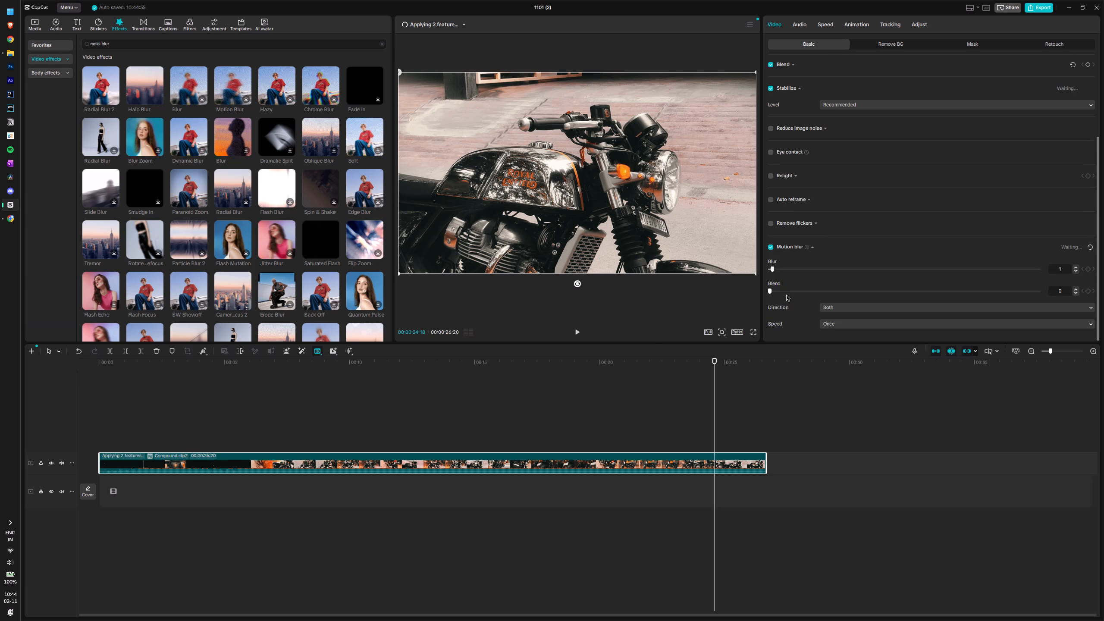
scroll(865, 270, "down", 1)
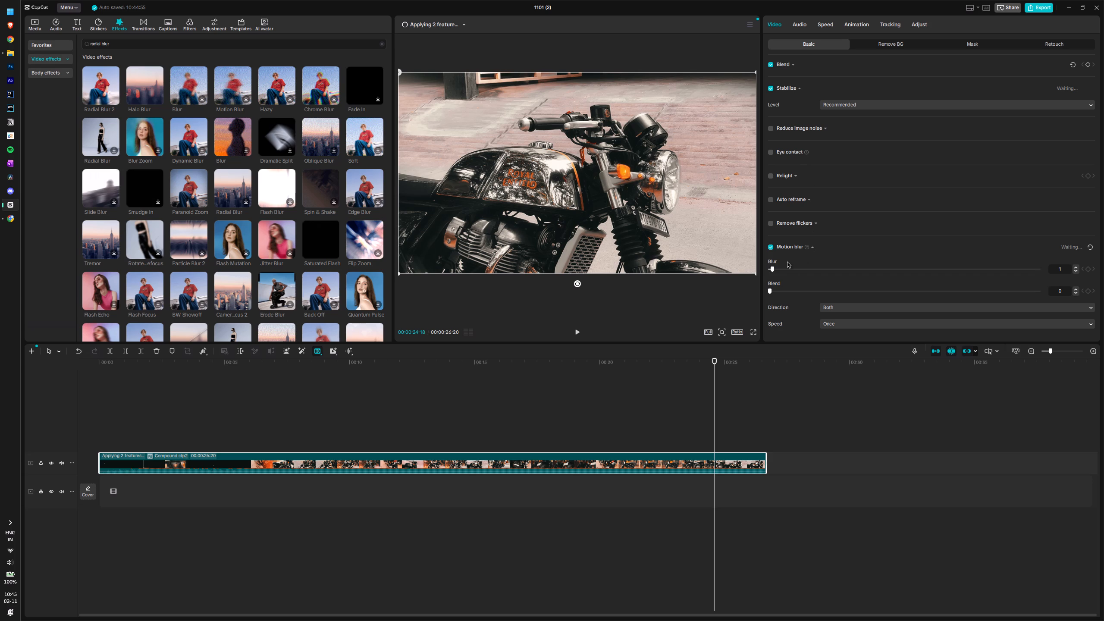
scroll(829, 197, "up", 4)
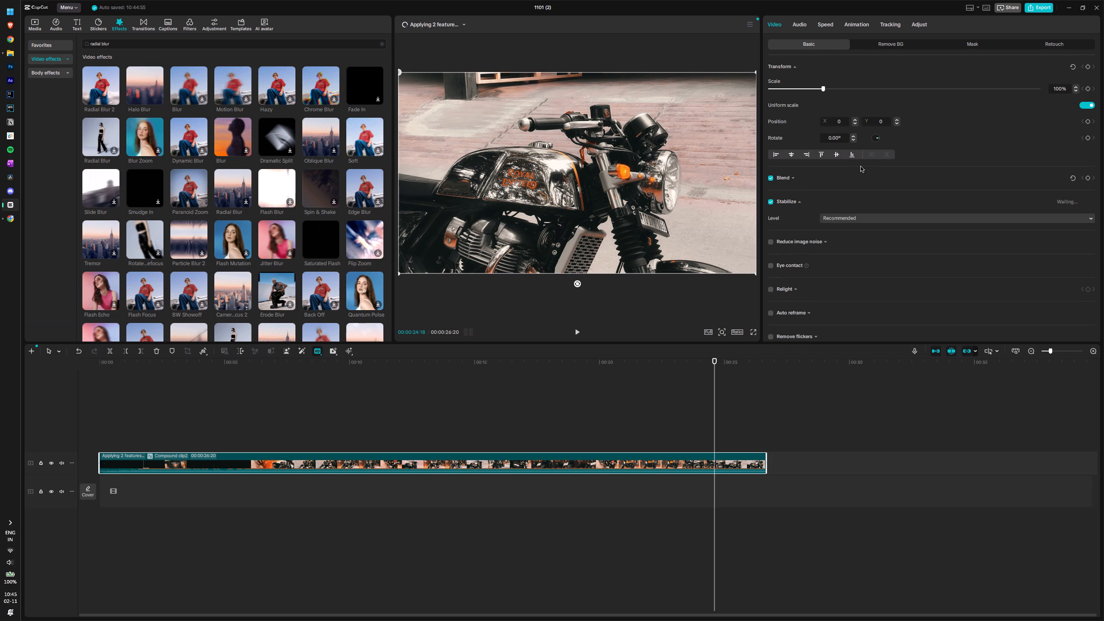
scroll(844, 172, "down", 4)
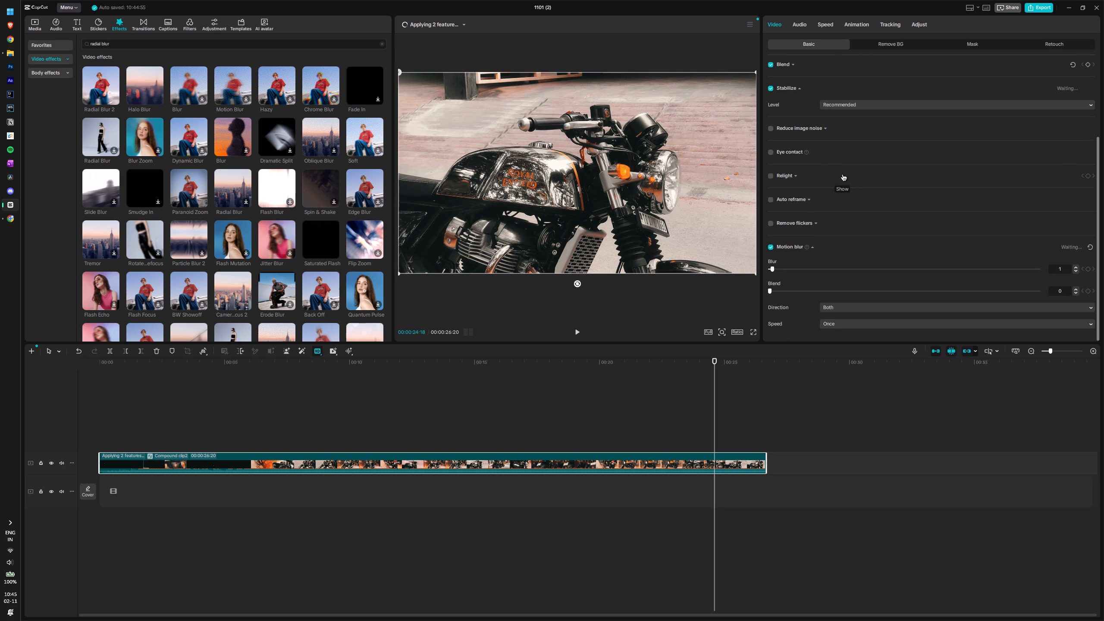
left_click(462, 25)
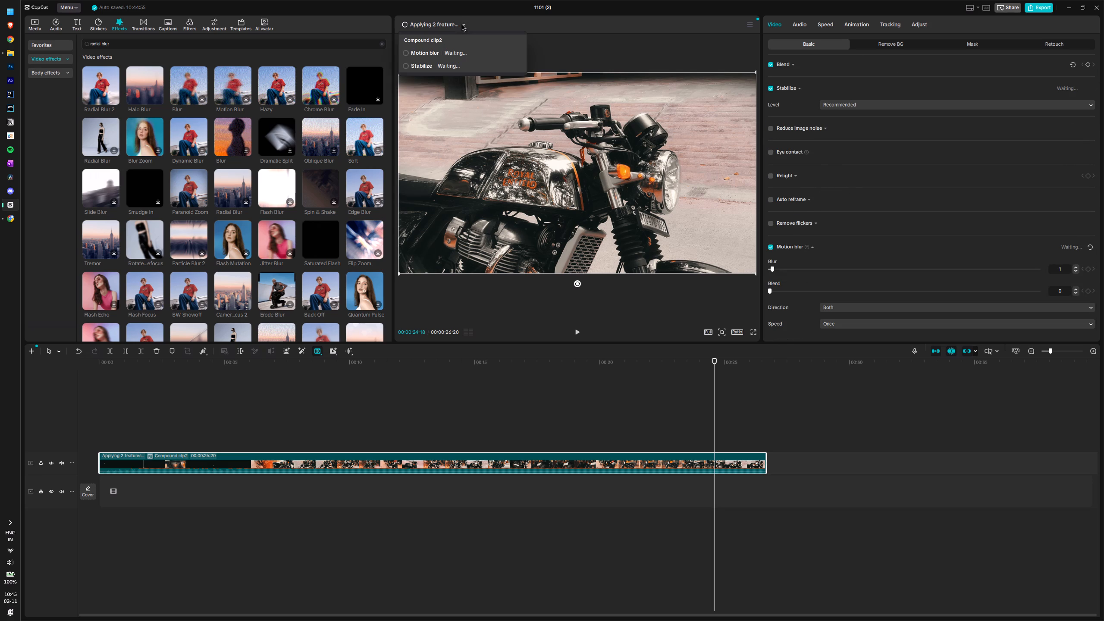
left_click(461, 26)
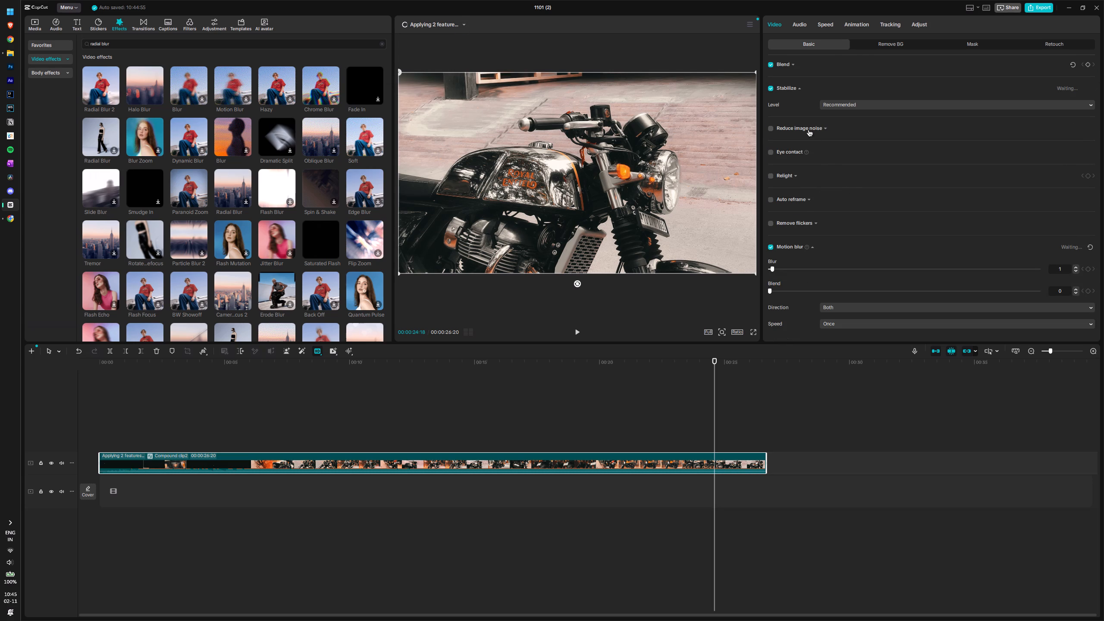
left_click(771, 91)
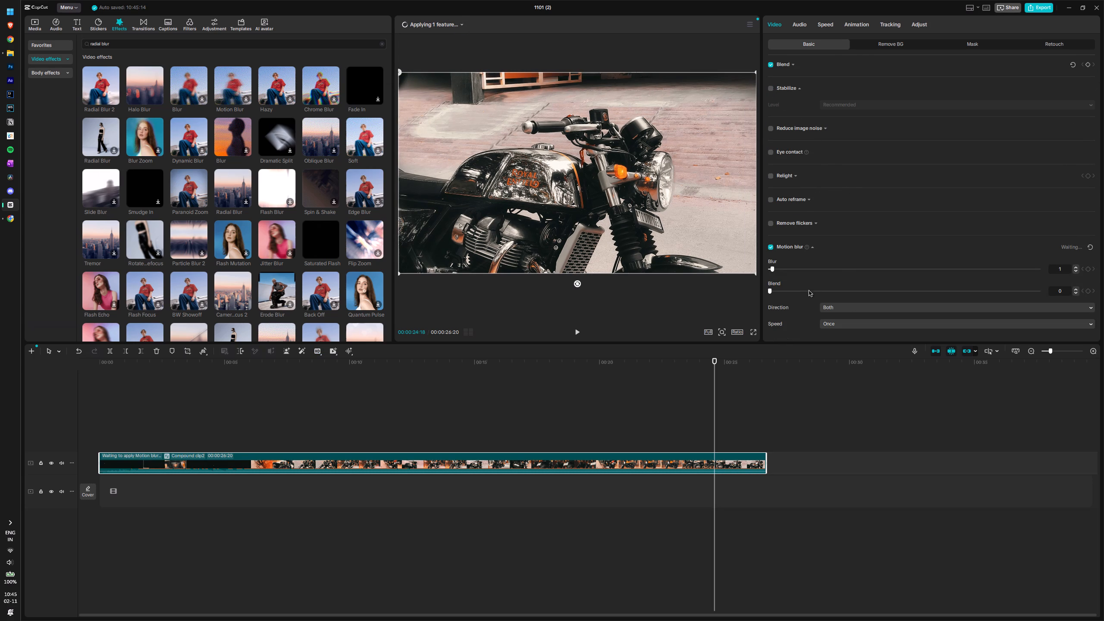
Move the playhead to the start of the timeline, reset the combined clip's motion blur, and set Blur to 1.
left_click_drag(714, 364, 547, 386)
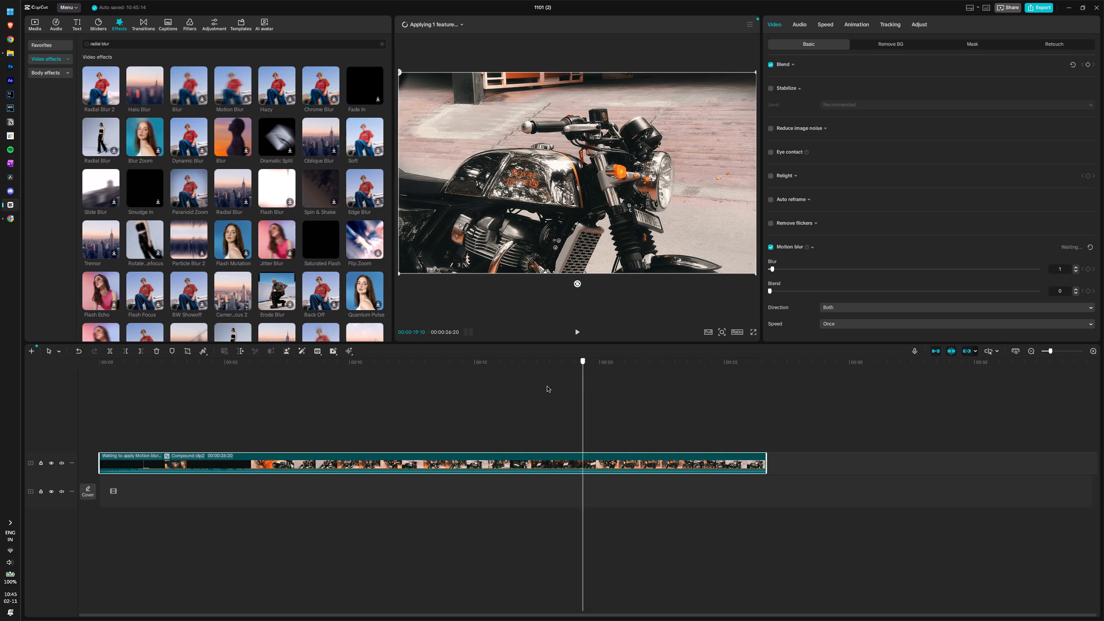
left_click_drag(547, 386, 88, 393)
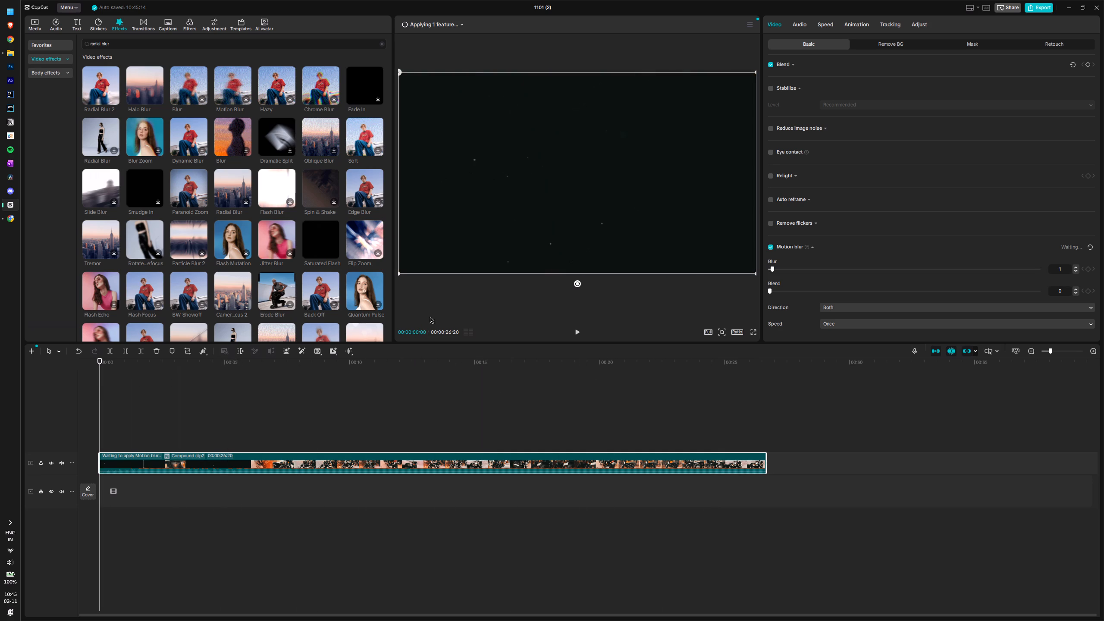
left_click(1089, 246)
left_click_drag(1040, 270, 748, 274)
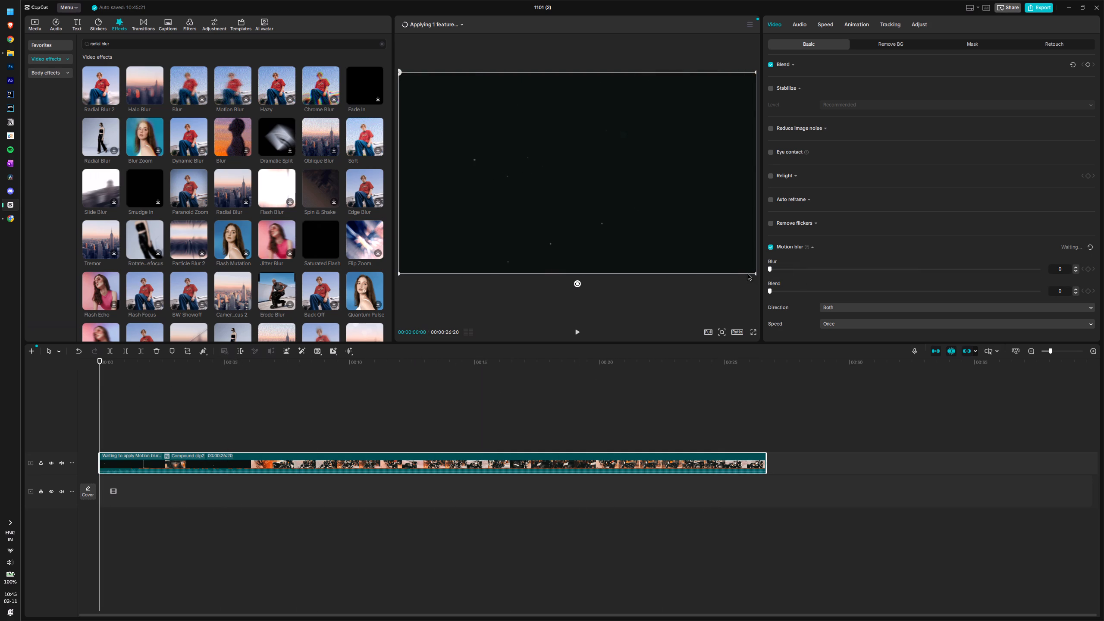
left_click_drag(748, 274, 774, 279)
scroll(856, 295, "down", 2)
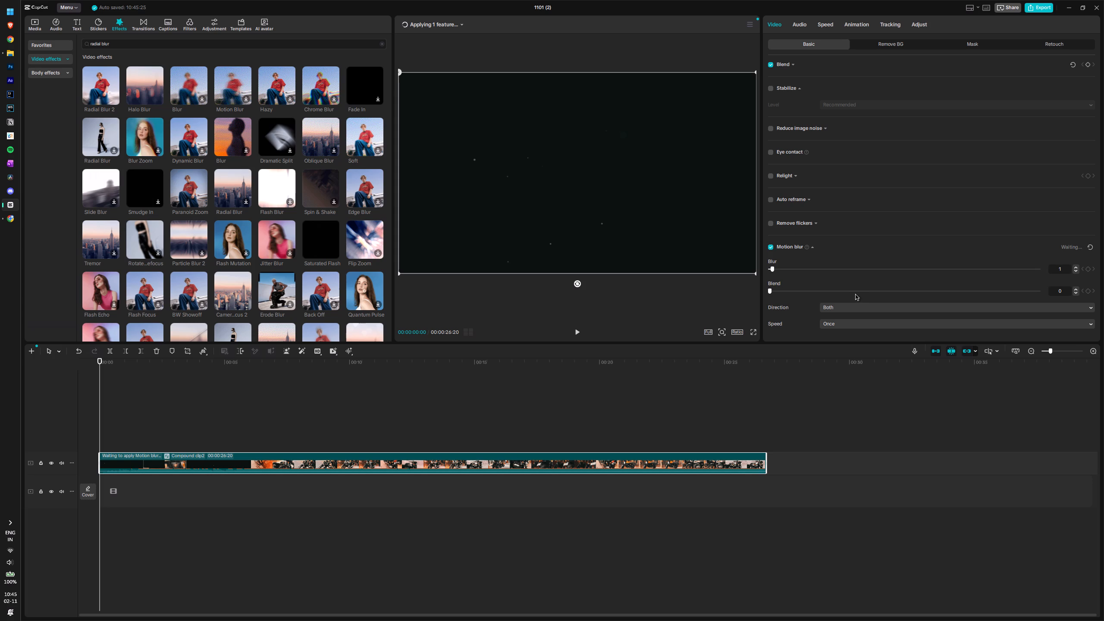